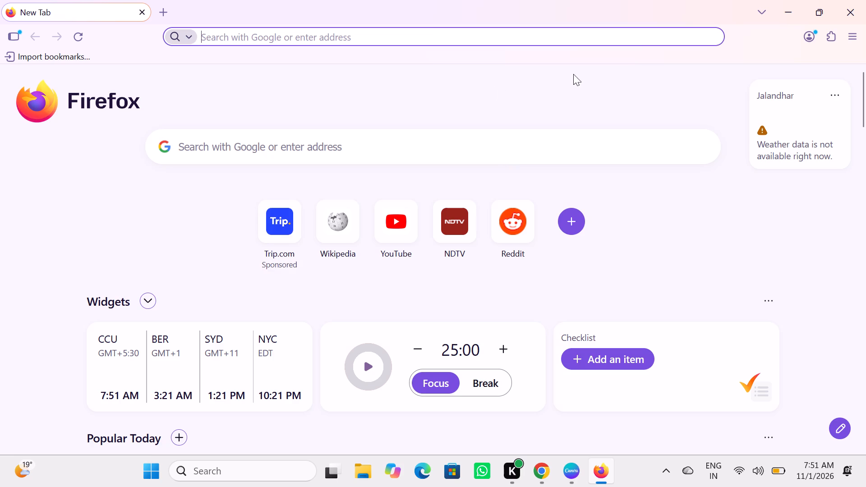
pyautogui.click(787, 12)
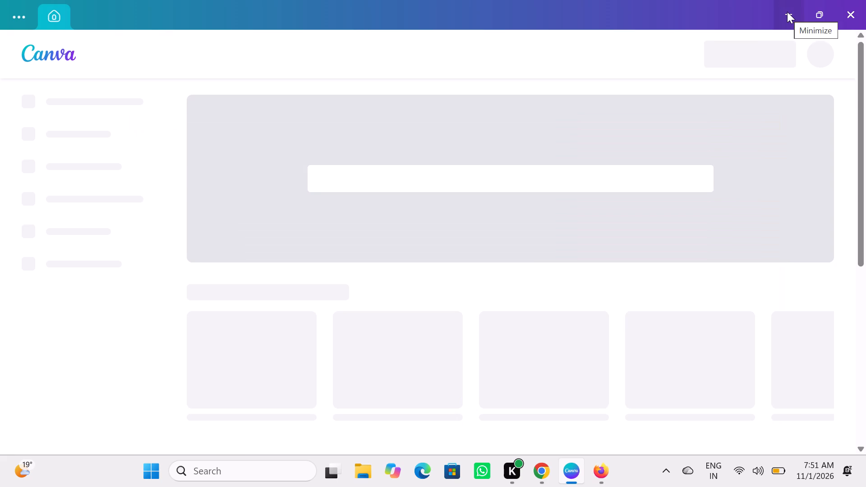
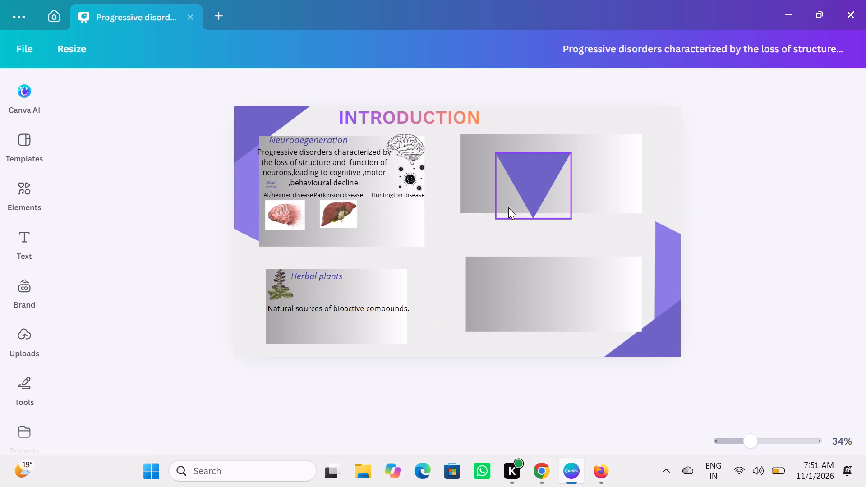
# Switch to Canva and remove the purple triangle from page 1 by moving it completely off the slide.
pyautogui.click(525, 186)
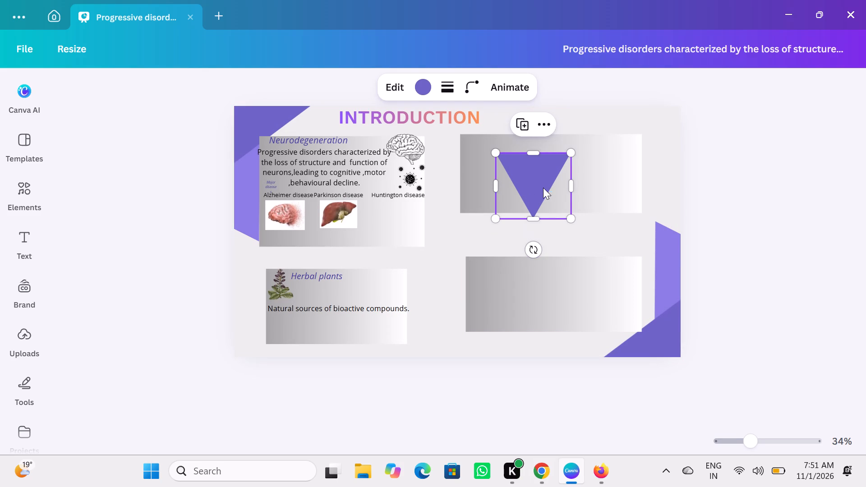
pyautogui.click(541, 178)
pyautogui.moveTo(541, 178); pyautogui.dragTo(501, 421)
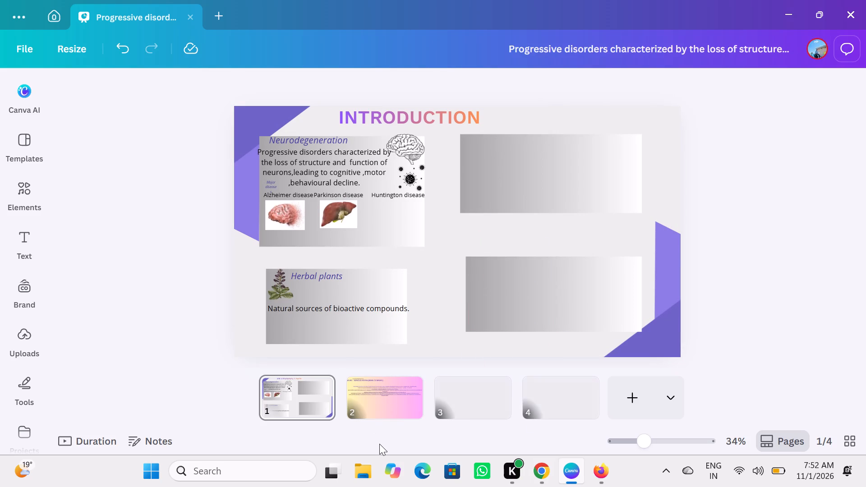
pyautogui.click(294, 398)
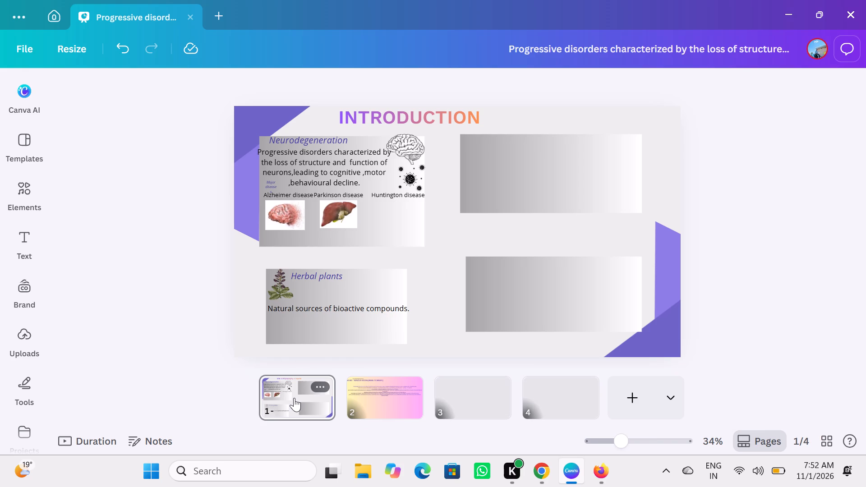
# On page 2, remove the large text block of notes on degeneration and Alzheimer by moving it off the slide.
pyautogui.click(360, 403)
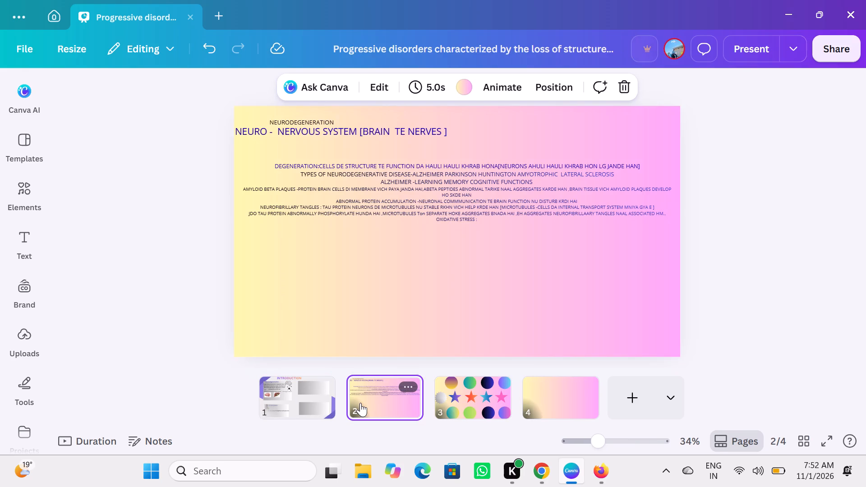
pyautogui.click(355, 197)
pyautogui.moveTo(355, 197); pyautogui.dragTo(430, 192)
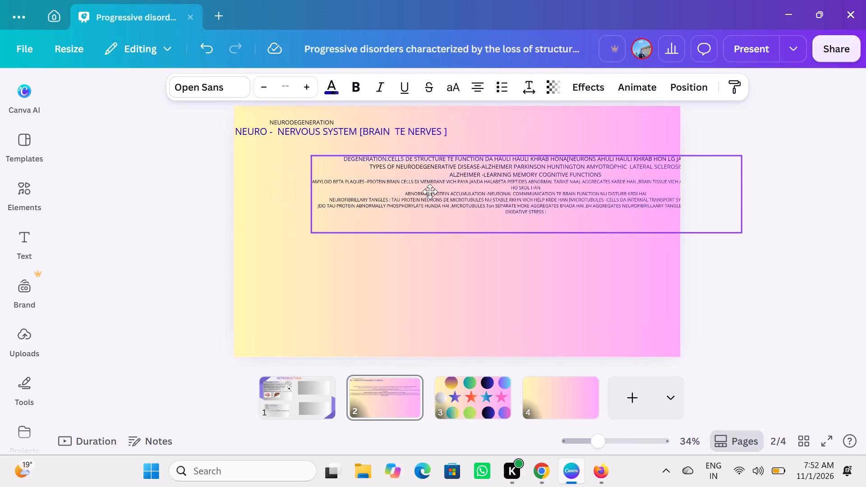
pyautogui.moveTo(430, 192); pyautogui.dragTo(438, 466)
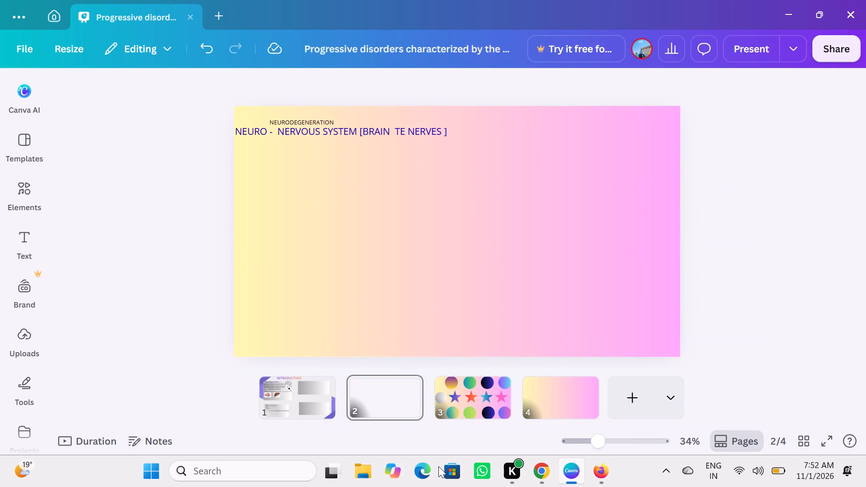
# On page 3, remove the four gradient circles of the top row by moving each one off the slide.
pyautogui.click(467, 395)
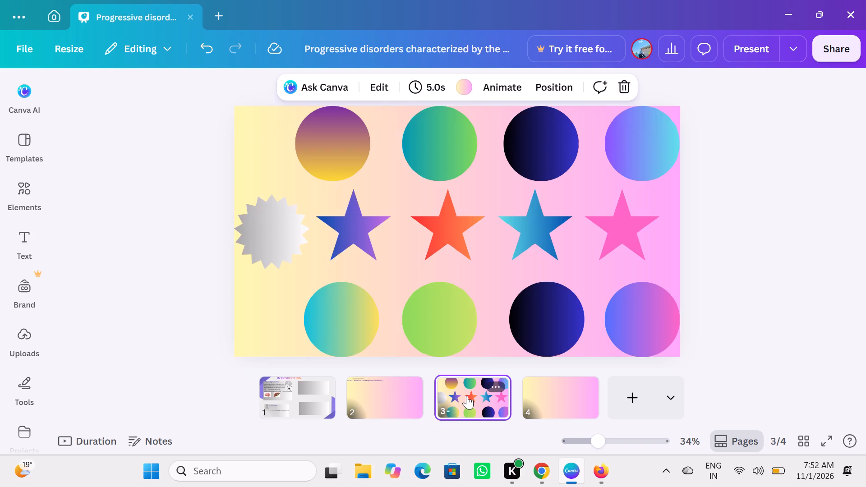
pyautogui.moveTo(332, 165); pyautogui.dragTo(512, 486)
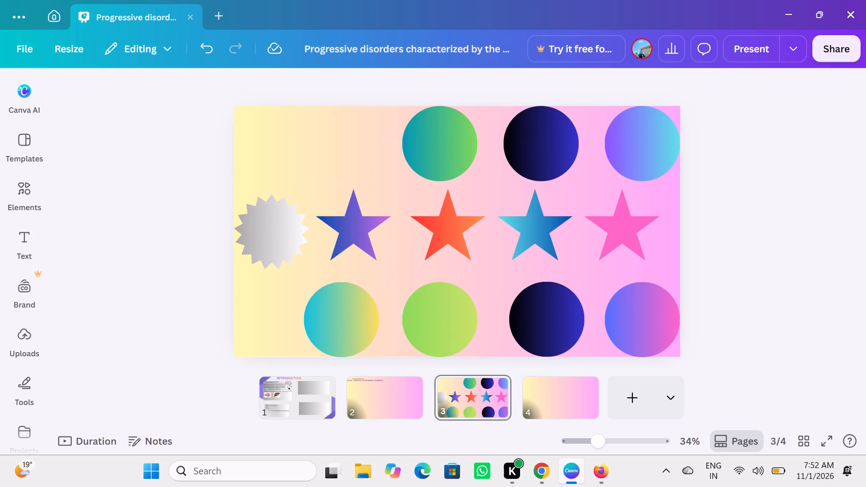
pyautogui.moveTo(464, 137); pyautogui.dragTo(493, 486)
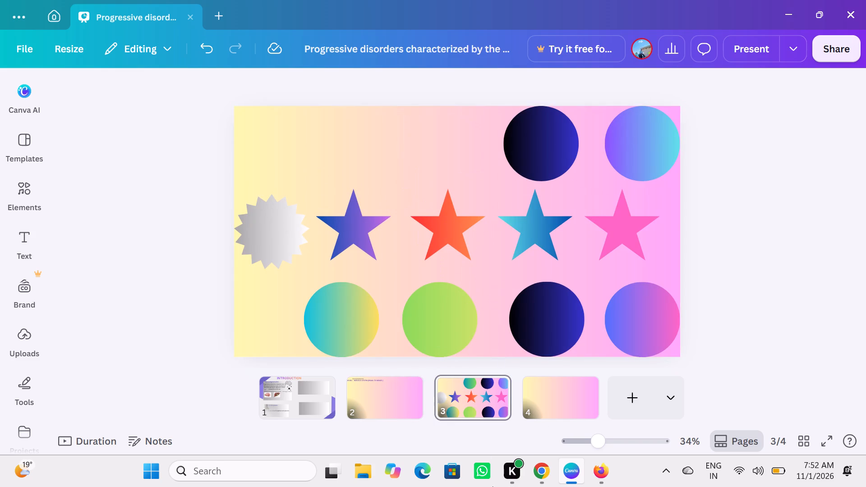
pyautogui.click(537, 164)
pyautogui.moveTo(537, 164); pyautogui.dragTo(421, 486)
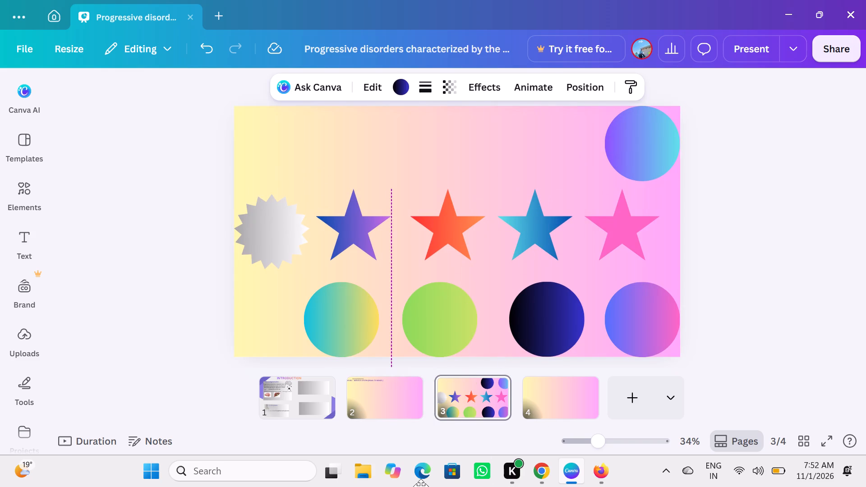
pyautogui.moveTo(421, 486); pyautogui.dragTo(428, 467)
pyautogui.doubleClick(656, 122)
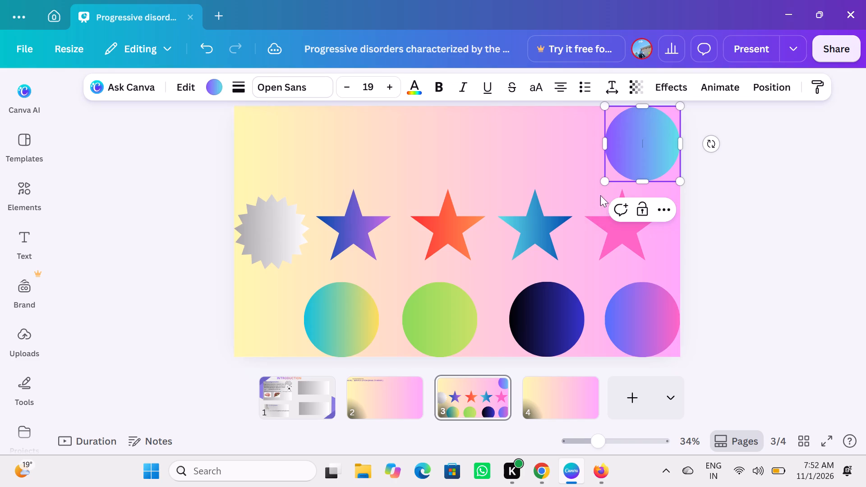
pyautogui.moveTo(626, 148); pyautogui.dragTo(462, 305)
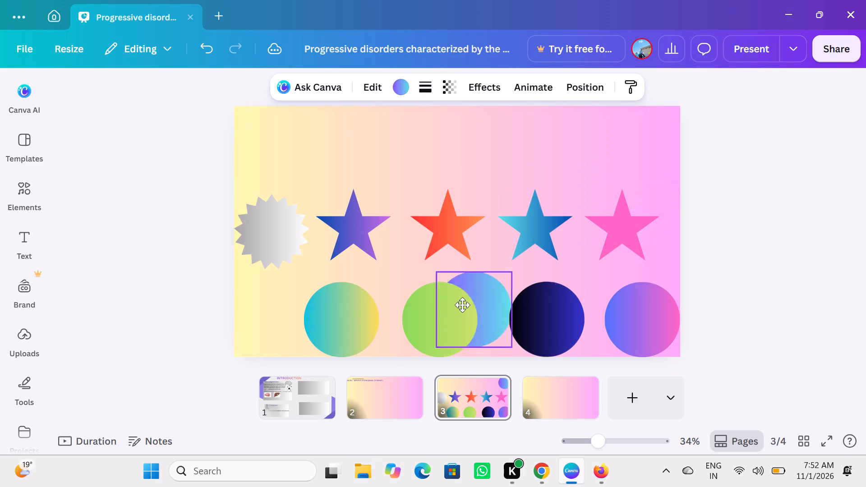
pyautogui.moveTo(462, 305); pyautogui.dragTo(370, 486)
# Remove the four gradient circles of page 3's bottom row by moving each one off the slide.
pyautogui.click(448, 325)
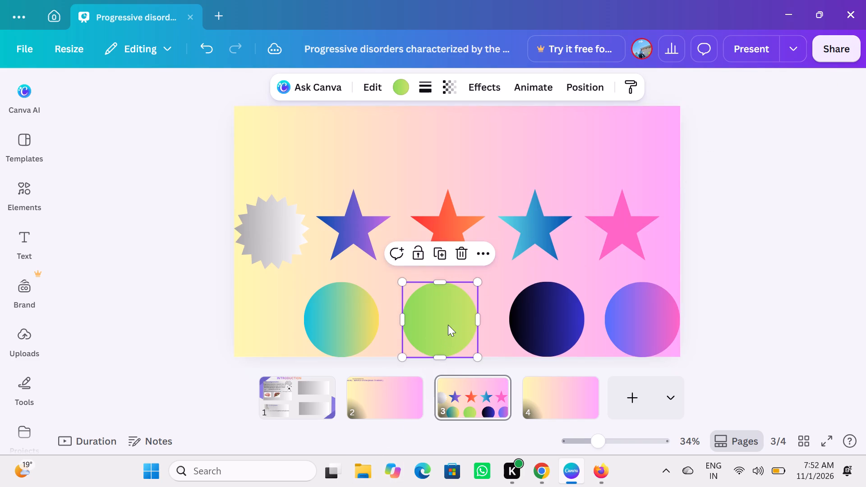
pyautogui.moveTo(448, 325); pyautogui.dragTo(384, 486)
pyautogui.moveTo(332, 336); pyautogui.dragTo(480, 345)
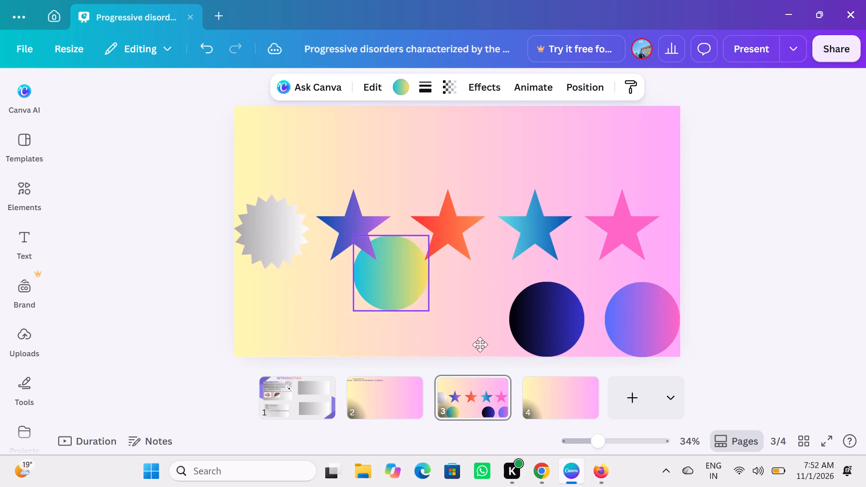
pyautogui.moveTo(480, 345); pyautogui.dragTo(424, 486)
pyautogui.moveTo(534, 343); pyautogui.dragTo(486, 486)
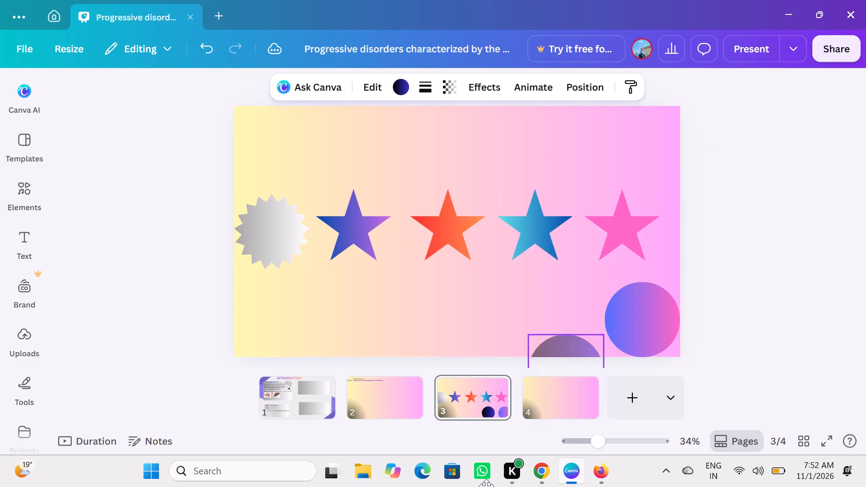
pyautogui.moveTo(486, 486); pyautogui.dragTo(467, 486)
pyautogui.moveTo(615, 334); pyautogui.dragTo(442, 486)
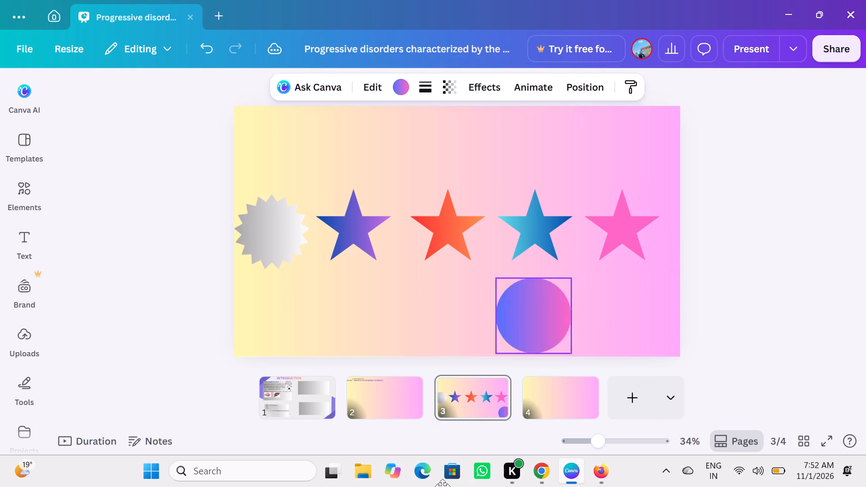
pyautogui.moveTo(442, 486); pyautogui.dragTo(446, 486)
# Clear page 3's middle row by moving the four stars and the gray starburst badge off the slide.
pyautogui.moveTo(530, 228); pyautogui.dragTo(482, 232)
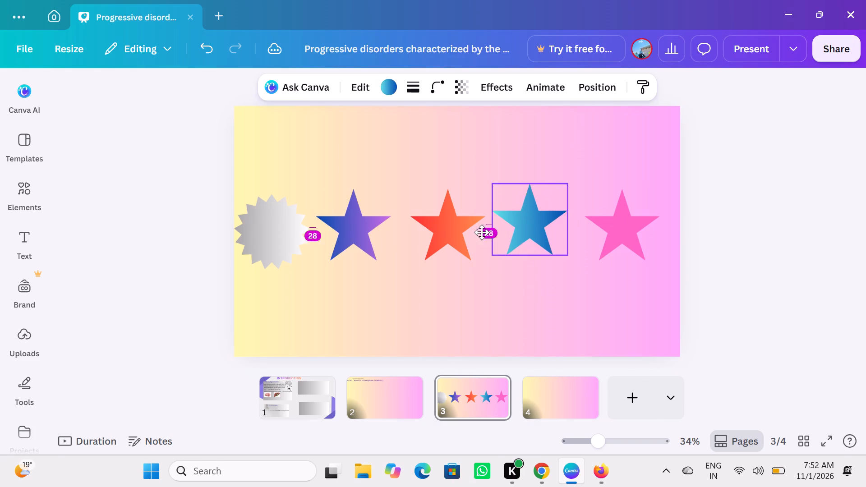
pyautogui.moveTo(482, 232); pyautogui.dragTo(435, 486)
pyautogui.moveTo(463, 240); pyautogui.dragTo(438, 486)
pyautogui.moveTo(620, 237); pyautogui.dragTo(470, 486)
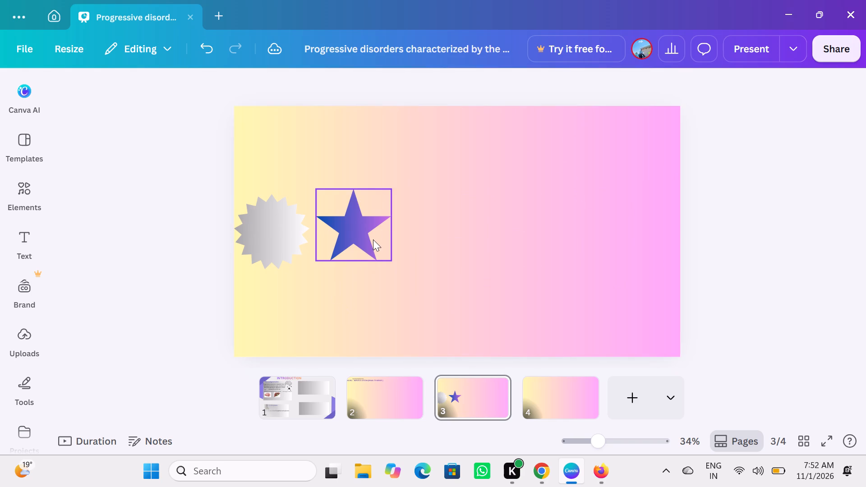
pyautogui.moveTo(373, 239); pyautogui.dragTo(403, 486)
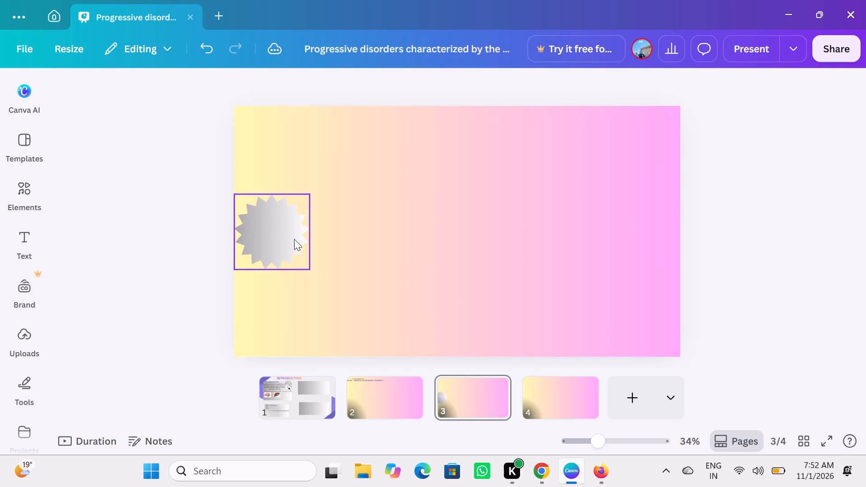
pyautogui.click(294, 225)
pyautogui.moveTo(294, 225); pyautogui.dragTo(406, 486)
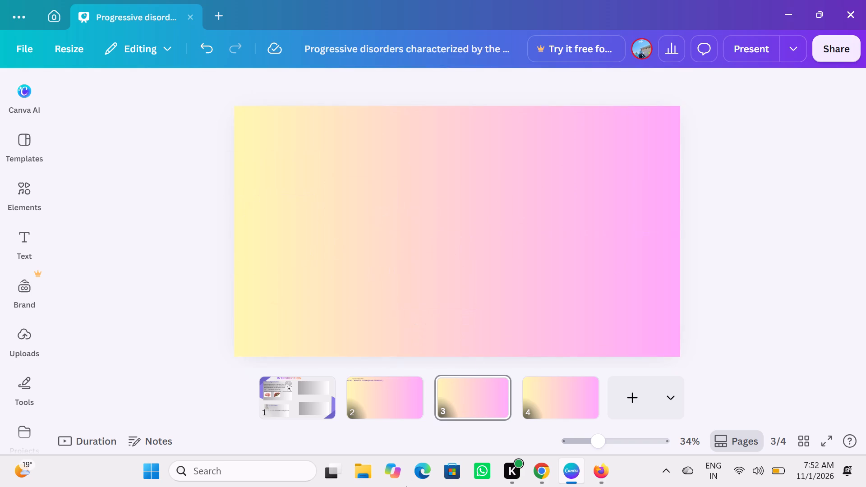
# Delete the "NEURO - NERVOUS SYSTEM [BRAIN TE NERVES ]" and "NEURODEGENERATION" texts from page 2, and return to page 1.
pyautogui.doubleClick(395, 382)
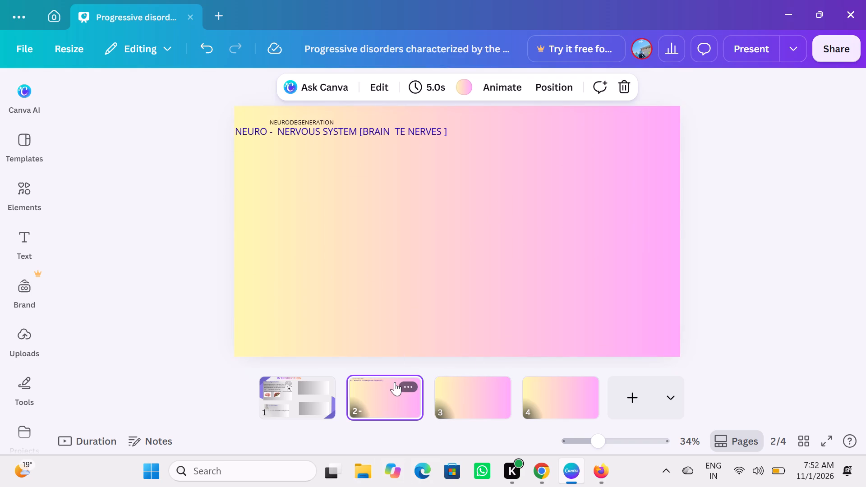
pyautogui.click(444, 128)
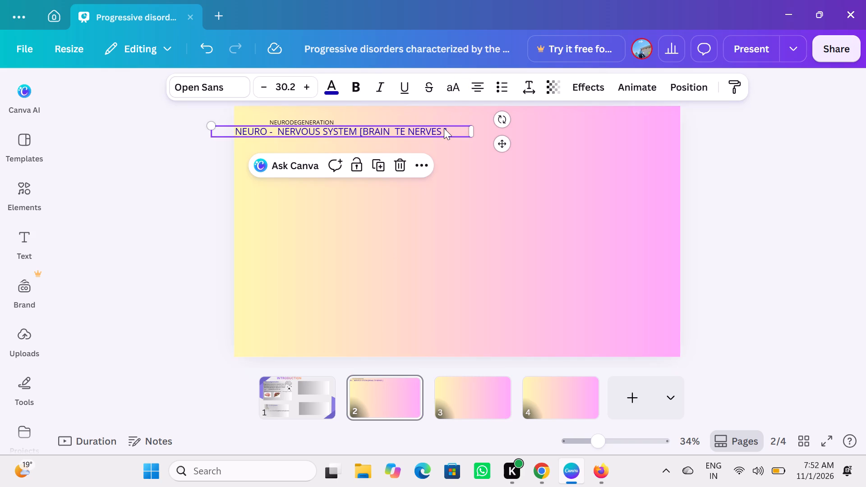
pyautogui.click(392, 162)
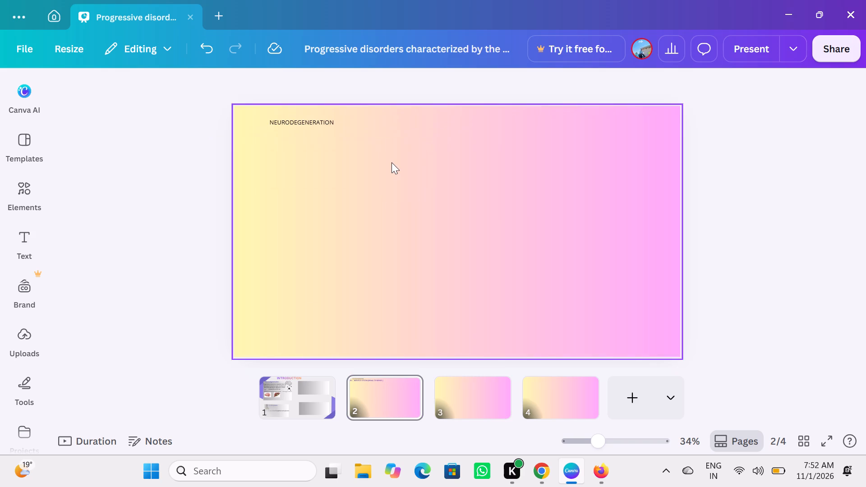
pyautogui.click(304, 122)
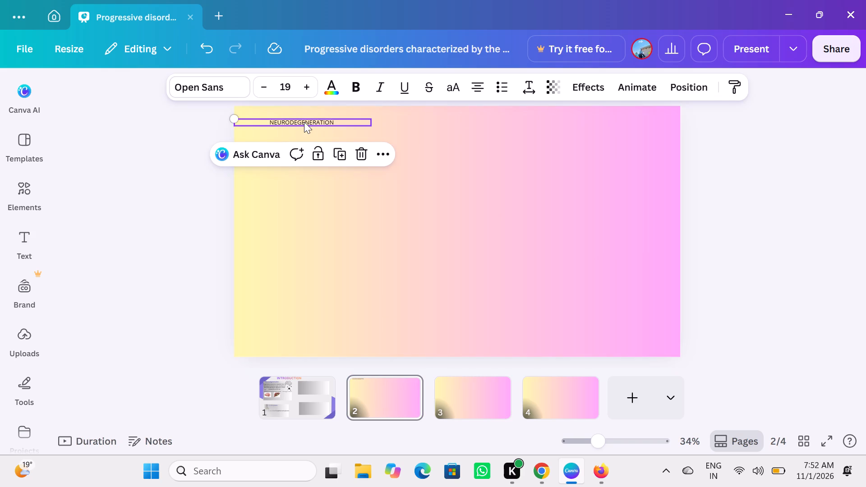
pyautogui.click(356, 154)
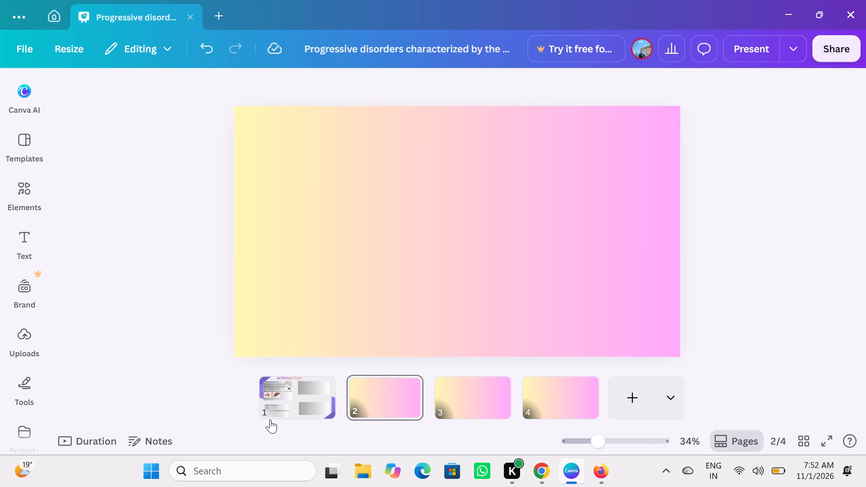
pyautogui.click(275, 404)
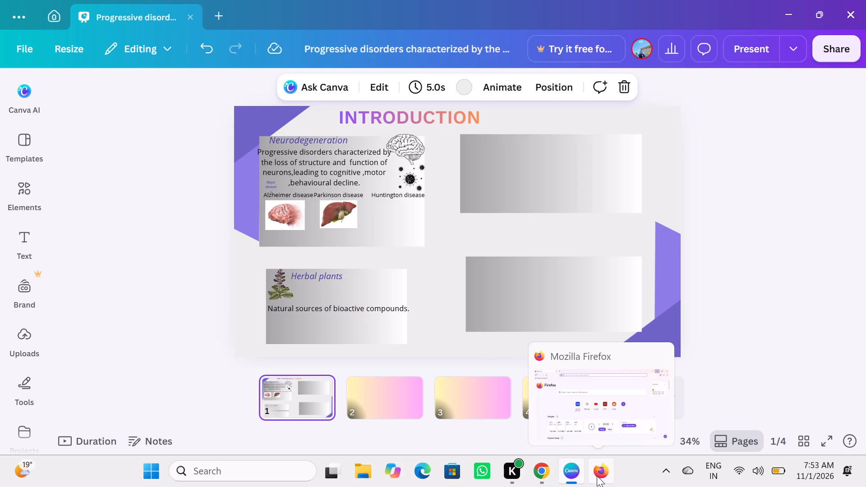
# Close the Mozilla Firefox window.
pyautogui.click(658, 362)
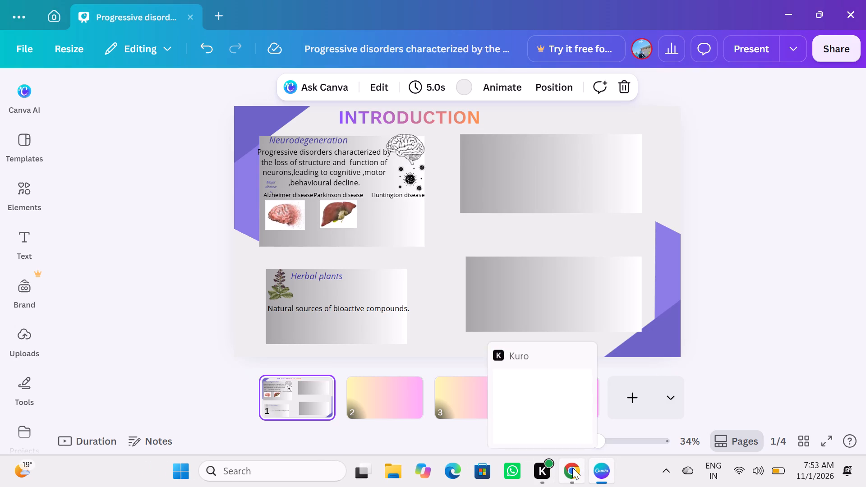
# Browse the Pictures folder and its Saved Pictures subfolder in File Explorer for the needed picture.
pyautogui.click(396, 474)
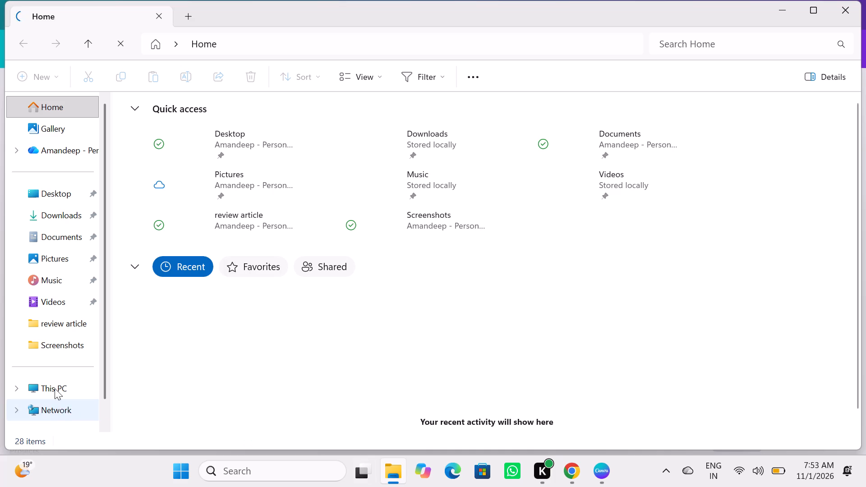
pyautogui.click(66, 260)
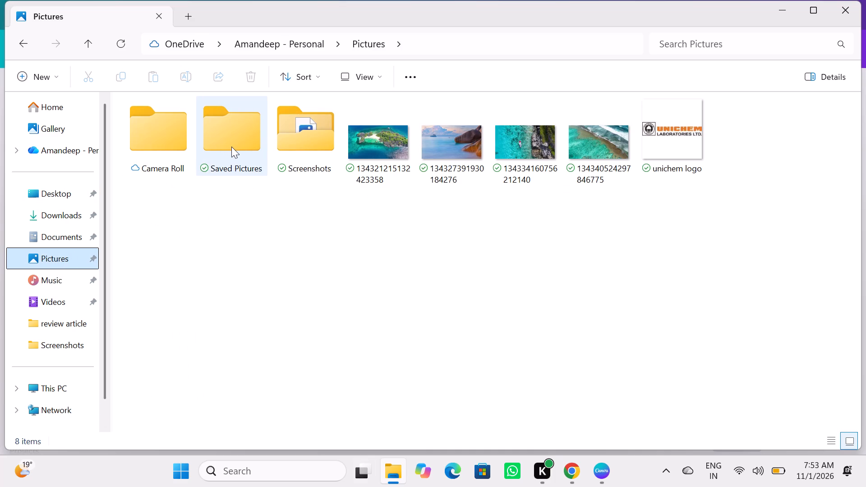
pyautogui.click(232, 147)
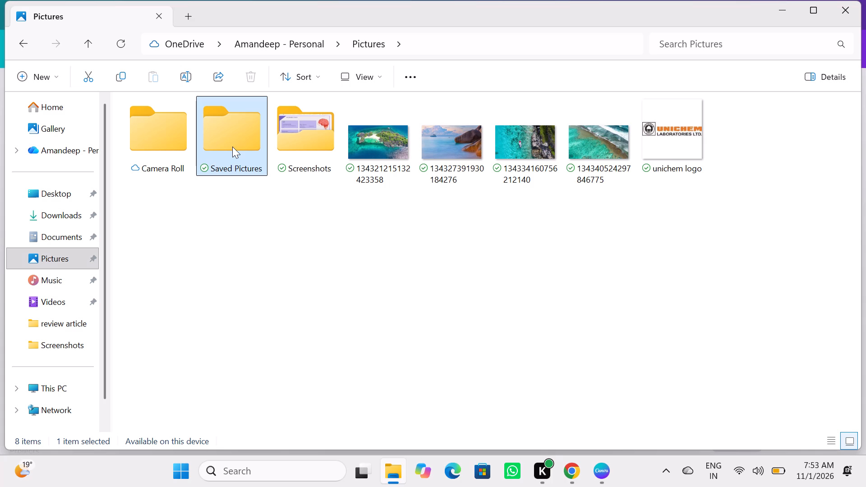
pyautogui.click(232, 147)
pyautogui.doubleClick(237, 135)
pyautogui.click(159, 118)
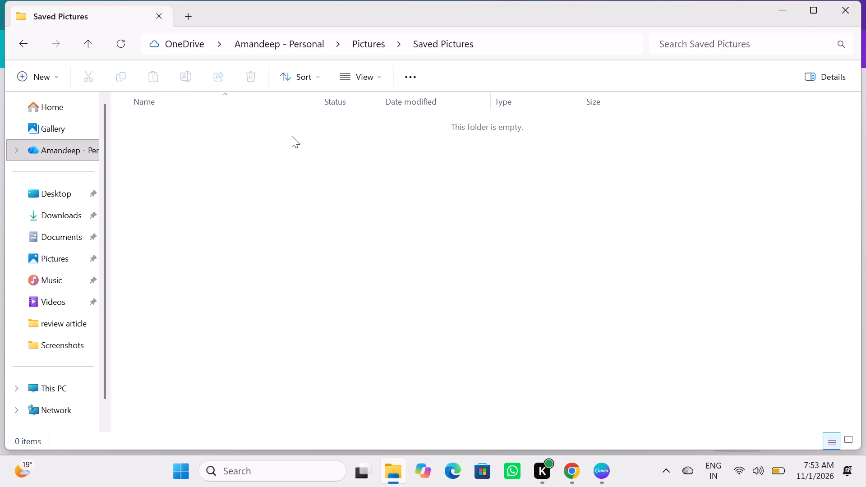
pyautogui.click(55, 255)
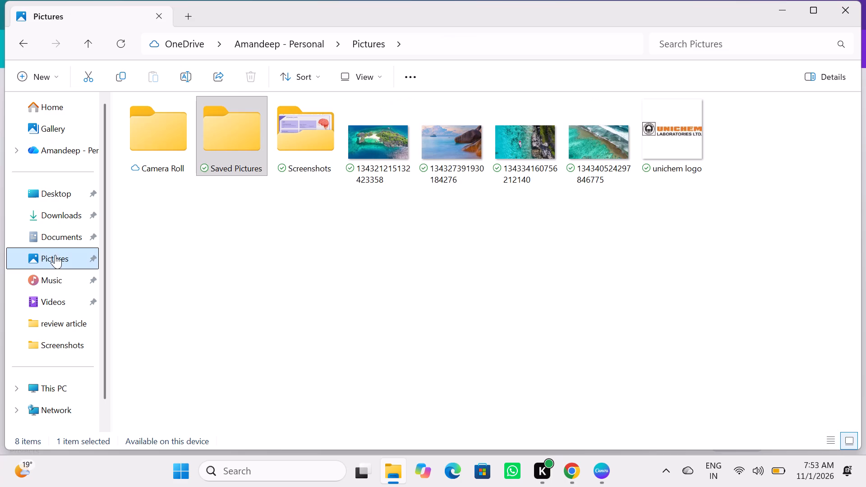
pyautogui.click(221, 150)
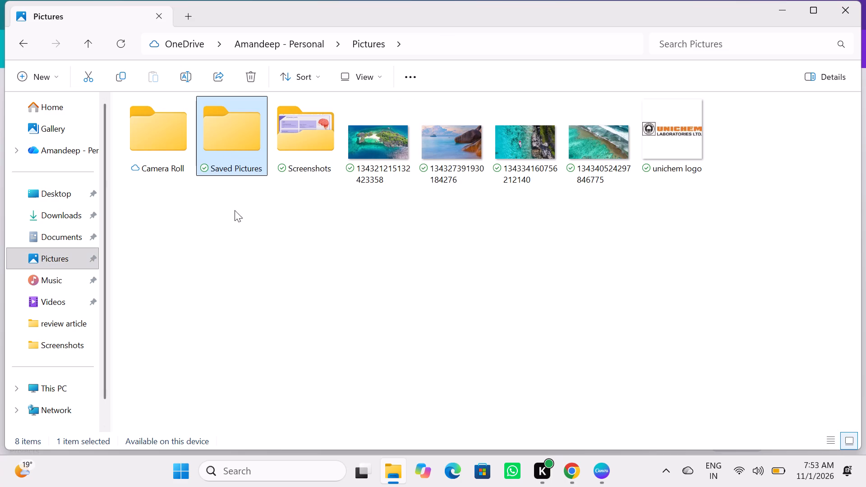
pyautogui.click(388, 152)
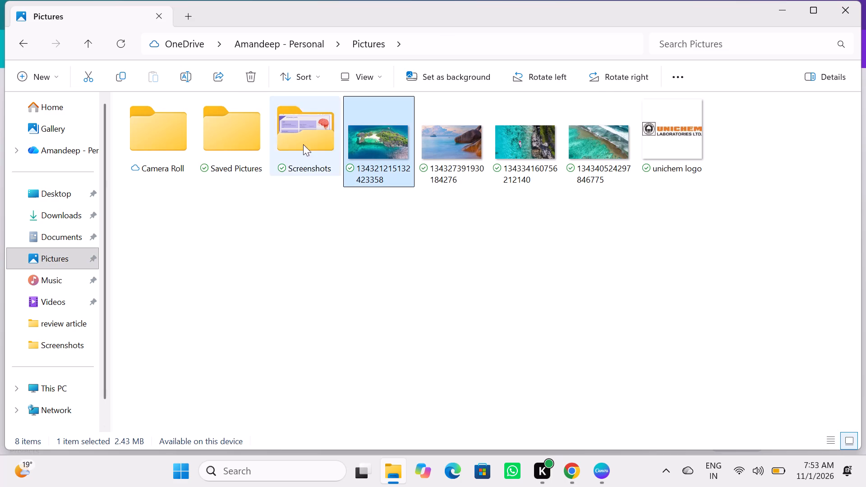
pyautogui.tripleClick(240, 130)
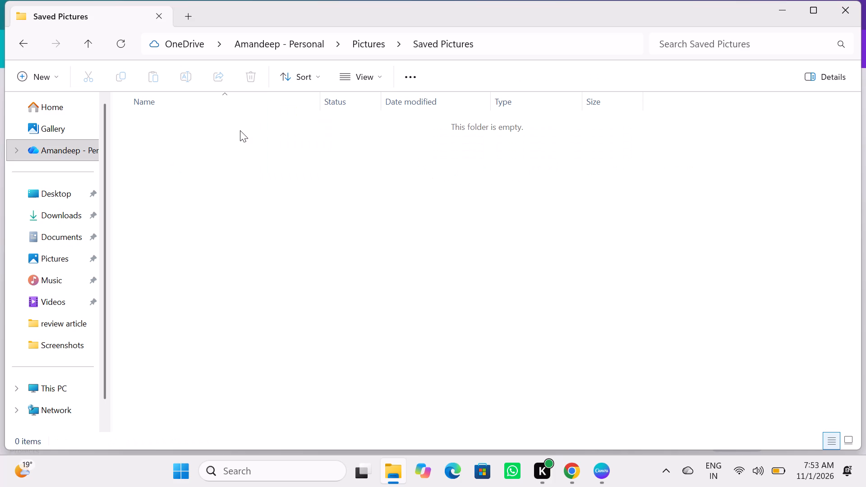
# Look through the files in the Downloads folder for the needed picture.
pyautogui.click(88, 217)
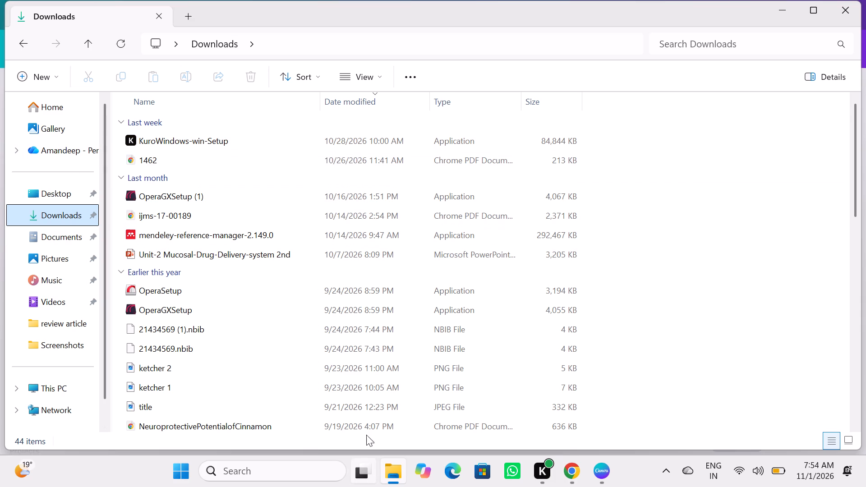
pyautogui.scroll(-4, 417, 425)
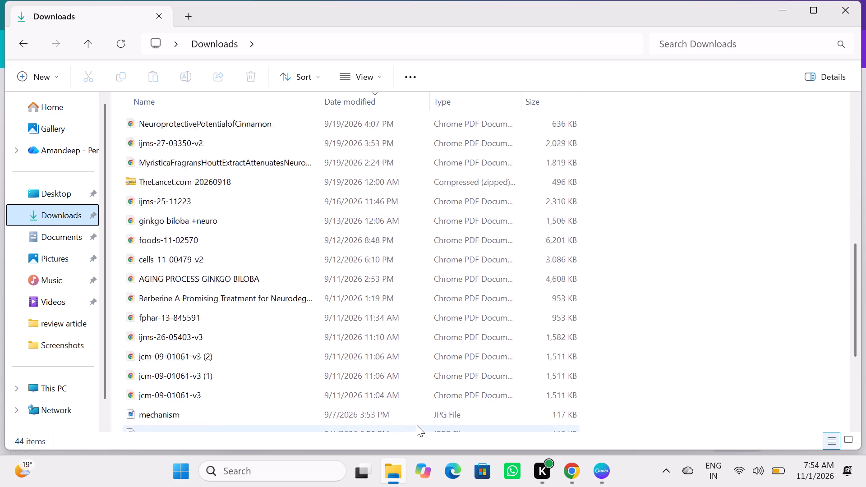
pyautogui.scroll(-12, 417, 425)
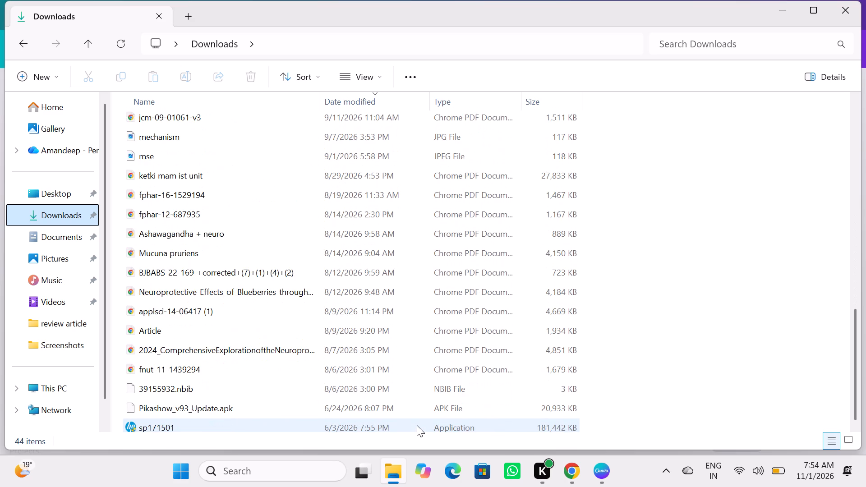
pyautogui.scroll(-1, 417, 425)
pyautogui.scroll(5, 417, 425)
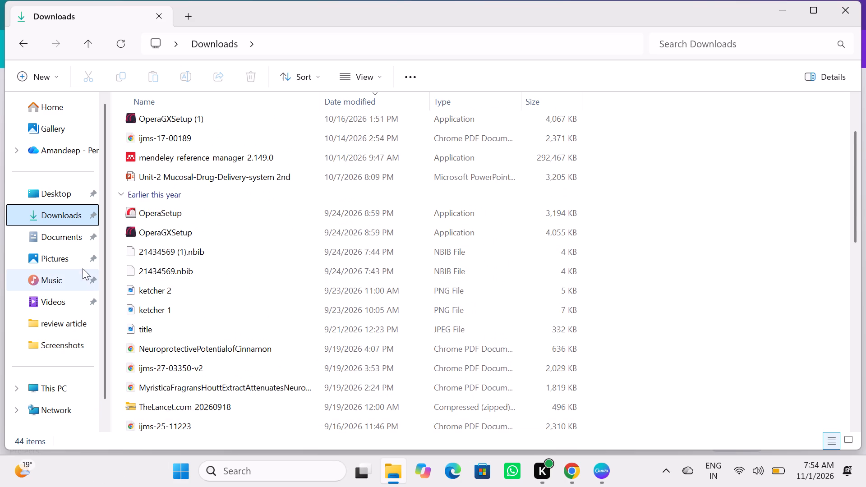
pyautogui.click(84, 263)
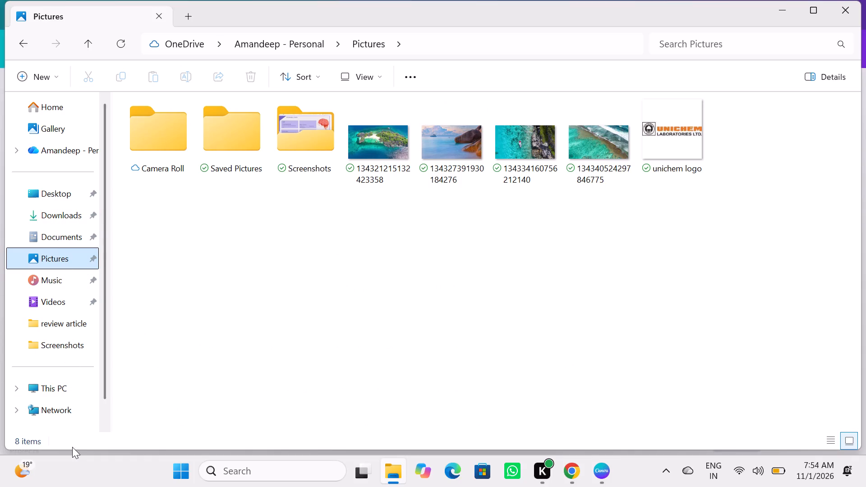
pyautogui.click(74, 340)
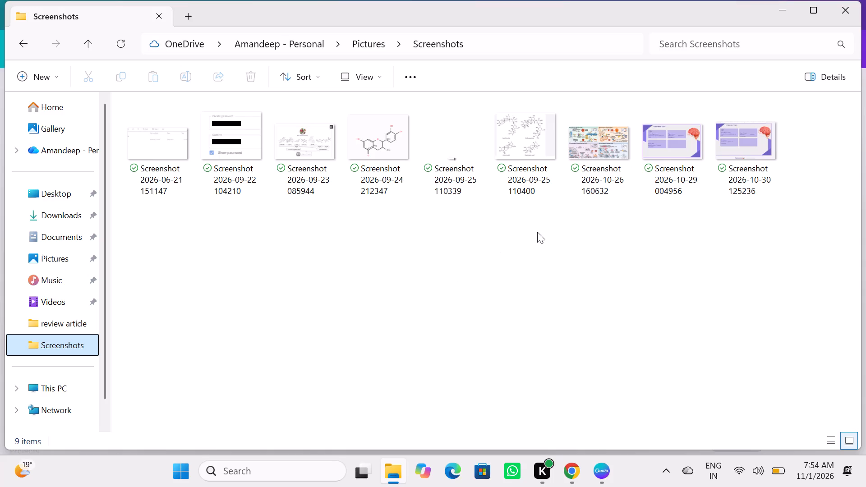
pyautogui.doubleClick(591, 146)
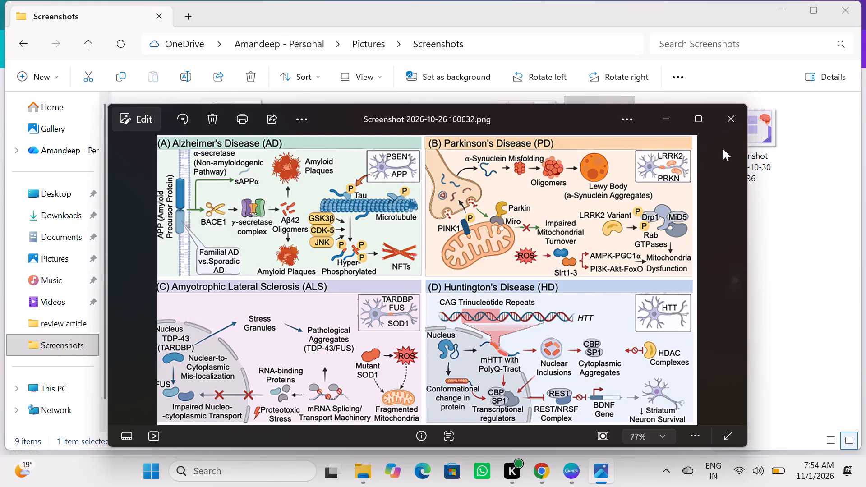
pyautogui.click(758, 175)
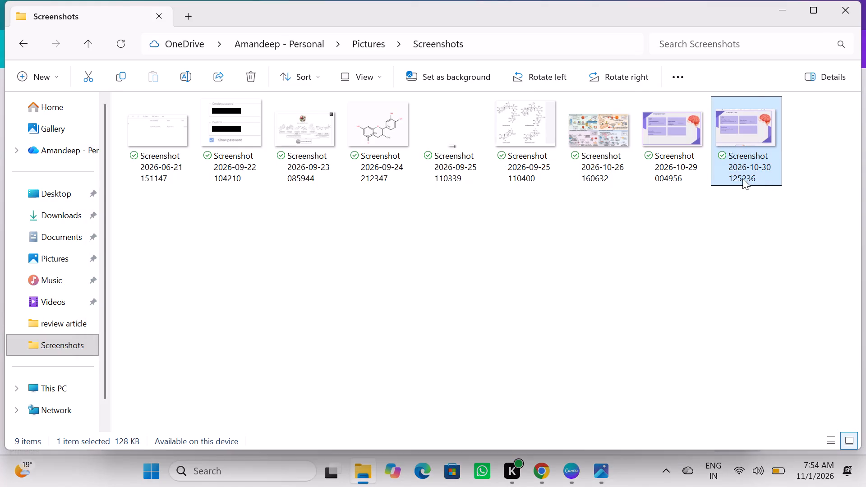
pyautogui.click(542, 473)
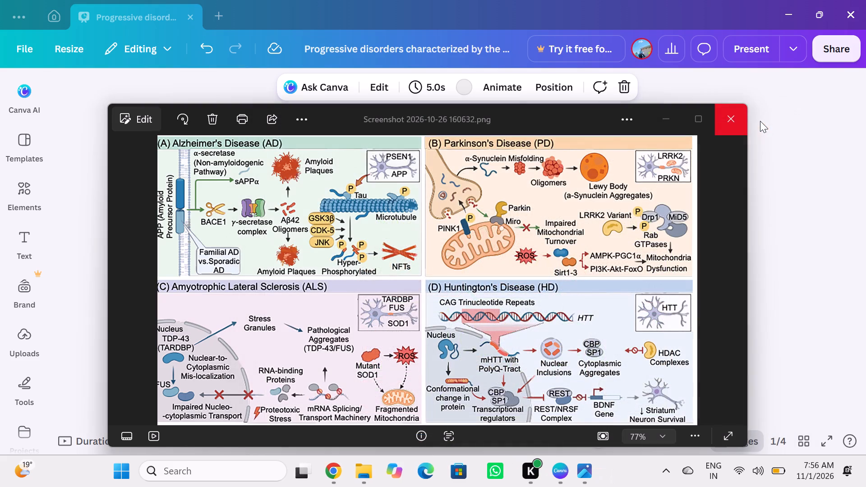
pyautogui.click(739, 120)
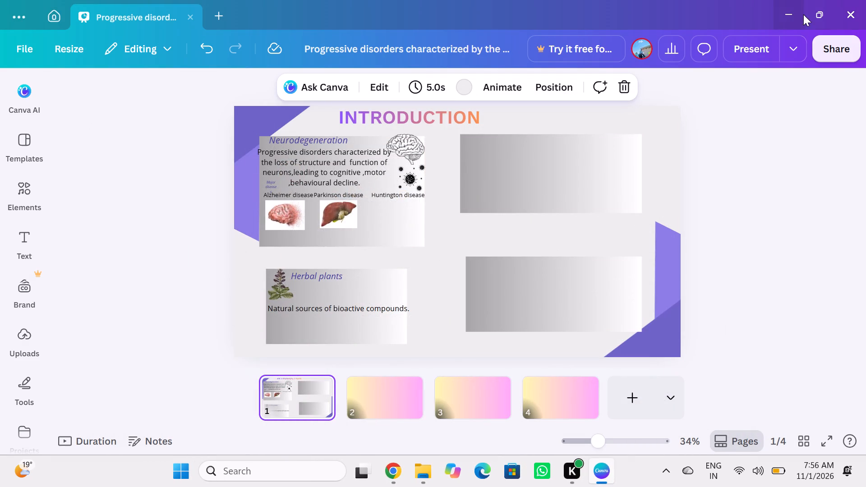
pyautogui.click(815, 13)
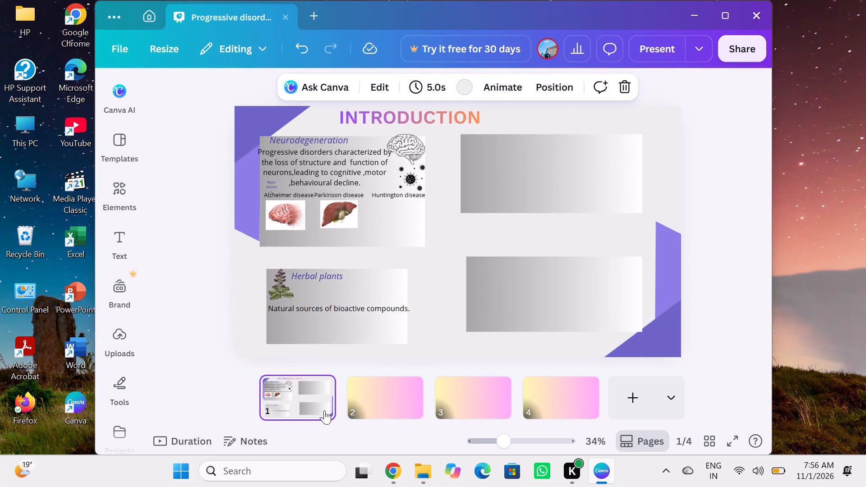
pyautogui.click(424, 470)
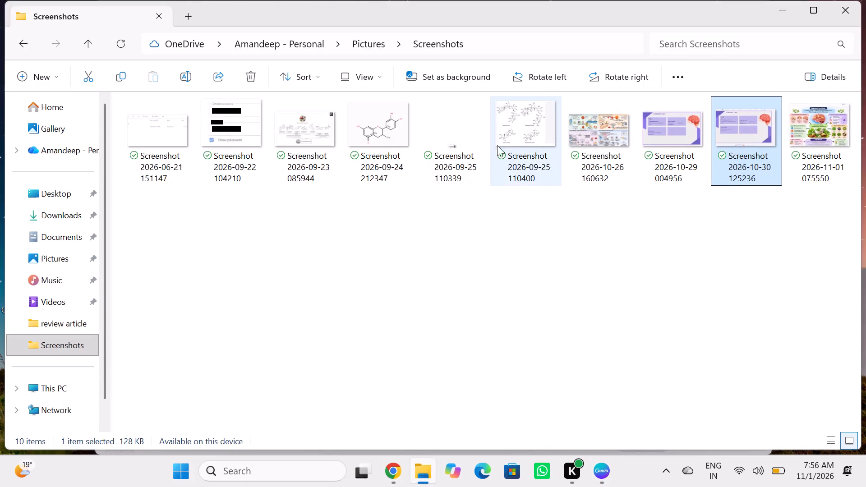
pyautogui.click(817, 128)
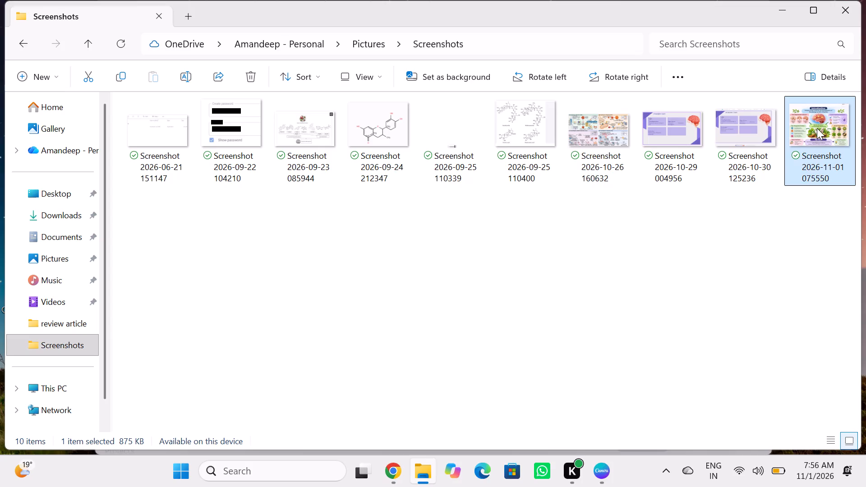
pyautogui.doubleClick(817, 128)
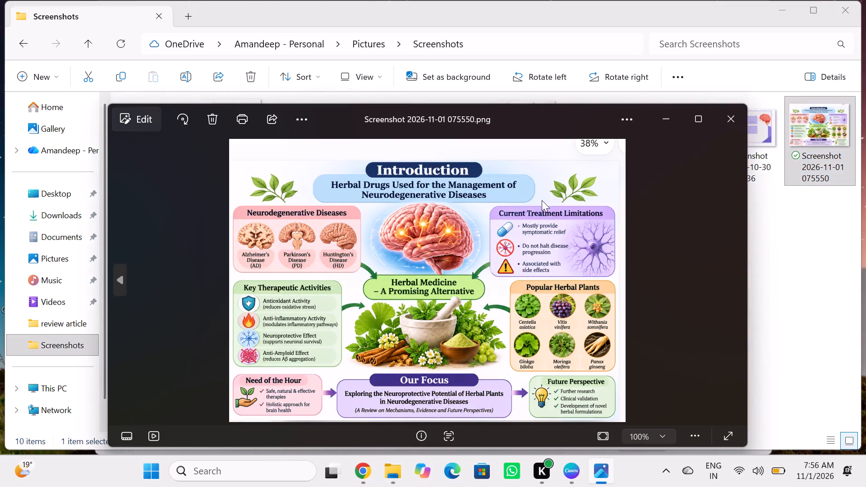
# Switch to the Canva presentation and narrow its window from the left edge so the infographic image shows beside it.
pyautogui.click(569, 474)
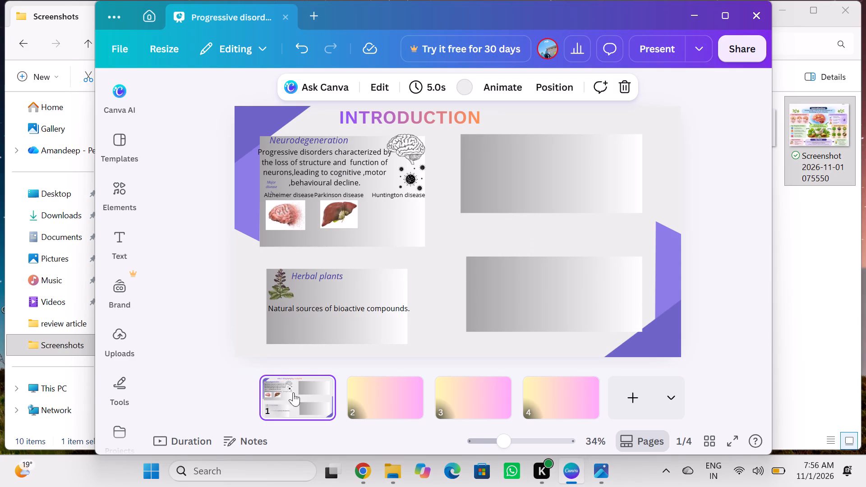
pyautogui.click(94, 236)
pyautogui.moveTo(94, 236); pyautogui.dragTo(89, 238)
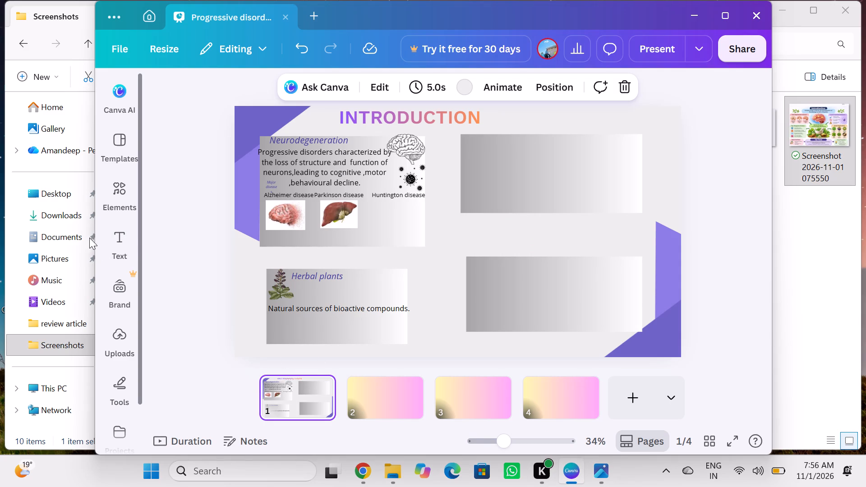
pyautogui.moveTo(89, 238); pyautogui.dragTo(98, 239)
pyautogui.moveTo(98, 239); pyautogui.dragTo(268, 255)
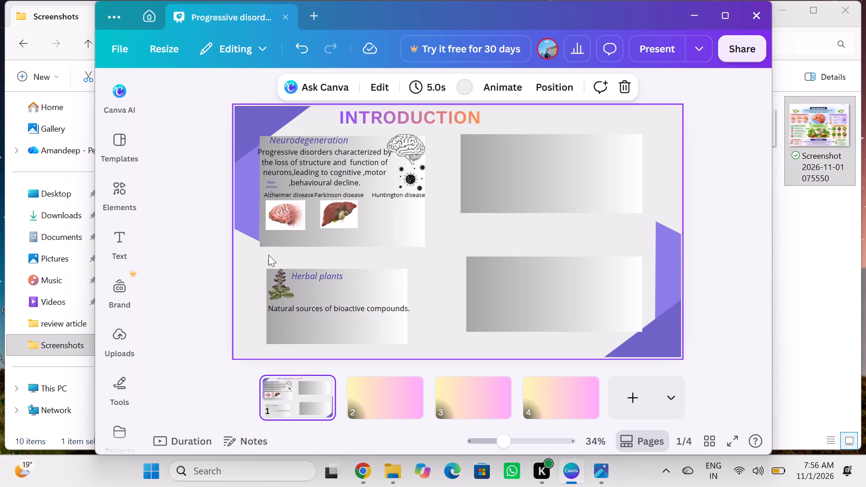
pyautogui.moveTo(268, 255); pyautogui.dragTo(803, 297)
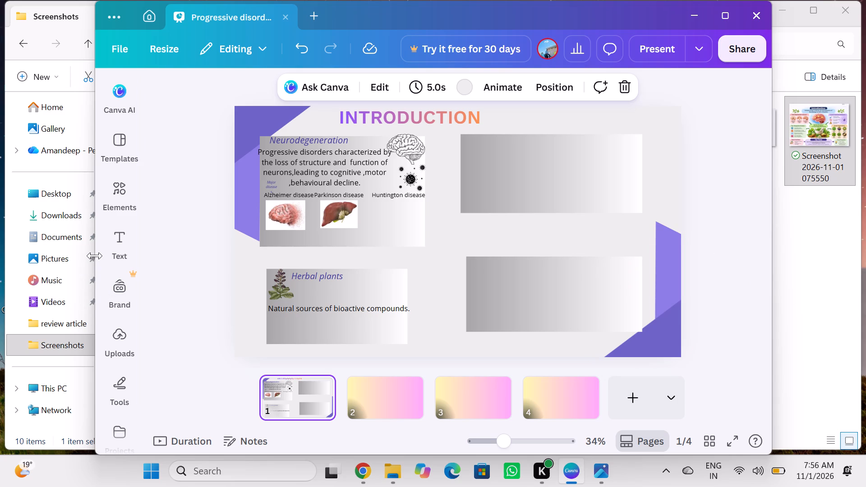
pyautogui.moveTo(95, 256); pyautogui.dragTo(41, 257)
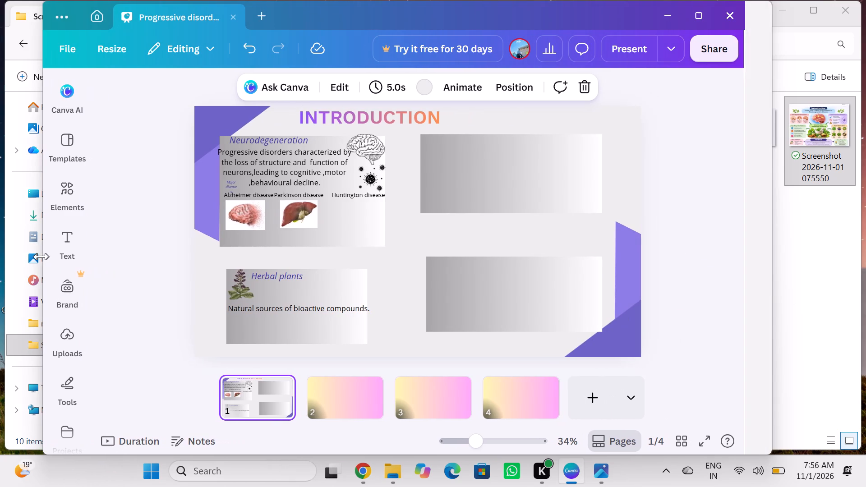
pyautogui.moveTo(41, 257); pyautogui.dragTo(642, 213)
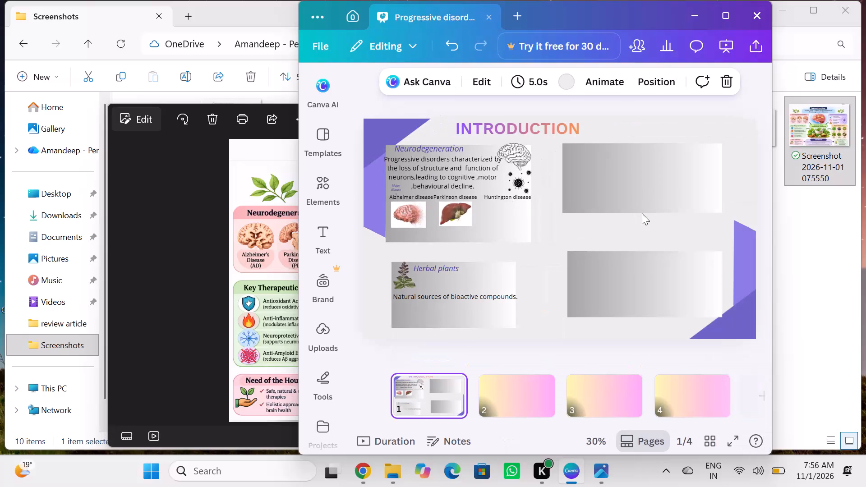
# Bring the Photos window with the infographic forward and narrow it from its right edge to about half its width.
pyautogui.click(262, 224)
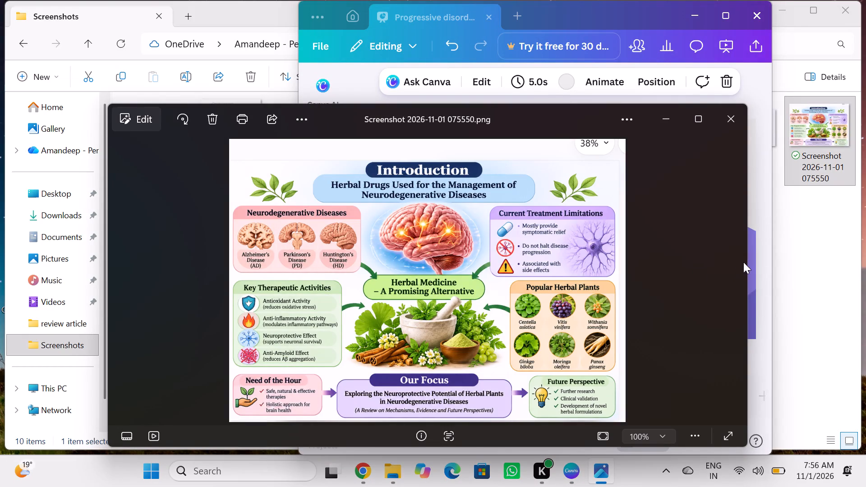
pyautogui.moveTo(743, 252); pyautogui.dragTo(748, 285)
pyautogui.moveTo(748, 285); pyautogui.dragTo(737, 271)
pyautogui.moveTo(737, 271); pyautogui.dragTo(555, 277)
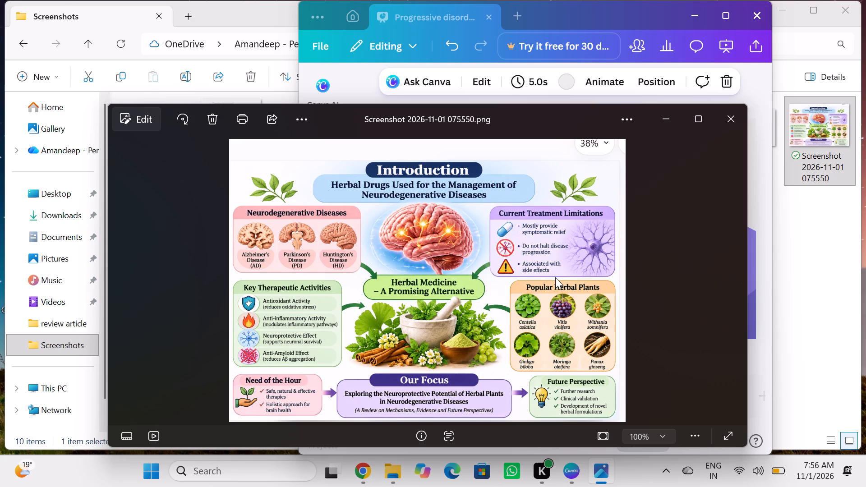
pyautogui.click(751, 217)
pyautogui.moveTo(751, 217); pyautogui.dragTo(734, 217)
pyautogui.moveTo(734, 217); pyautogui.dragTo(747, 217)
pyautogui.moveTo(747, 217); pyautogui.dragTo(760, 224)
pyautogui.moveTo(760, 224); pyautogui.dragTo(745, 222)
pyautogui.moveTo(745, 222); pyautogui.dragTo(738, 216)
pyautogui.moveTo(738, 216); pyautogui.dragTo(750, 203)
pyautogui.click(749, 203)
pyautogui.moveTo(749, 203); pyautogui.dragTo(751, 199)
pyautogui.moveTo(751, 199); pyautogui.dragTo(744, 179)
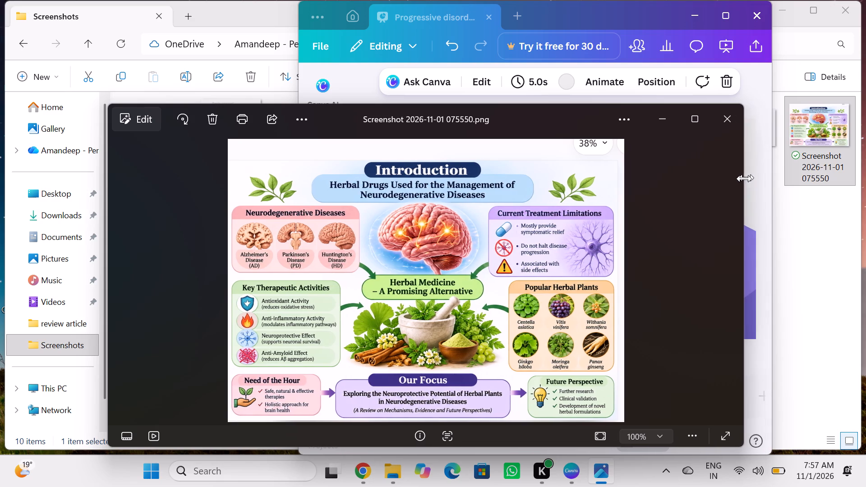
pyautogui.moveTo(744, 179); pyautogui.dragTo(354, 272)
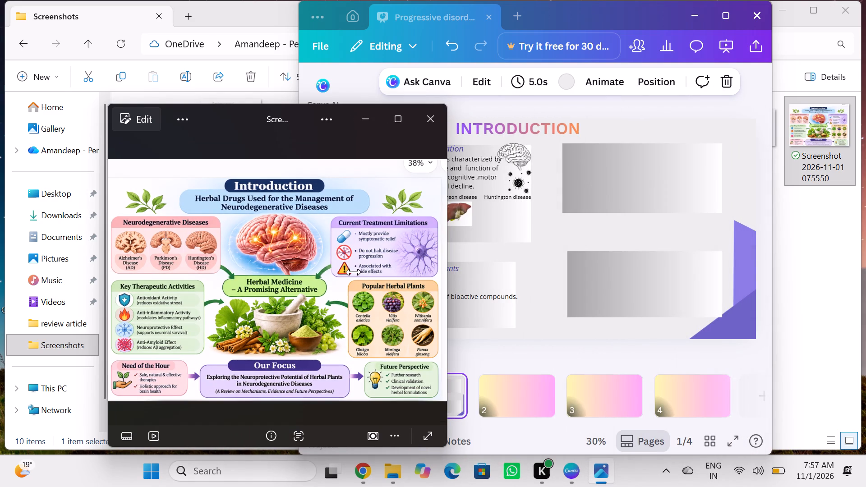
pyautogui.moveTo(354, 272); pyautogui.dragTo(271, 277)
# Widen the Canva window to the screen's right edge and bring it in front, with the infographic partly visible beside it.
pyautogui.moveTo(775, 119); pyautogui.dragTo(865, 114)
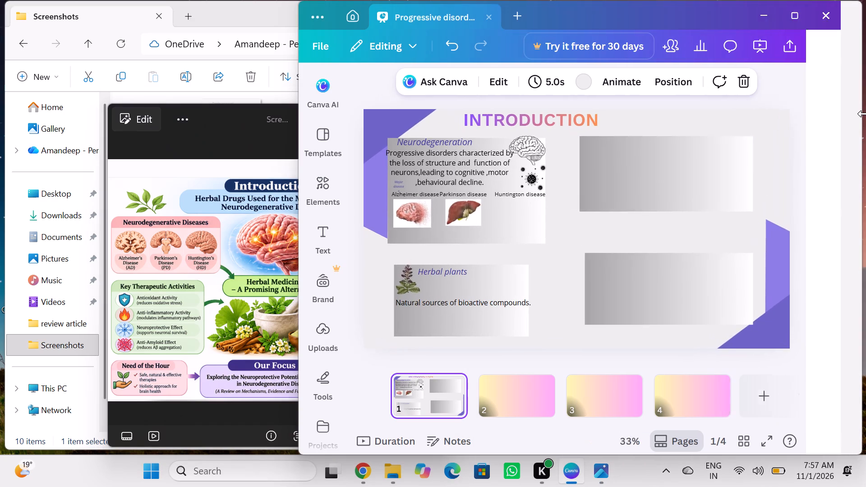
pyautogui.moveTo(865, 114); pyautogui.dragTo(865, 114)
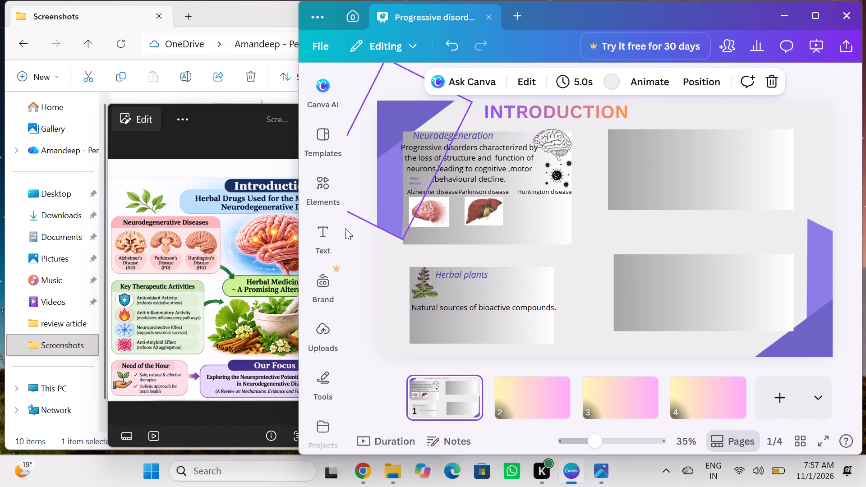
pyautogui.click(279, 261)
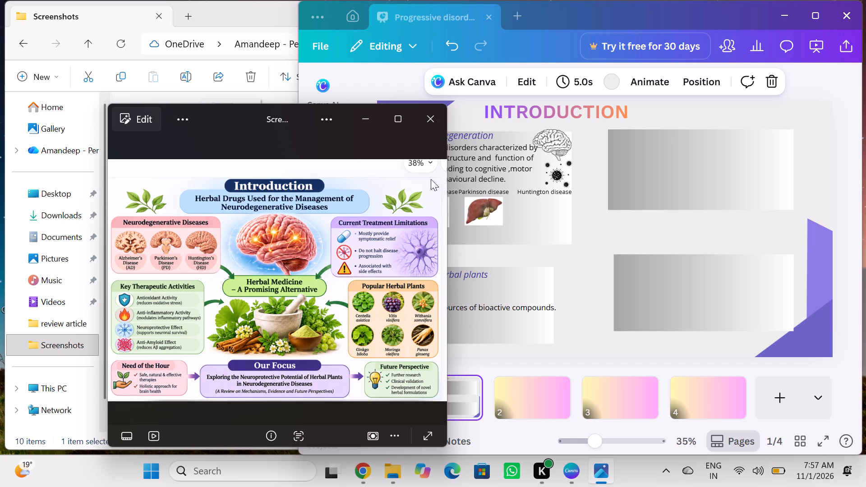
pyautogui.click(575, 253)
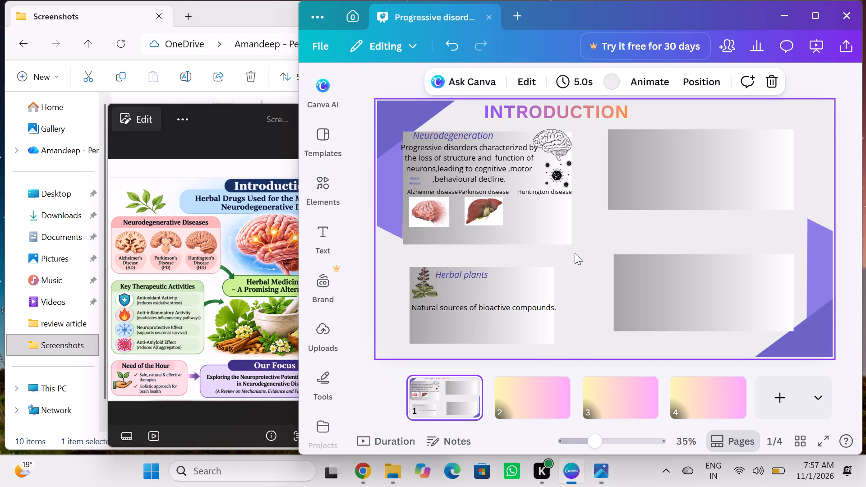
# Search the Canva elements library for "huntington disease".
pyautogui.click(323, 186)
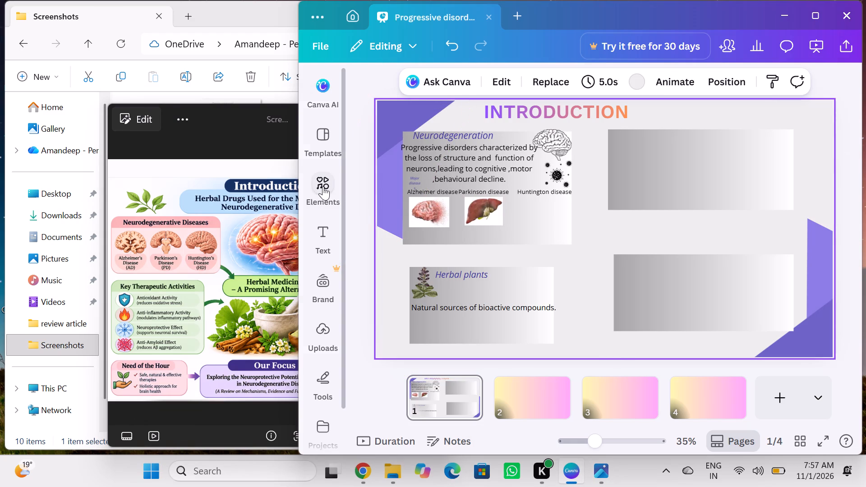
pyautogui.click(419, 87)
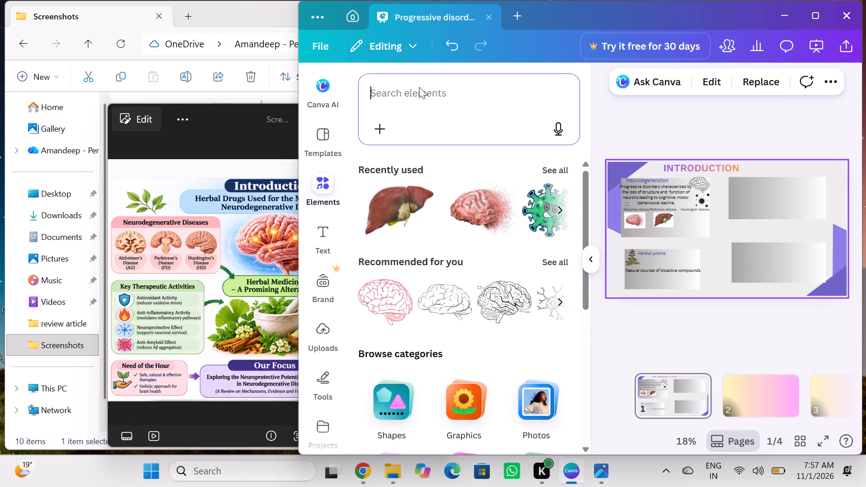
pyautogui.write('hunting')
pyautogui.write('ton disease')
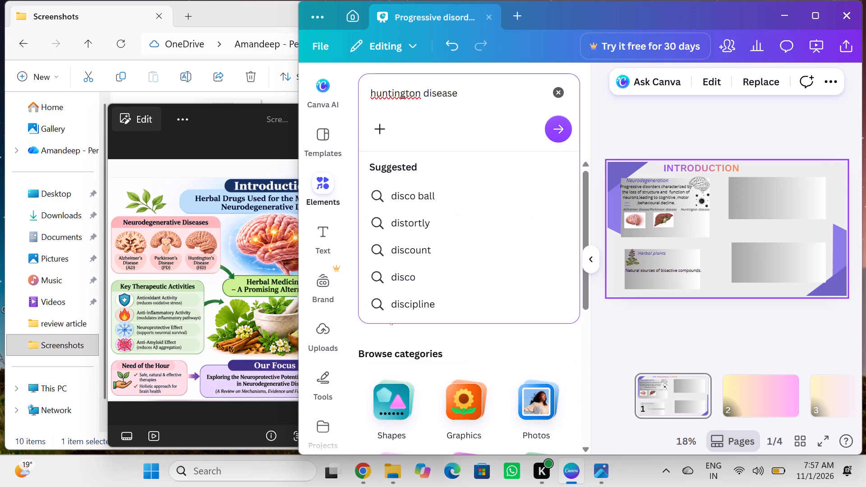
pyautogui.click(555, 128)
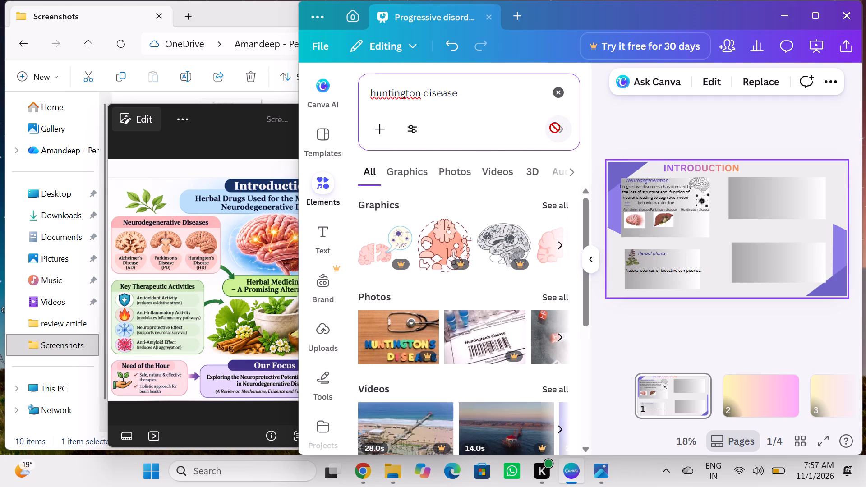
# Look through the graphics results for a picture suited to Huntington disease, and expand them to the full graphics list.
pyautogui.hscroll(-2, 546, 259)
pyautogui.hscroll(-1, 499, 260)
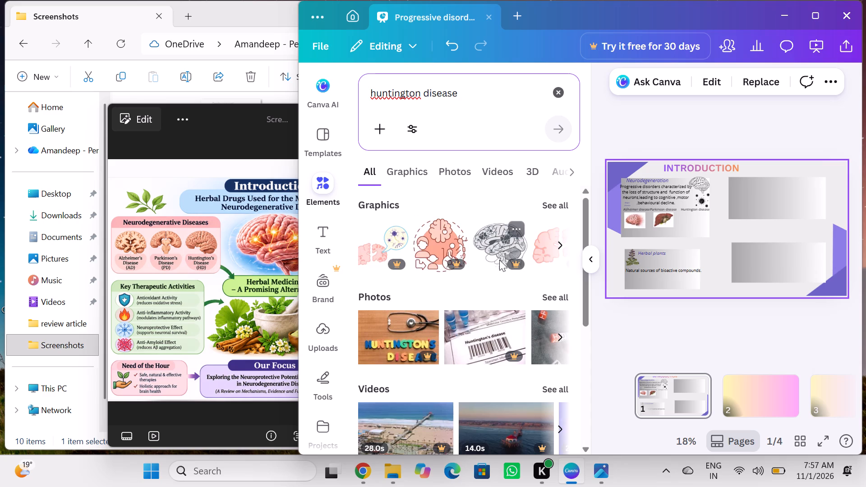
pyautogui.hscroll(-4, 499, 260)
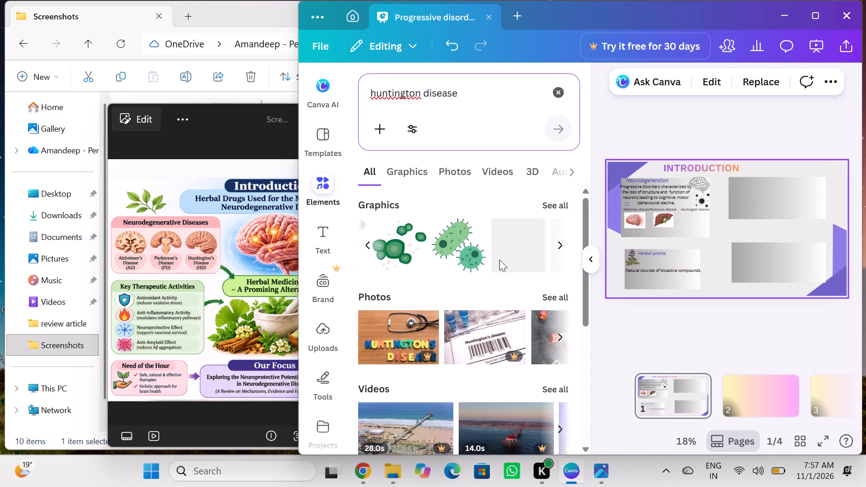
pyautogui.hscroll(-2, 499, 260)
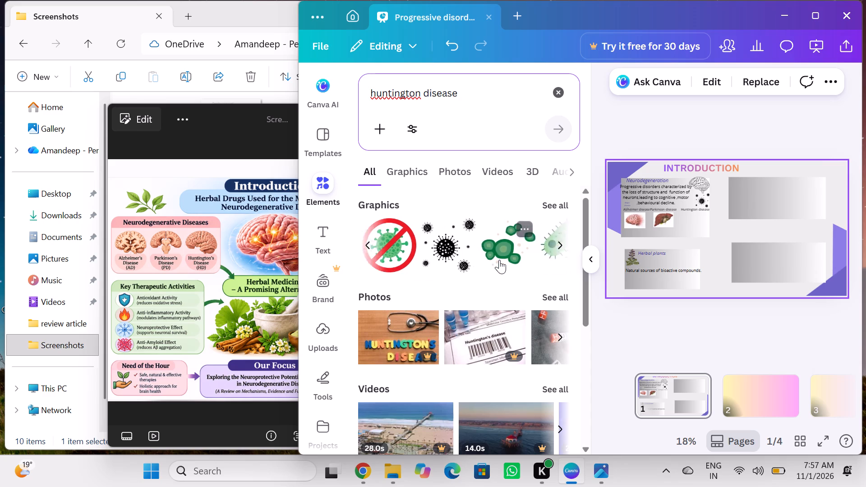
pyautogui.hscroll(-1, 499, 260)
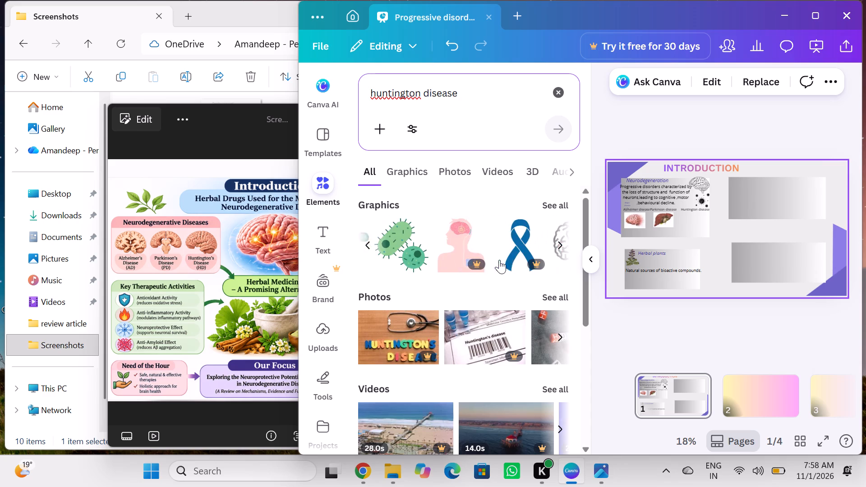
pyautogui.hscroll(-2, 499, 260)
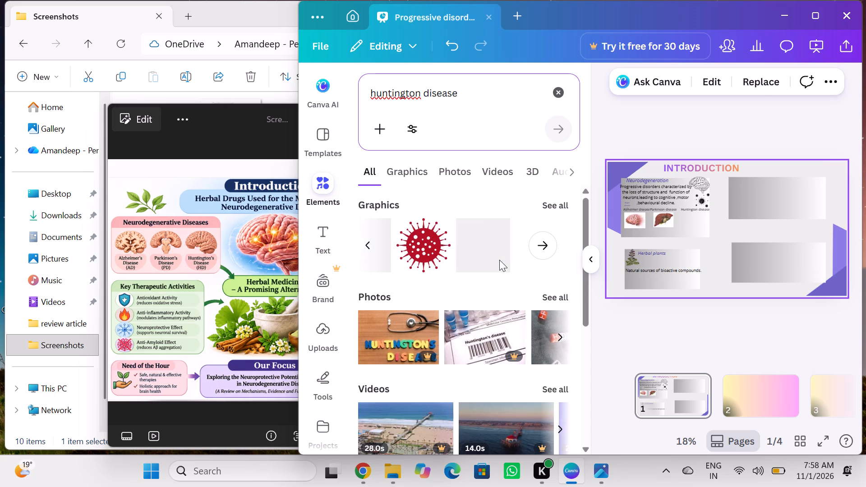
pyautogui.hscroll(-1, 499, 260)
pyautogui.click(555, 201)
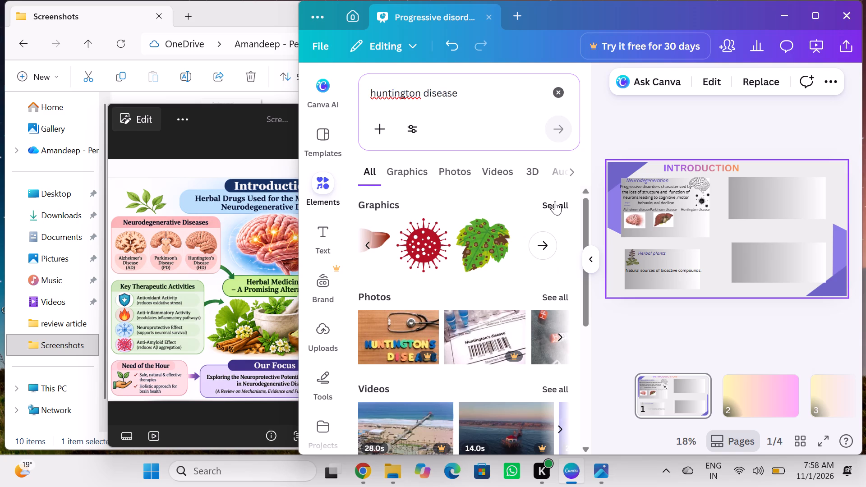
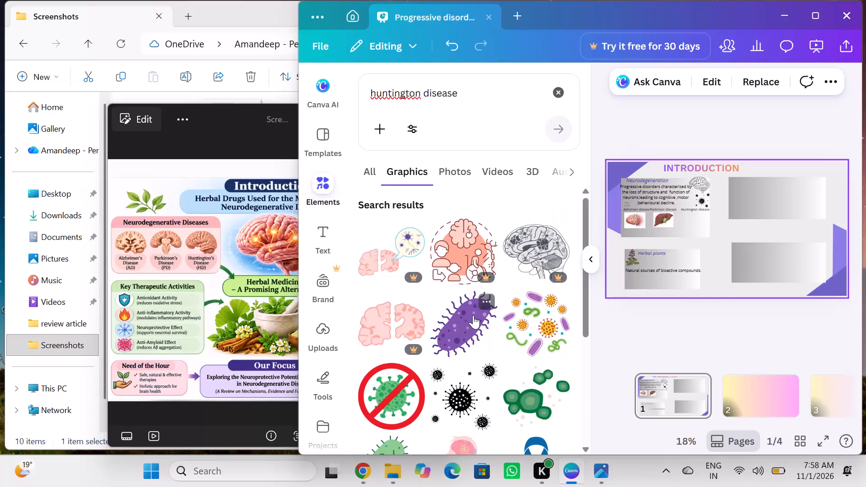
# Look through the full list of "huntington disease" graphics for a suitable picture, and return to the first results.
pyautogui.scroll(-4, 473, 315)
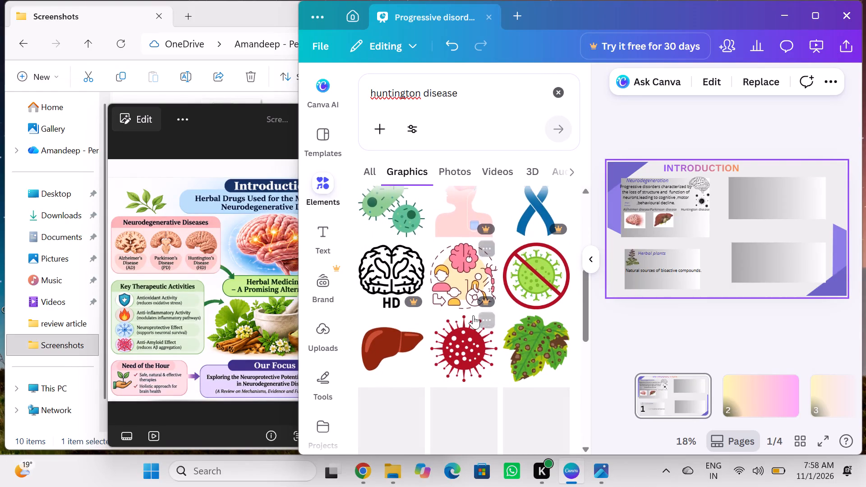
pyautogui.scroll(-1, 473, 315)
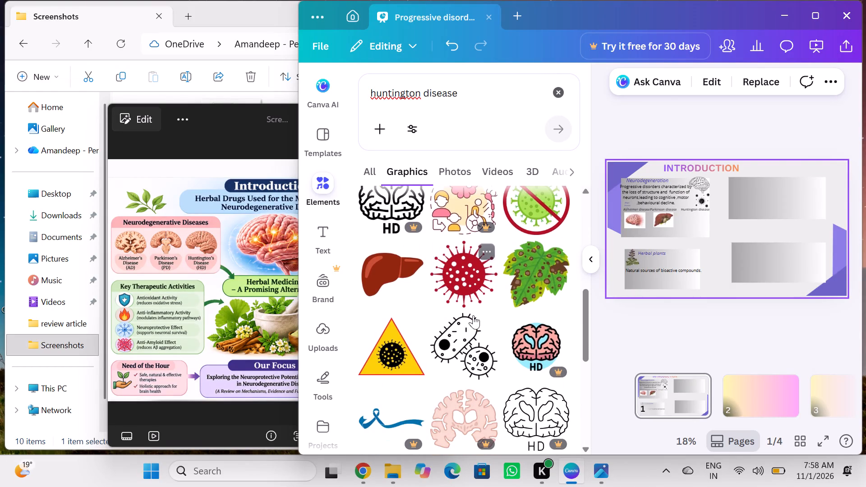
pyautogui.scroll(-3, 473, 315)
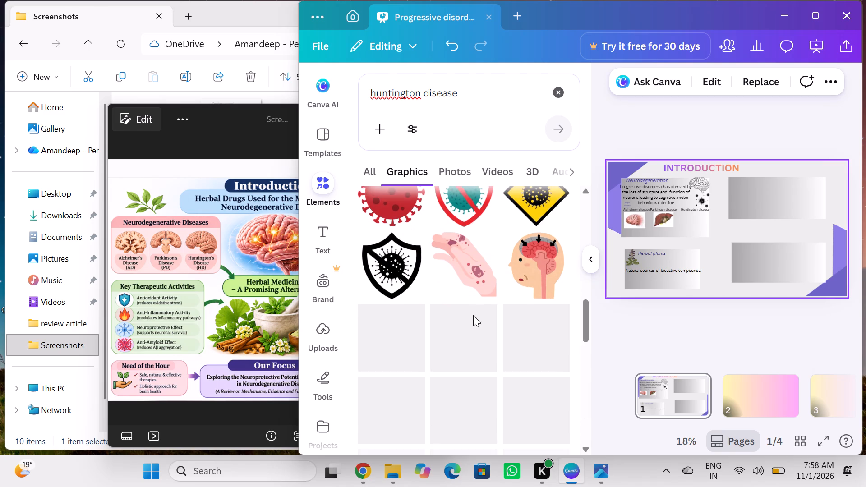
pyautogui.scroll(-1, 473, 315)
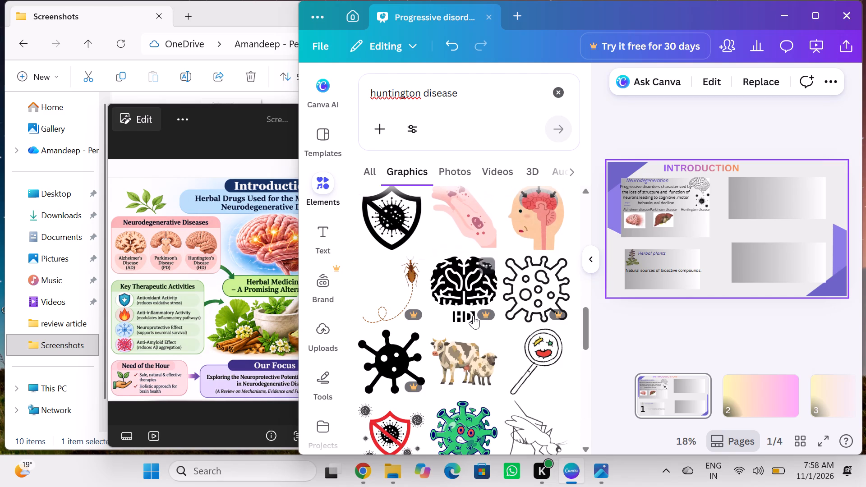
pyautogui.scroll(-3, 473, 315)
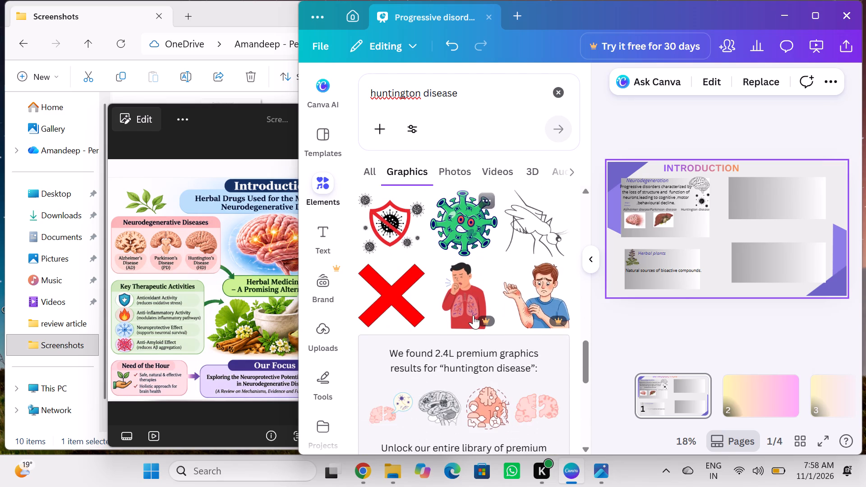
pyautogui.scroll(-3, 473, 315)
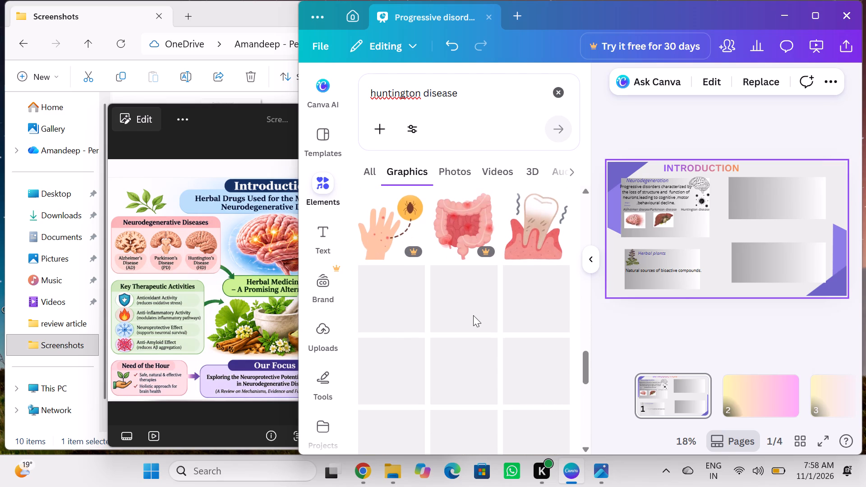
pyautogui.scroll(-3, 473, 315)
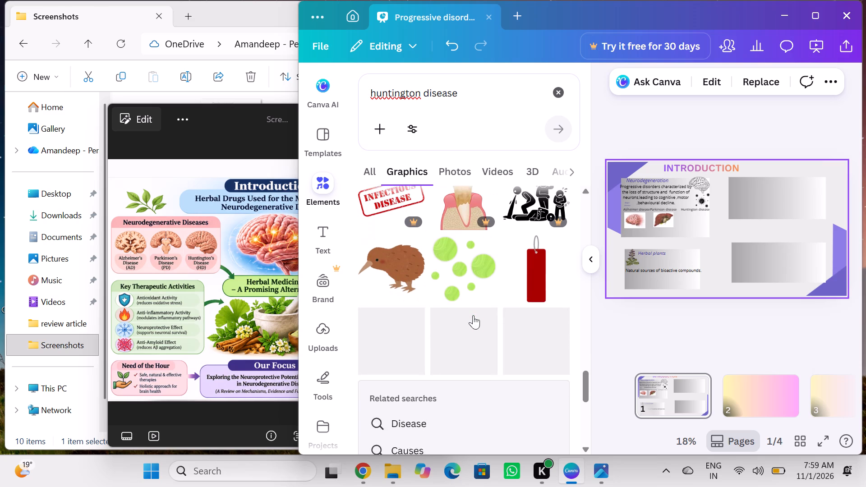
pyautogui.scroll(-1, 473, 315)
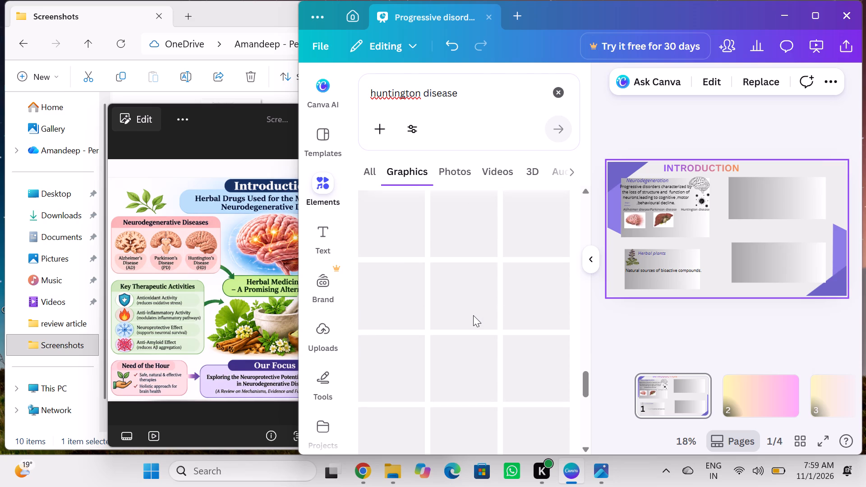
pyautogui.scroll(-1, 473, 315)
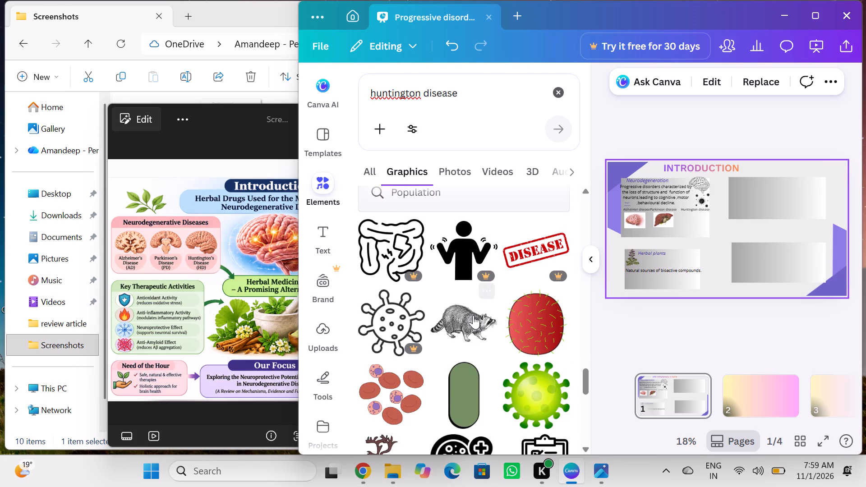
pyautogui.scroll(-1, 473, 315)
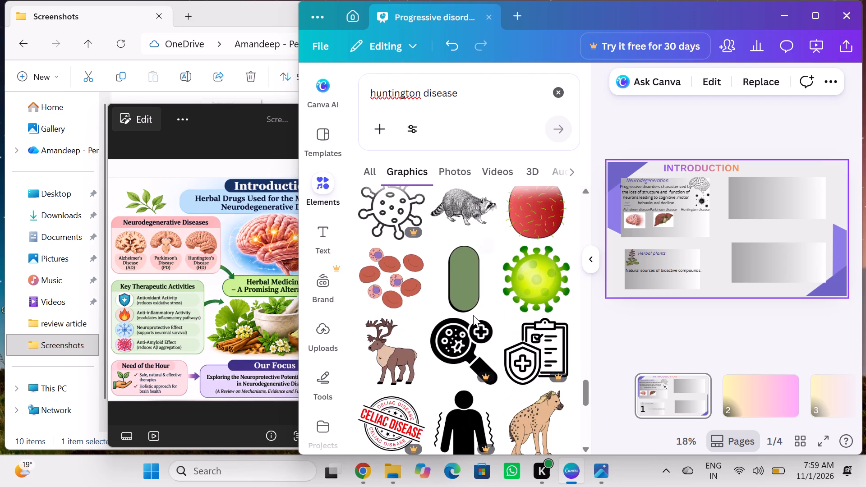
pyautogui.scroll(-4, 473, 315)
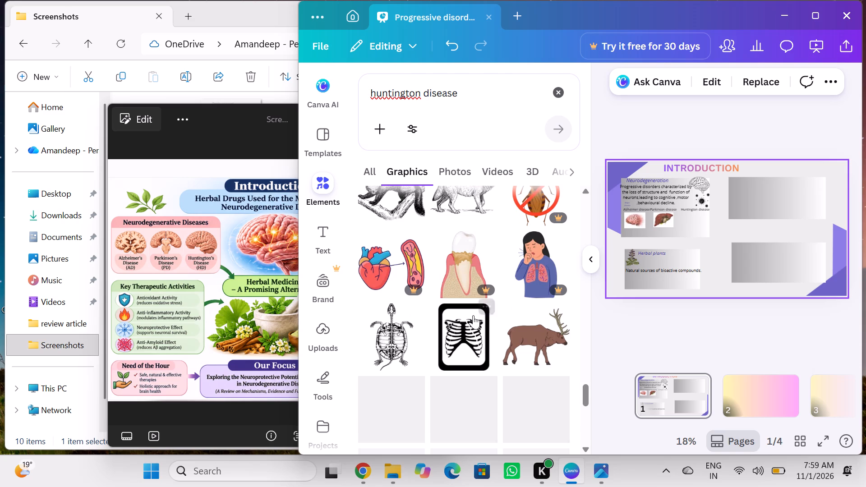
pyautogui.scroll(-5, 473, 315)
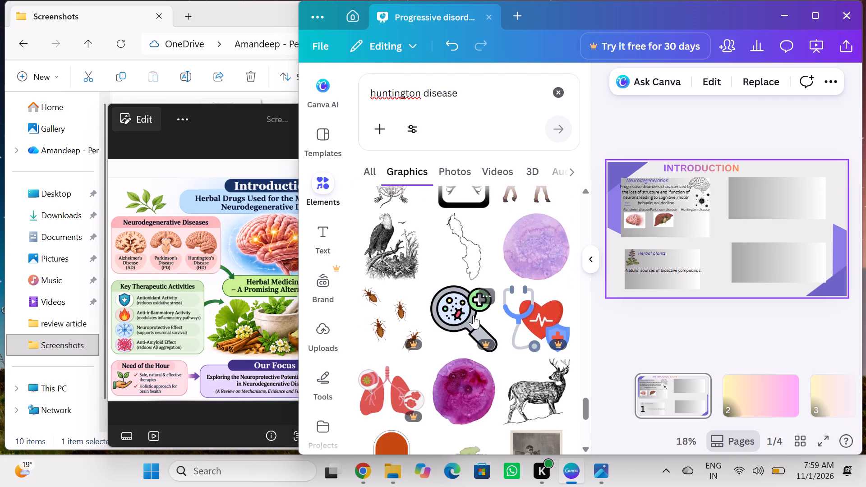
pyautogui.scroll(-4, 473, 315)
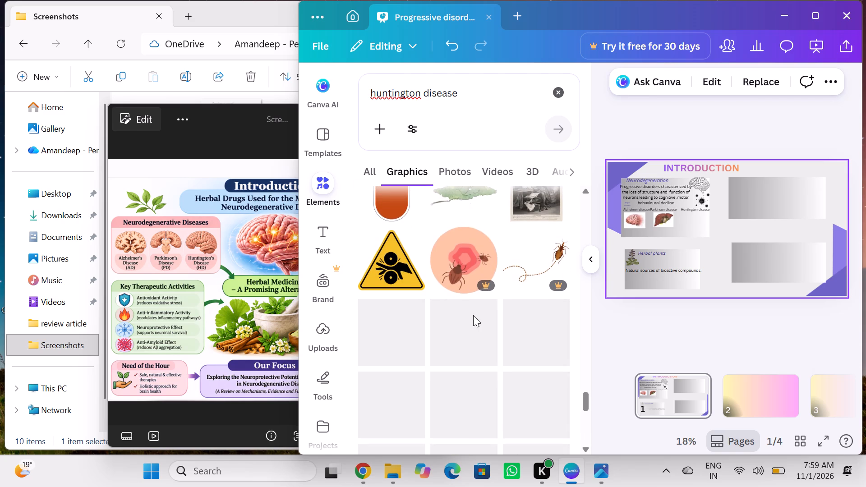
pyautogui.scroll(-2, 473, 315)
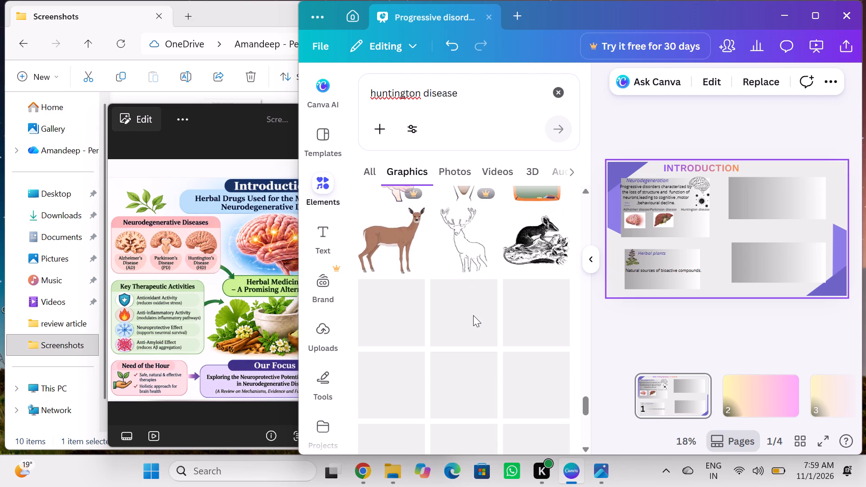
pyautogui.scroll(-1, 473, 315)
pyautogui.hscroll(1, 473, 315)
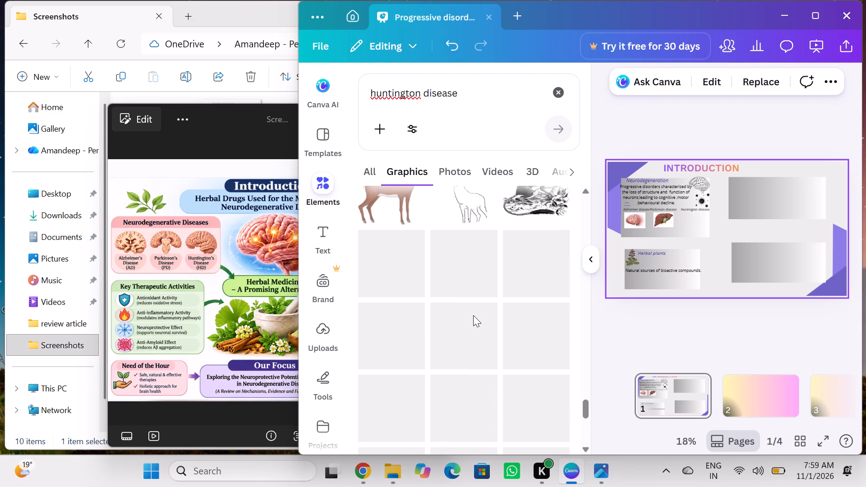
pyautogui.hscroll(1, 473, 315)
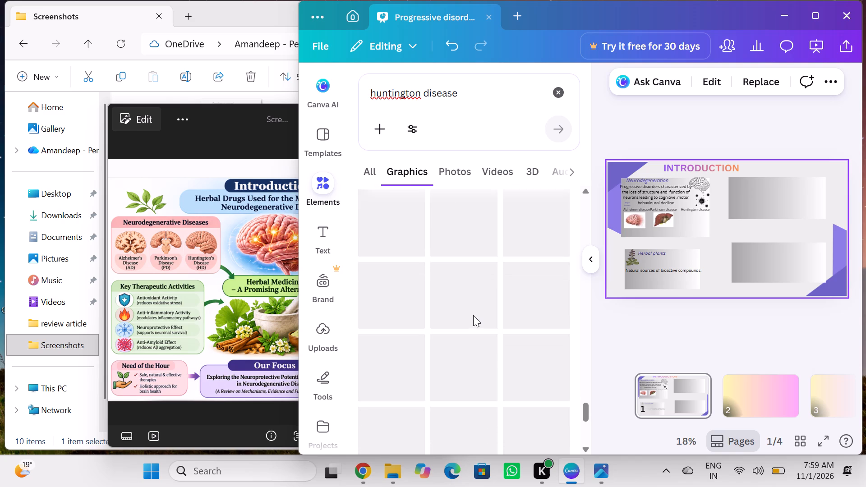
pyautogui.scroll(2, 473, 315)
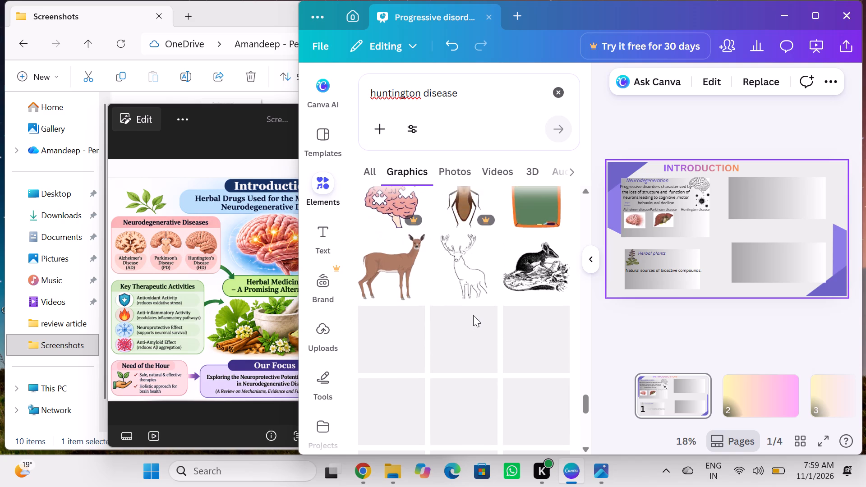
pyautogui.scroll(7, 473, 315)
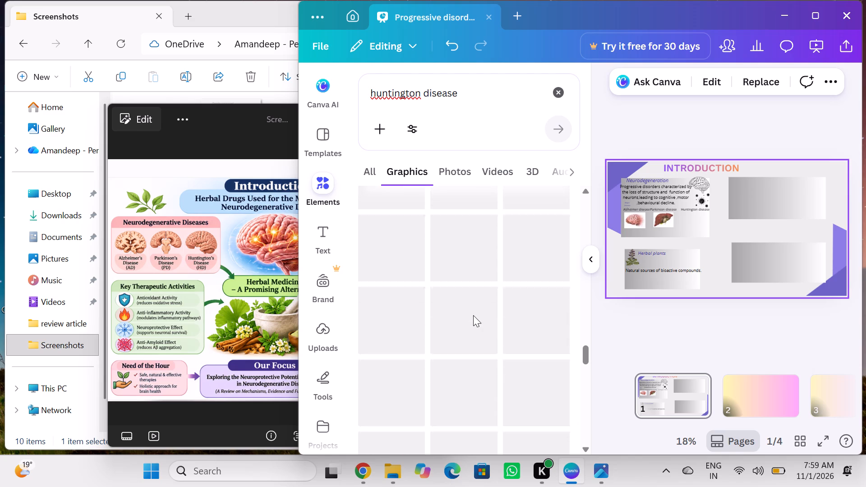
pyautogui.scroll(9, 473, 315)
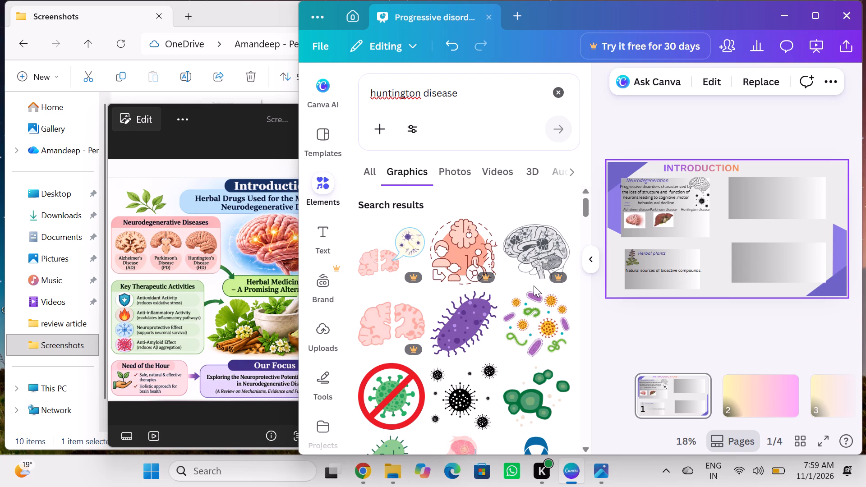
# Find the graphic of a human head in profile with a red brain and black arrows, and insert it on the Introduction slide.
pyautogui.hscroll(1, 449, 388)
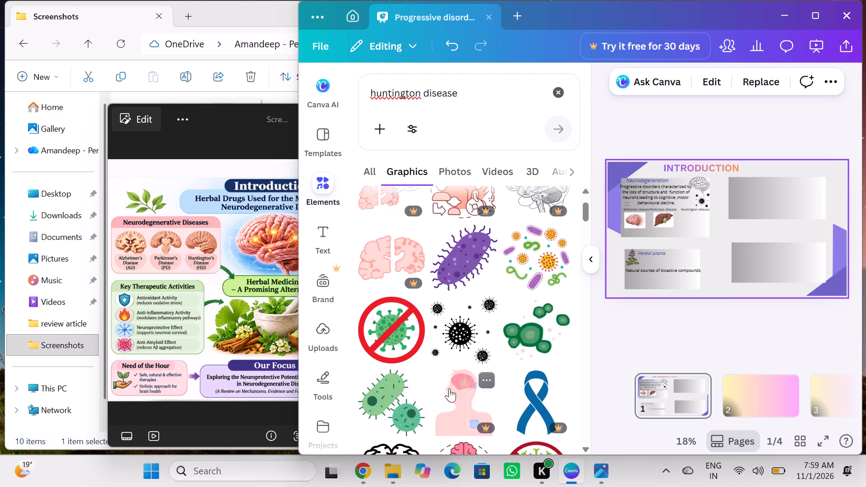
pyautogui.hscroll(3, 449, 388)
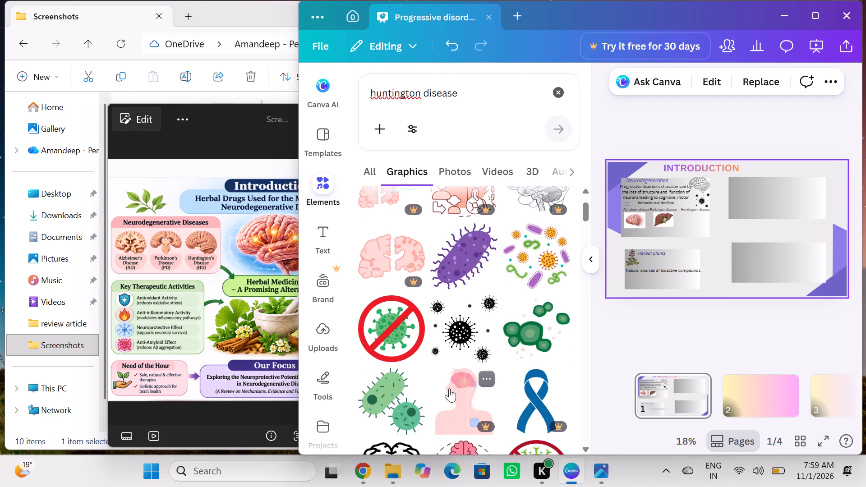
pyautogui.hscroll(5, 449, 388)
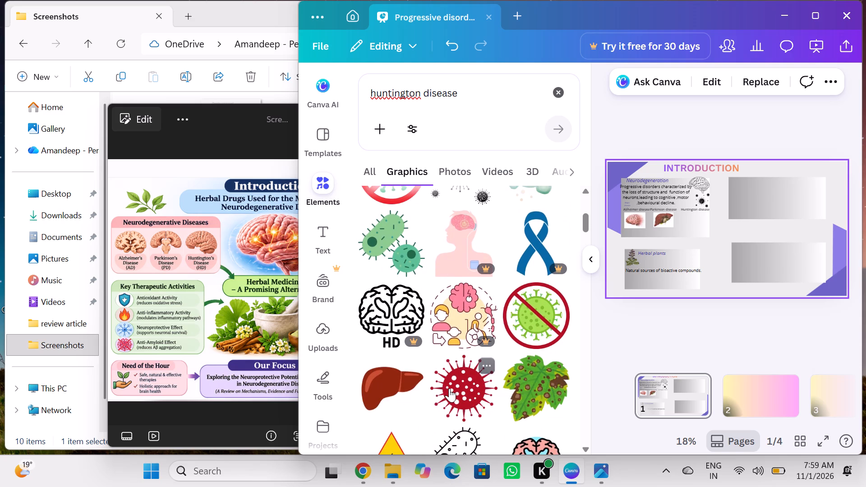
pyautogui.hscroll(3, 449, 388)
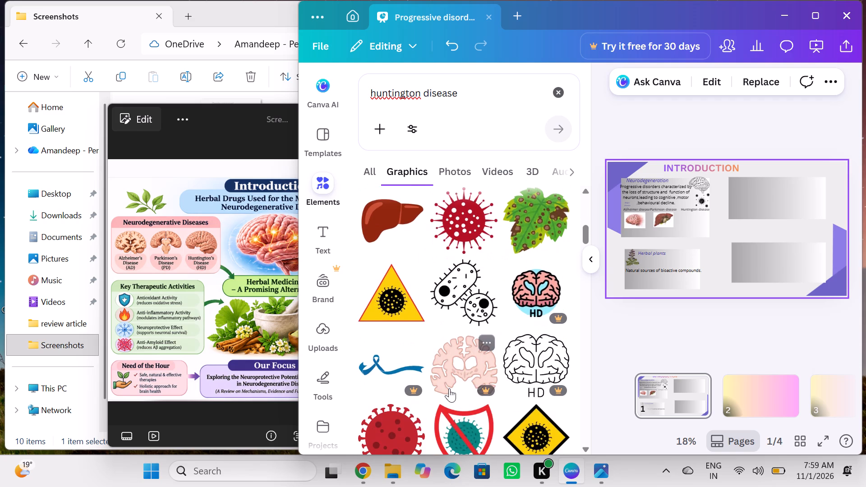
pyautogui.hscroll(6, 449, 388)
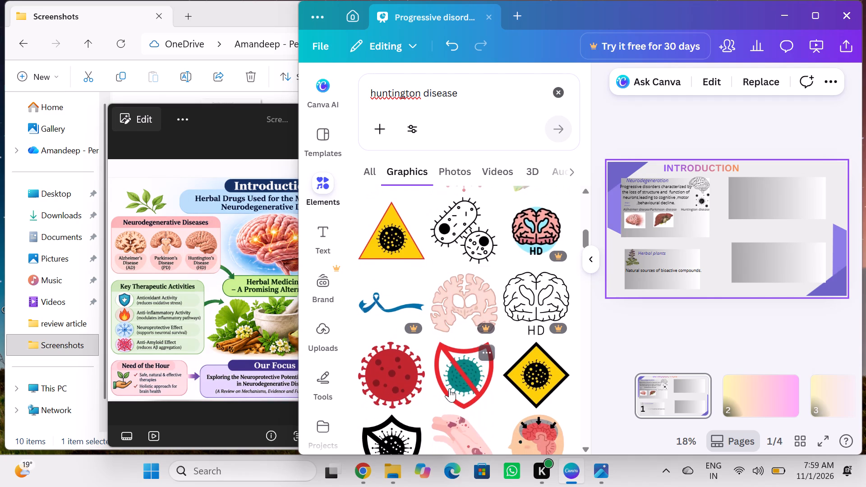
pyautogui.hscroll(2, 449, 388)
pyautogui.scroll(-1, 449, 388)
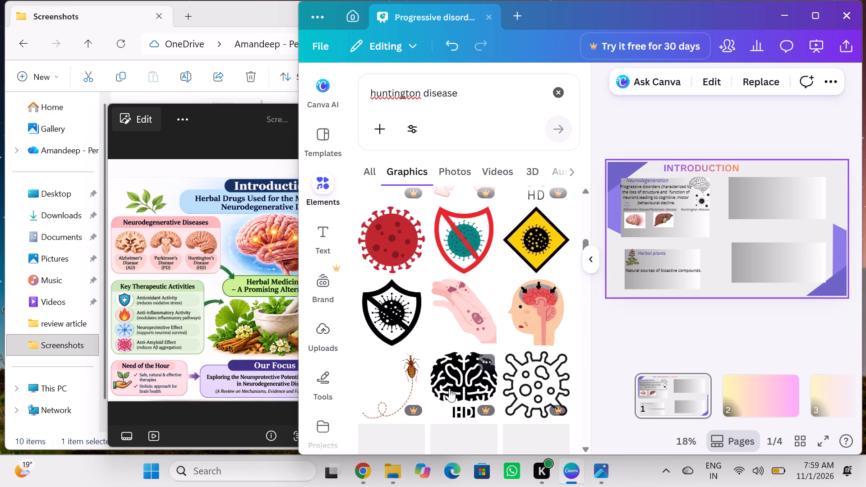
pyautogui.scroll(-1, 449, 388)
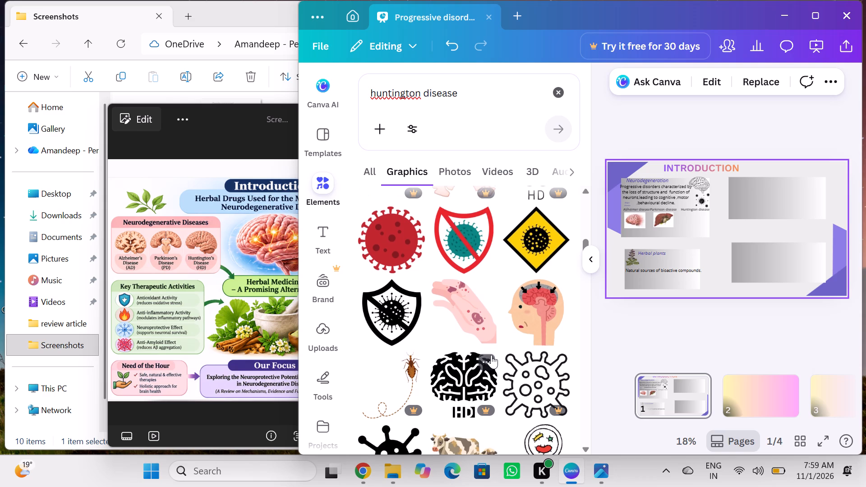
pyautogui.click(536, 321)
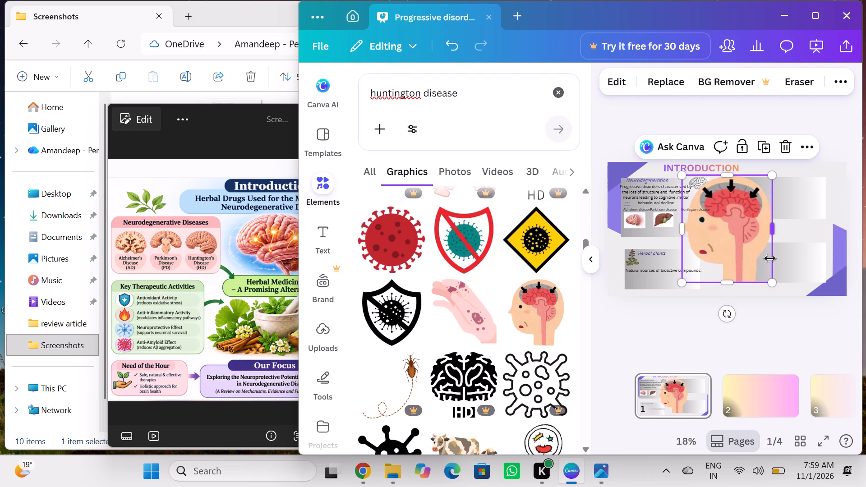
# Shrink the head graphic to about the size of the neighbouring disease pictures and place it under the Huntington disease label, beside the liver.
pyautogui.doubleClick(772, 284)
pyautogui.moveTo(772, 284); pyautogui.dragTo(685, 225)
pyautogui.click(705, 230)
pyautogui.moveTo(705, 230); pyautogui.dragTo(705, 243)
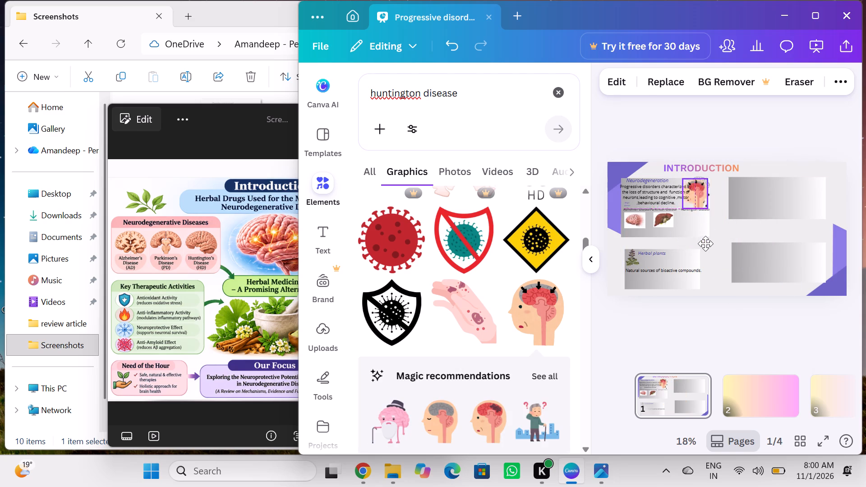
pyautogui.moveTo(705, 243); pyautogui.dragTo(703, 265)
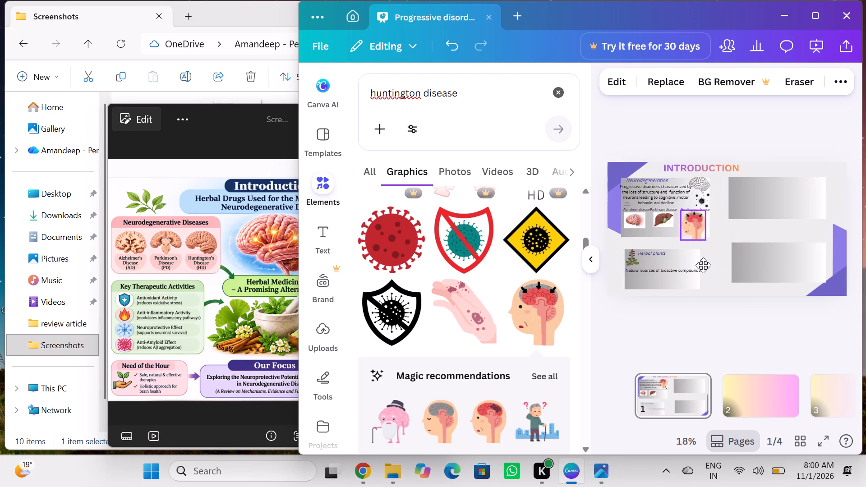
pyautogui.moveTo(703, 265); pyautogui.dragTo(703, 264)
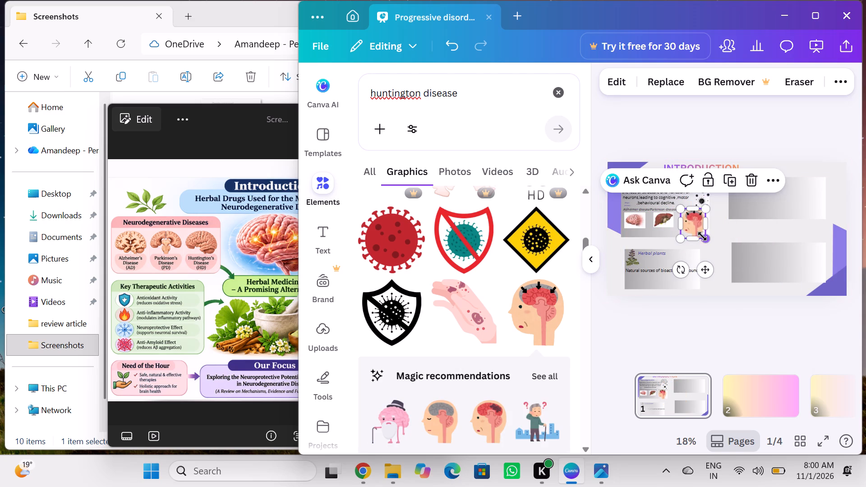
pyautogui.moveTo(702, 237); pyautogui.dragTo(690, 226)
pyautogui.moveTo(695, 252); pyautogui.dragTo(695, 252)
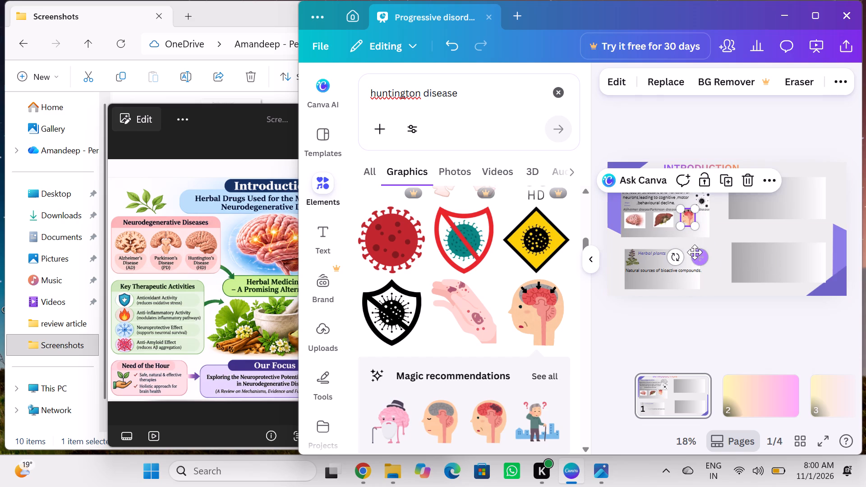
pyautogui.moveTo(695, 252); pyautogui.dragTo(699, 257)
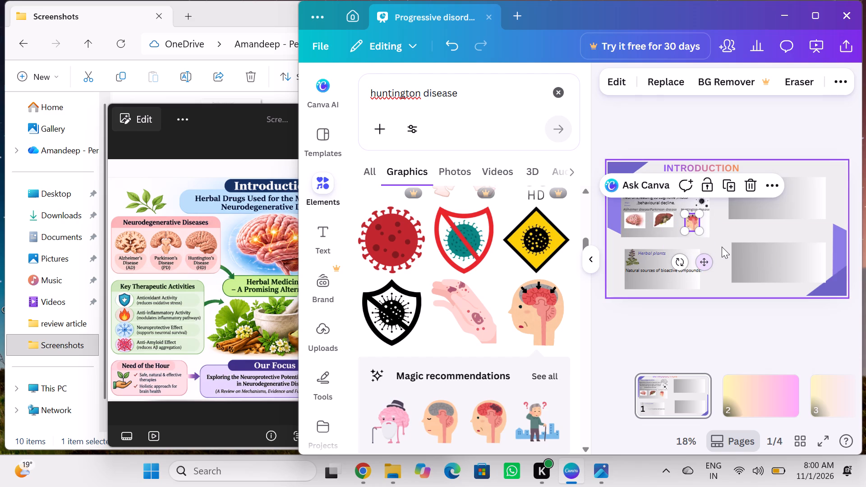
# Nudge the liver picture slightly down beneath the Parkinson disease label.
pyautogui.click(722, 246)
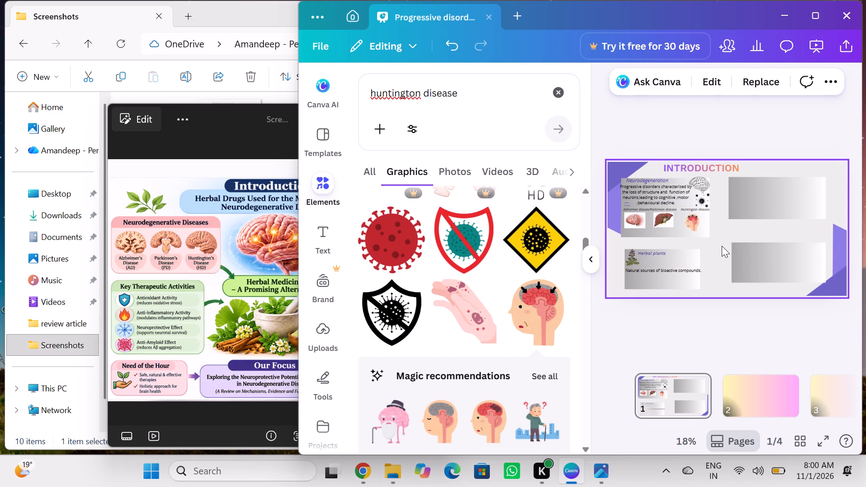
pyautogui.click(665, 223)
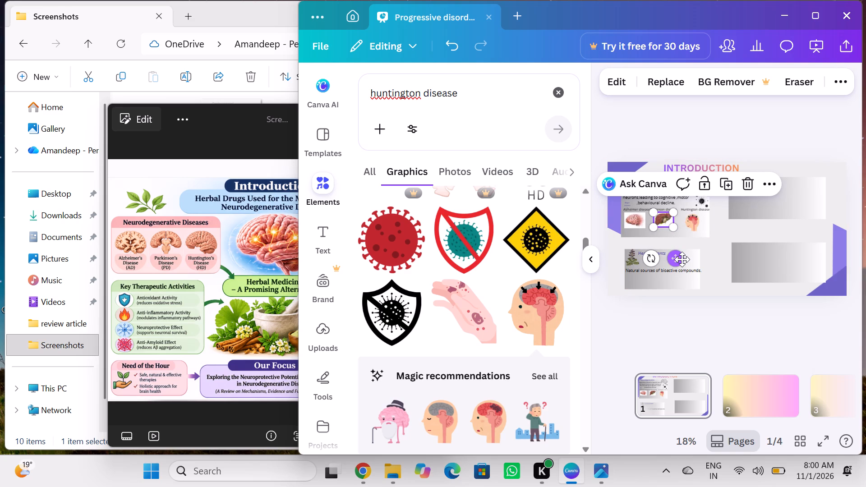
pyautogui.moveTo(682, 259); pyautogui.dragTo(684, 264)
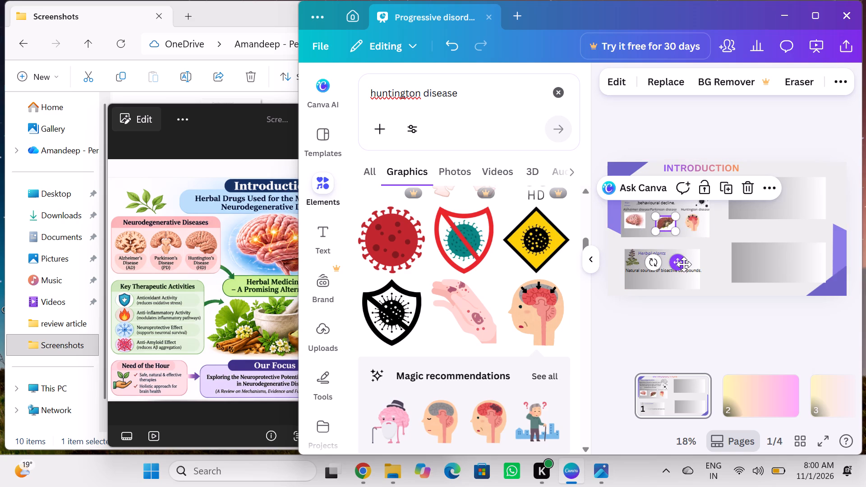
pyautogui.click(712, 261)
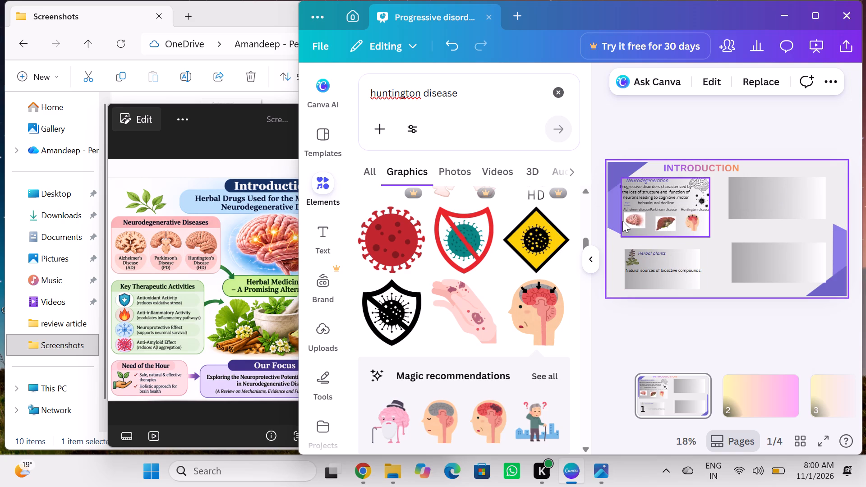
# Stretch the gradient box behind the Neurodegeneration section slightly wider and taller around its text and pictures.
pyautogui.click(622, 221)
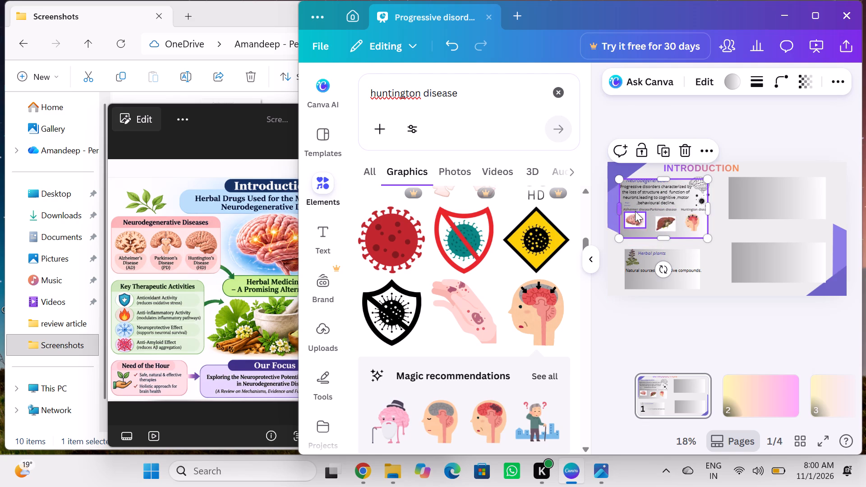
pyautogui.click(666, 184)
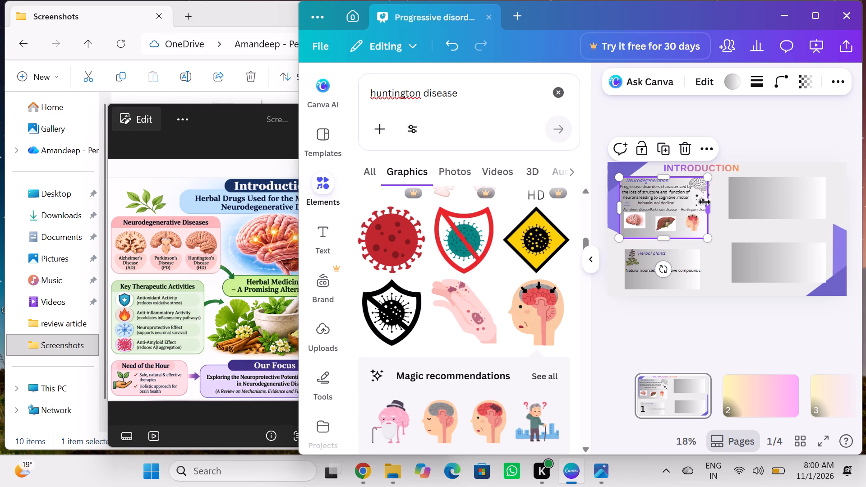
pyautogui.moveTo(705, 202); pyautogui.dragTo(710, 201)
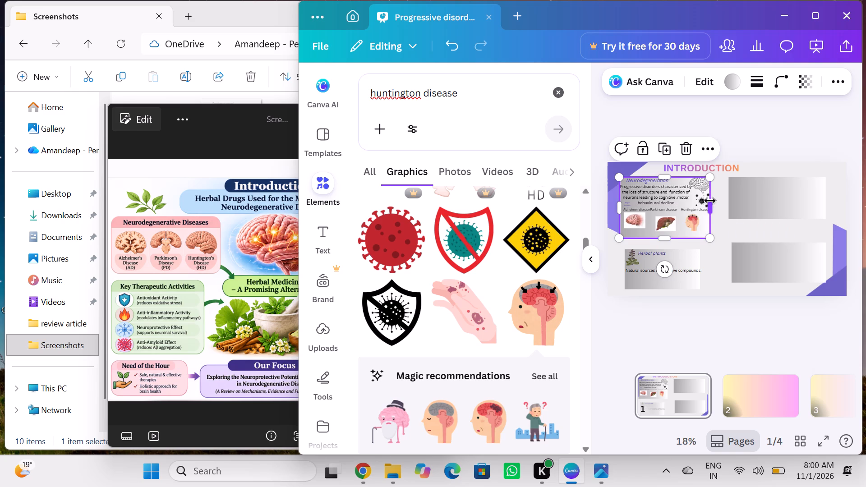
pyautogui.click(726, 217)
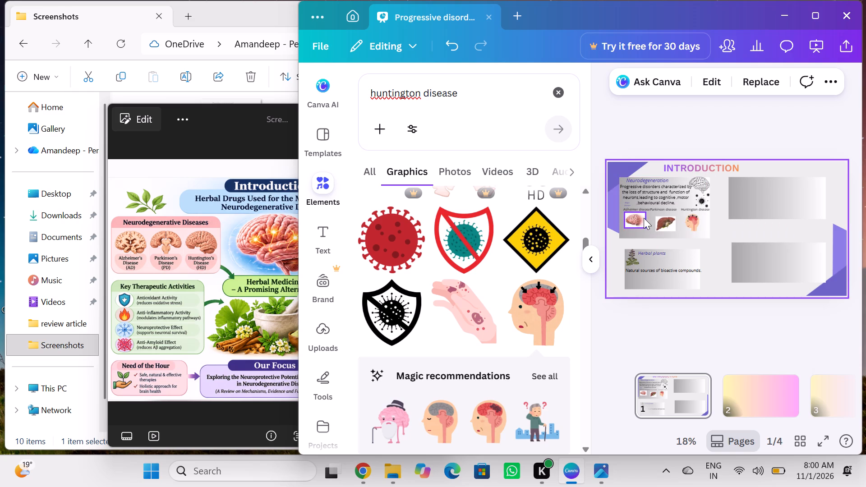
# Move the brain picture under the Alzheimer disease label slightly down, level with the liver picture.
pyautogui.click(640, 218)
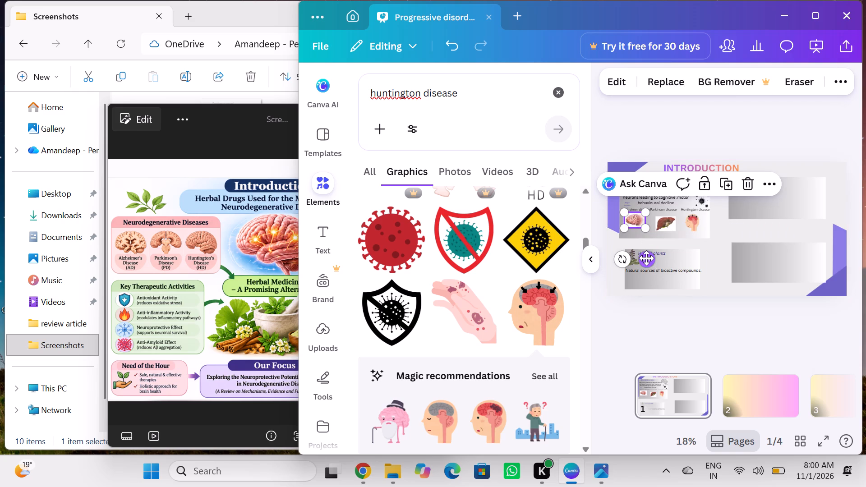
pyautogui.moveTo(647, 258); pyautogui.dragTo(648, 265)
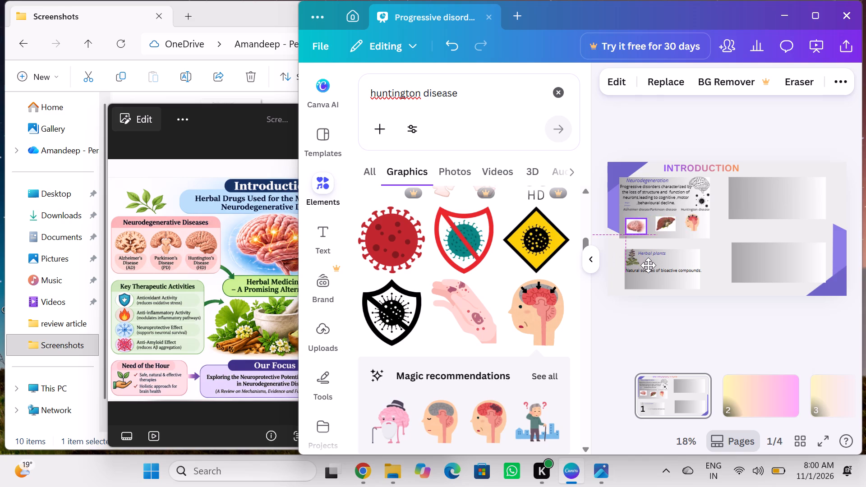
pyautogui.moveTo(648, 265); pyautogui.dragTo(649, 263)
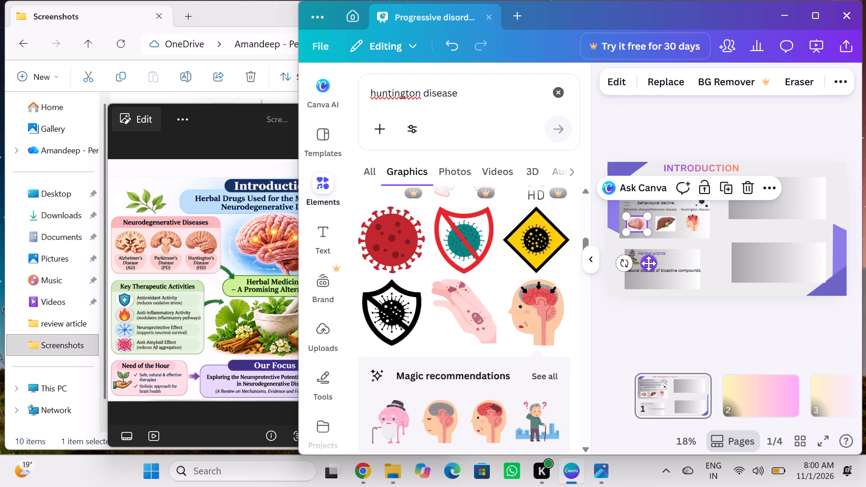
pyautogui.click(716, 264)
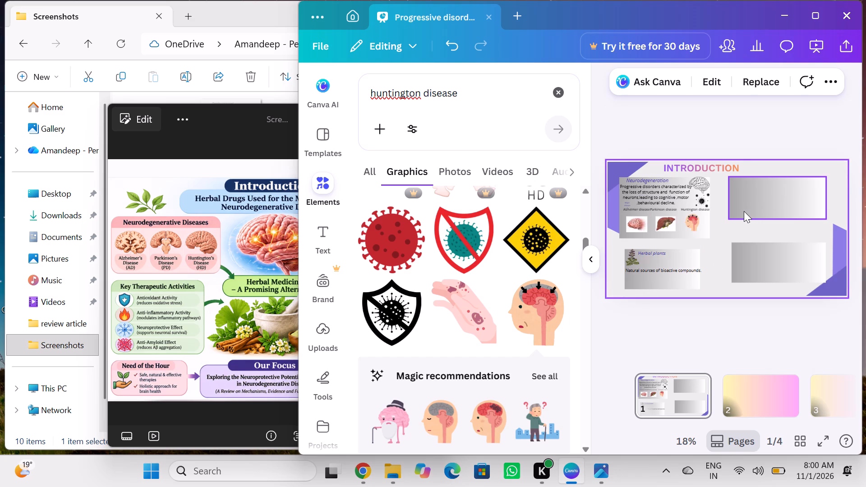
# Move the empty upper gradient box outward to the slide's right edge, and bring the reference infographic into view.
pyautogui.moveTo(769, 200); pyautogui.dragTo(799, 198)
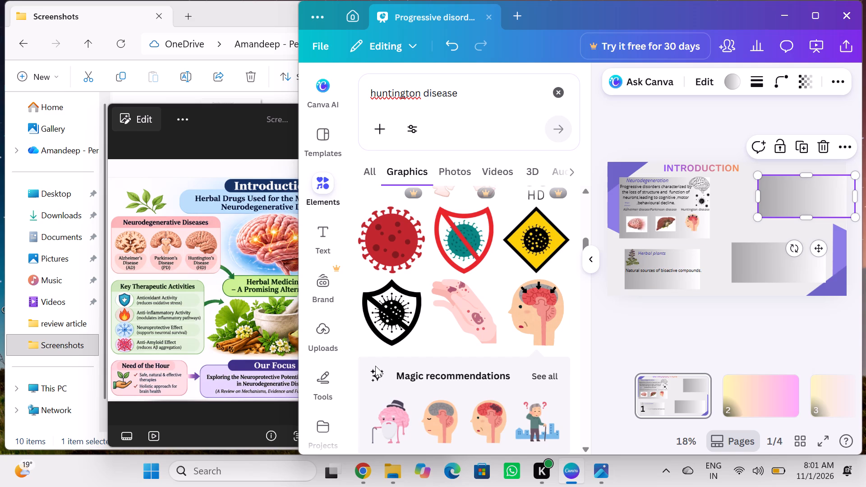
pyautogui.click(228, 303)
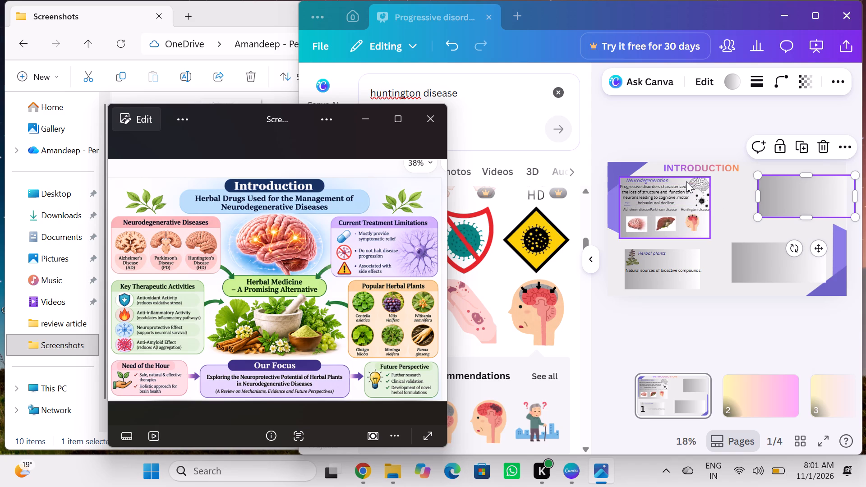
# Shift the Neurodegeneration box, its paragraph, heading, and the outline brain and neuron graphics together toward the slide's left edge.
pyautogui.moveTo(686, 180); pyautogui.dragTo(673, 180)
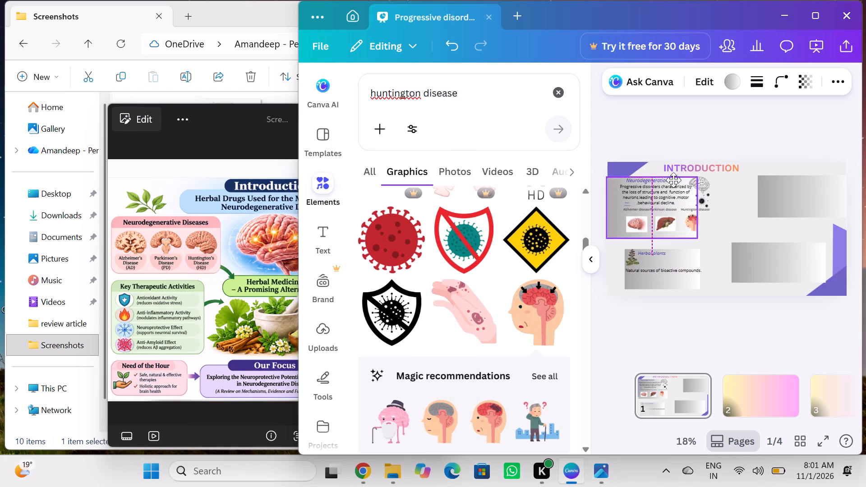
pyautogui.moveTo(673, 180); pyautogui.dragTo(677, 179)
pyautogui.moveTo(668, 198); pyautogui.dragTo(665, 198)
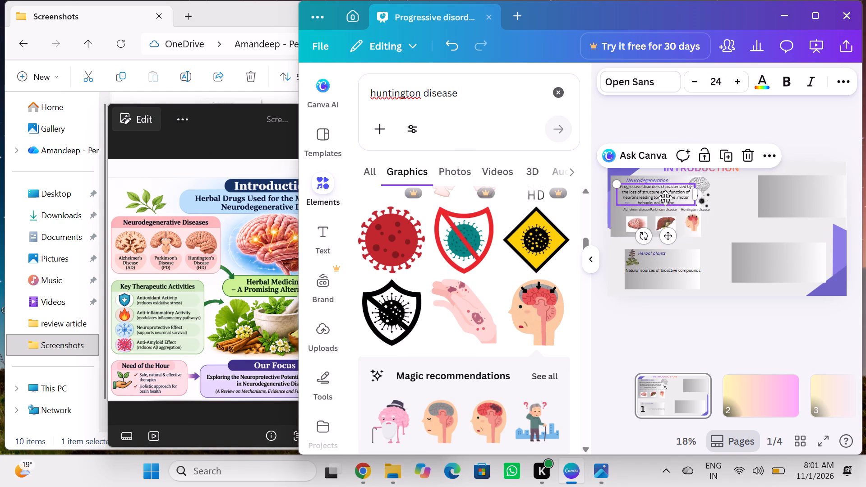
pyautogui.moveTo(665, 198); pyautogui.dragTo(661, 197)
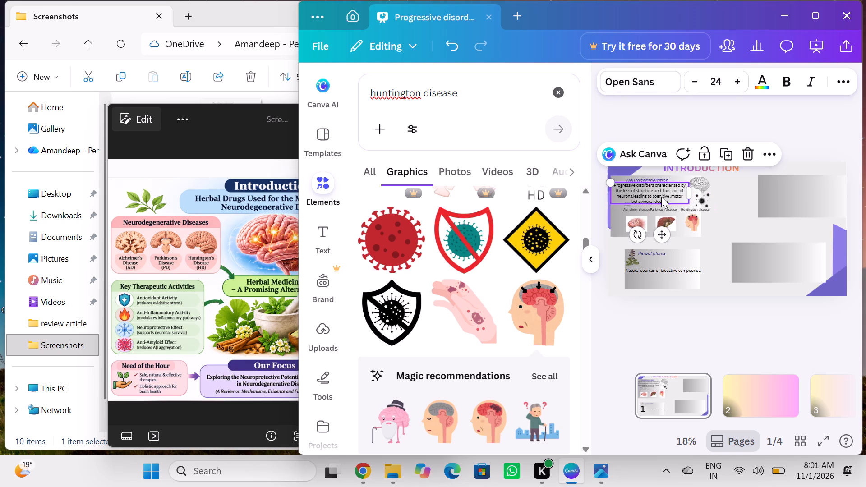
pyautogui.moveTo(654, 179); pyautogui.dragTo(643, 178)
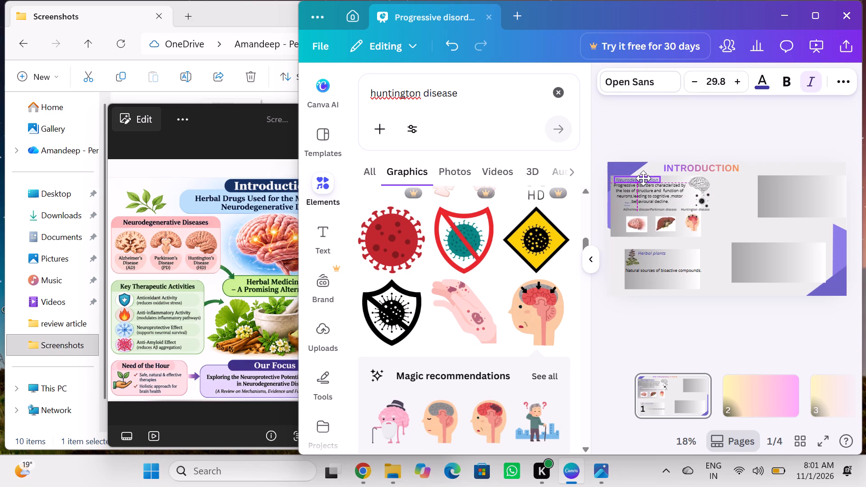
pyautogui.moveTo(643, 178); pyautogui.dragTo(641, 178)
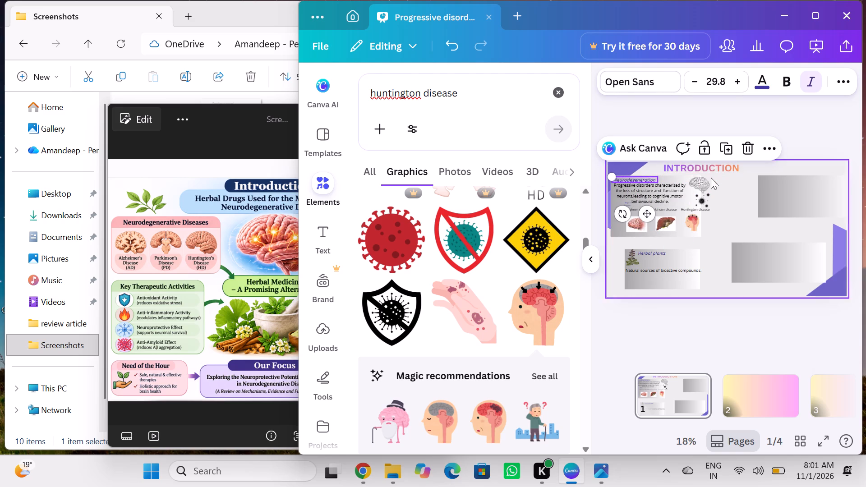
pyautogui.moveTo(705, 182); pyautogui.dragTo(696, 179)
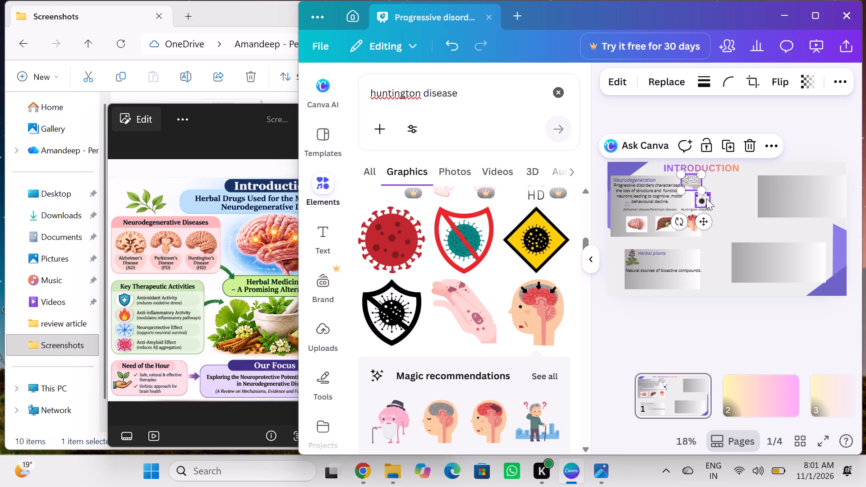
pyautogui.moveTo(706, 198); pyautogui.dragTo(694, 200)
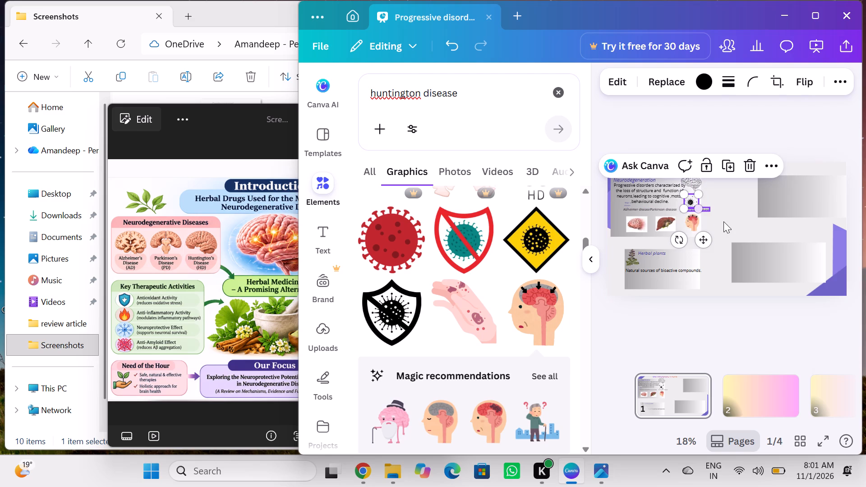
# Shift the three disease labels and their brain, liver and head pictures left into the moved box, spacing them evenly with each picture under its label.
pyautogui.moveTo(697, 225); pyautogui.dragTo(696, 225)
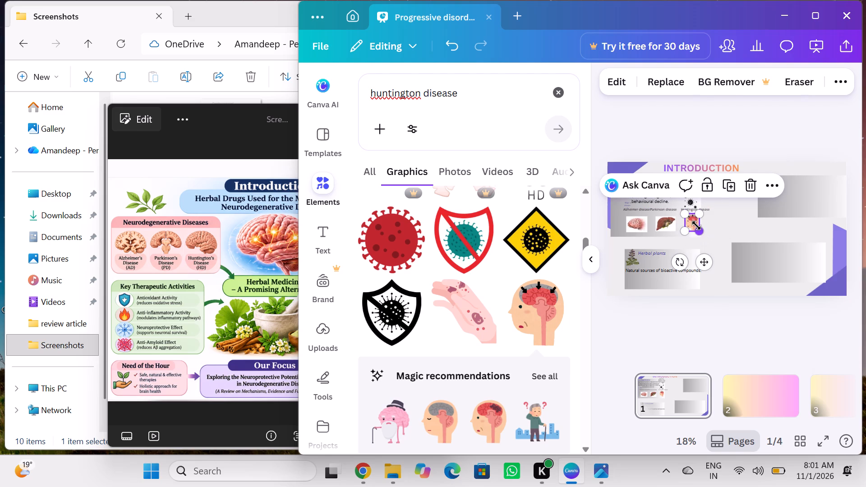
pyautogui.moveTo(696, 225); pyautogui.dragTo(692, 227)
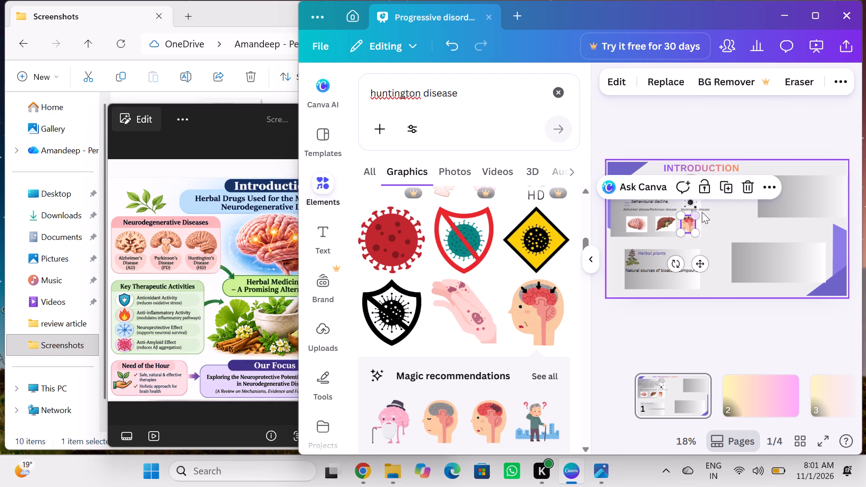
pyautogui.moveTo(702, 211); pyautogui.dragTo(696, 211)
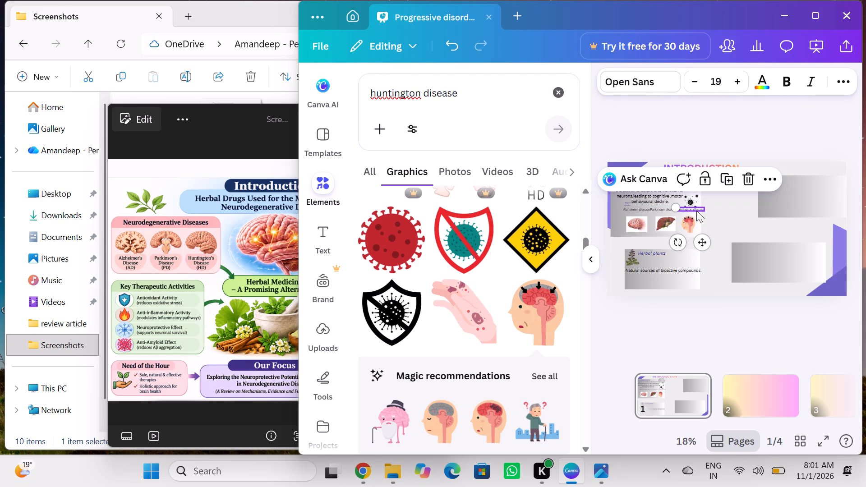
pyautogui.moveTo(636, 207); pyautogui.dragTo(625, 209)
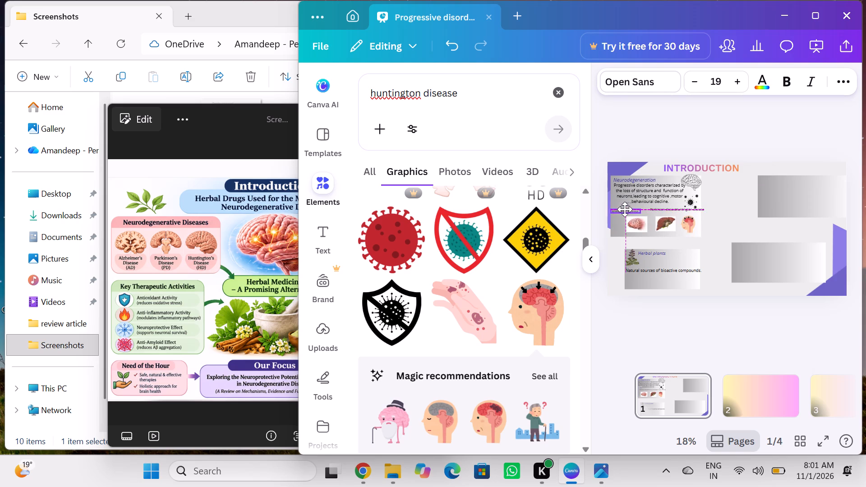
pyautogui.moveTo(625, 209); pyautogui.dragTo(624, 207)
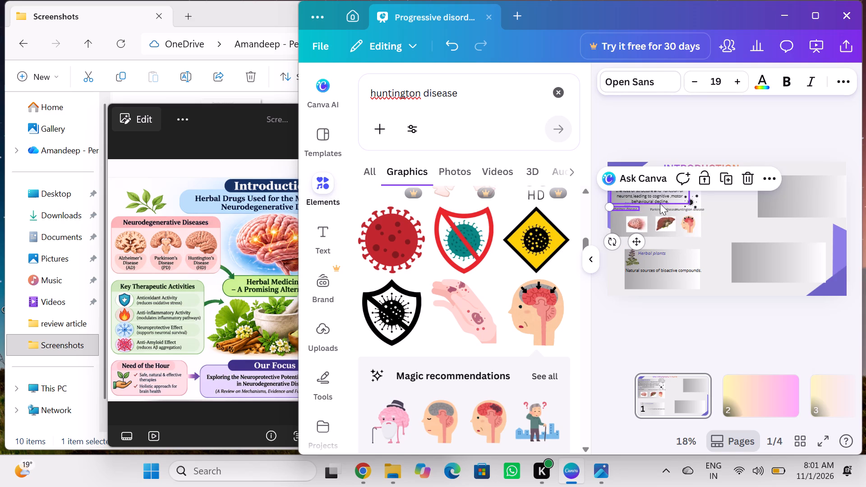
pyautogui.moveTo(660, 209); pyautogui.dragTo(651, 208)
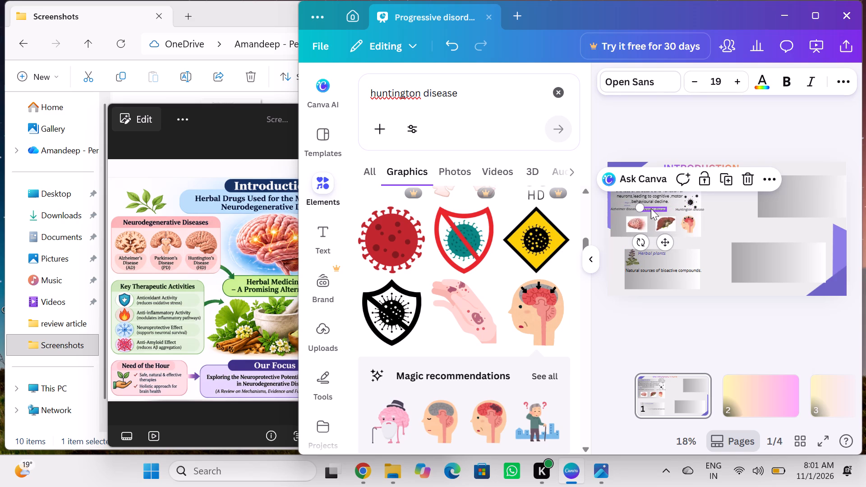
pyautogui.moveTo(678, 207); pyautogui.dragTo(677, 207)
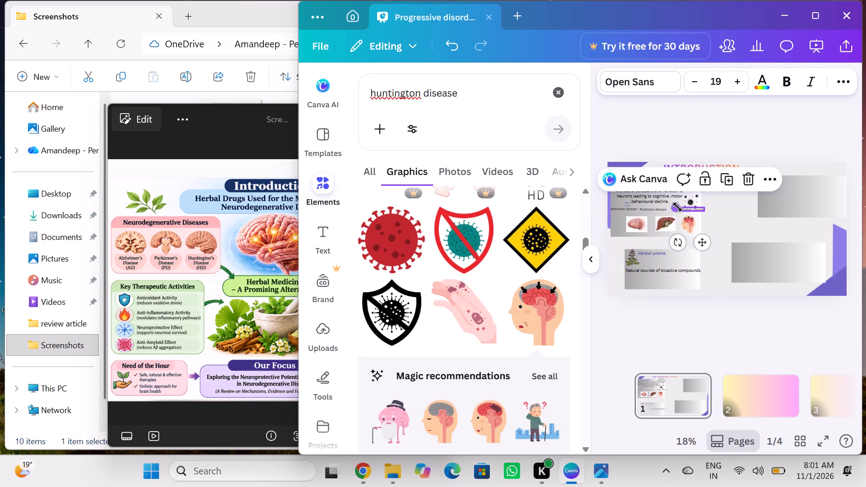
pyautogui.moveTo(677, 207); pyautogui.dragTo(673, 207)
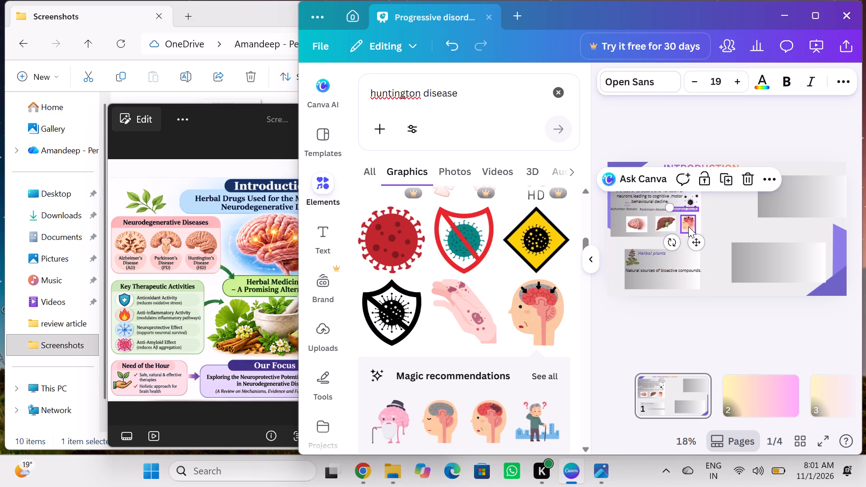
pyautogui.click(688, 225)
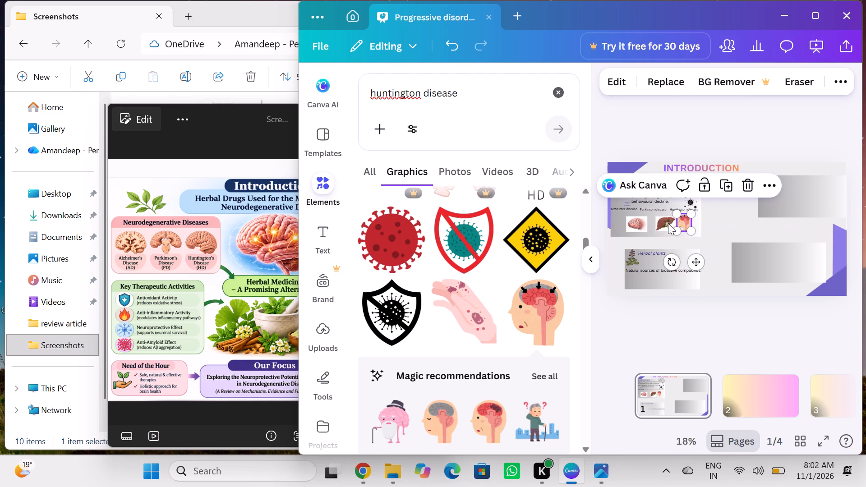
pyautogui.moveTo(668, 223); pyautogui.dragTo(660, 223)
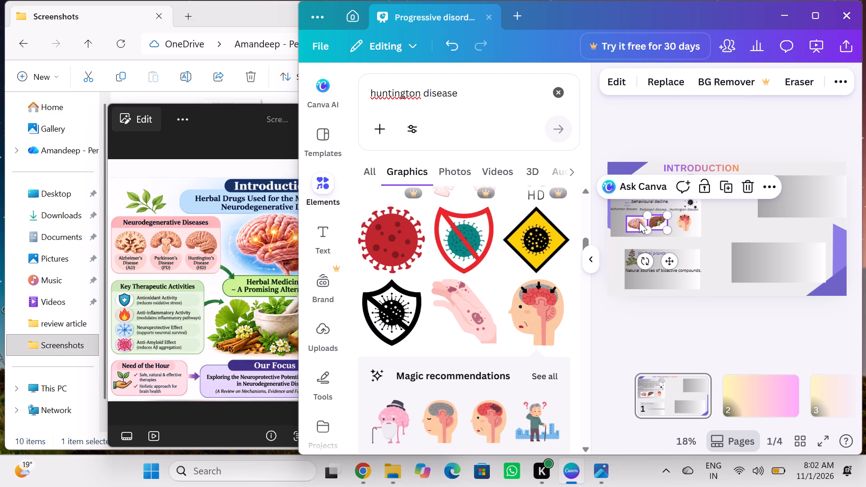
pyautogui.moveTo(633, 223); pyautogui.dragTo(622, 224)
pyautogui.click(711, 214)
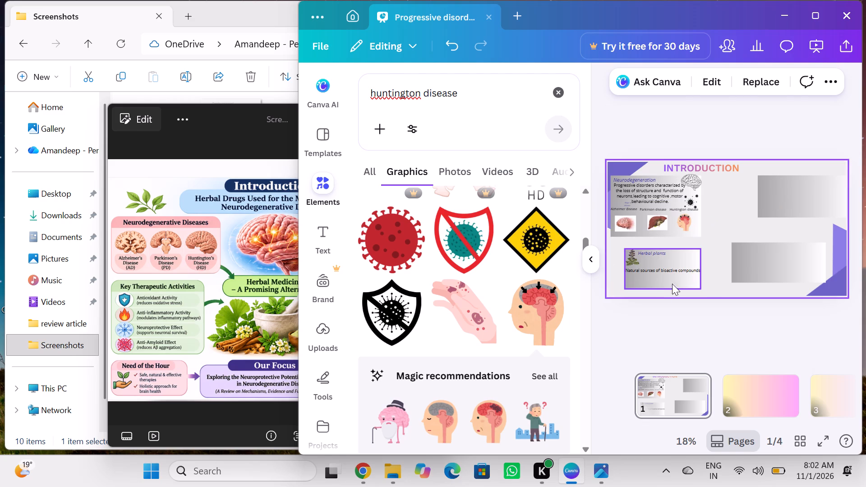
# Move the Herbal plants box left to align with the Neurodegeneration box above, and widen it to match that box's width.
pyautogui.moveTo(663, 282); pyautogui.dragTo(646, 279)
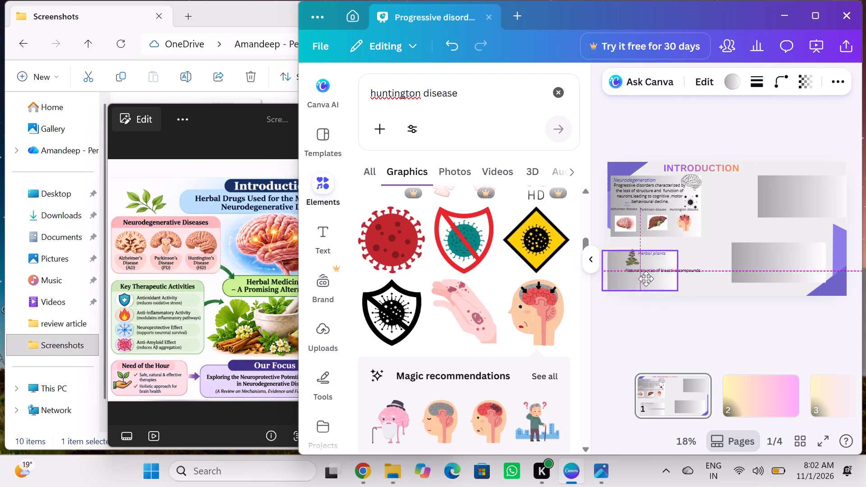
pyautogui.moveTo(646, 279); pyautogui.dragTo(650, 278)
pyautogui.moveTo(686, 261); pyautogui.dragTo(691, 262)
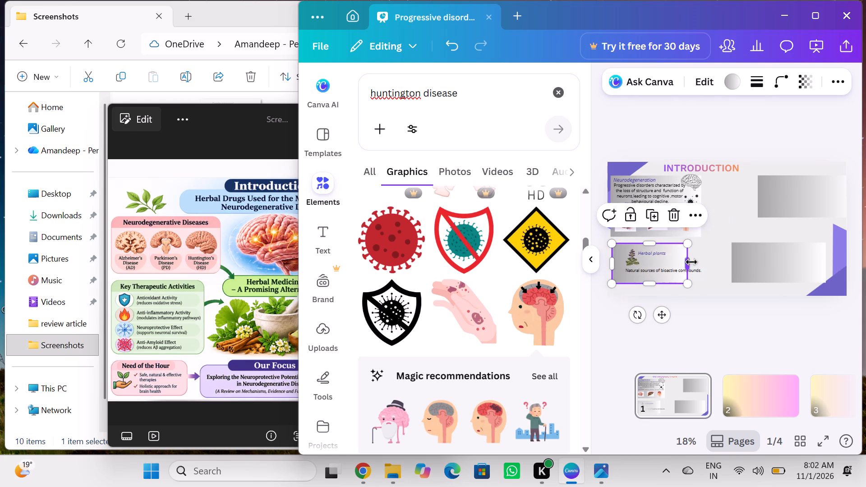
pyautogui.moveTo(691, 262); pyautogui.dragTo(700, 262)
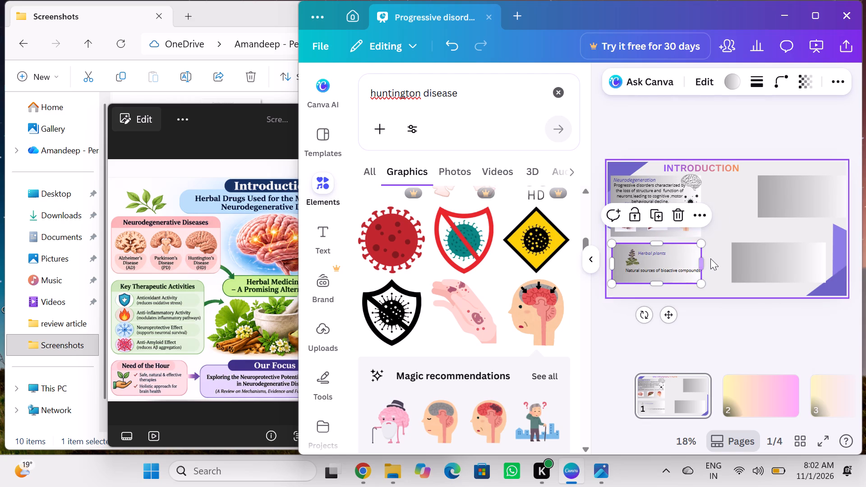
# Clear the Herbal plants box by deleting its heading, plant picture, and the sentence about natural sources of bioactive compounds.
pyautogui.click(712, 258)
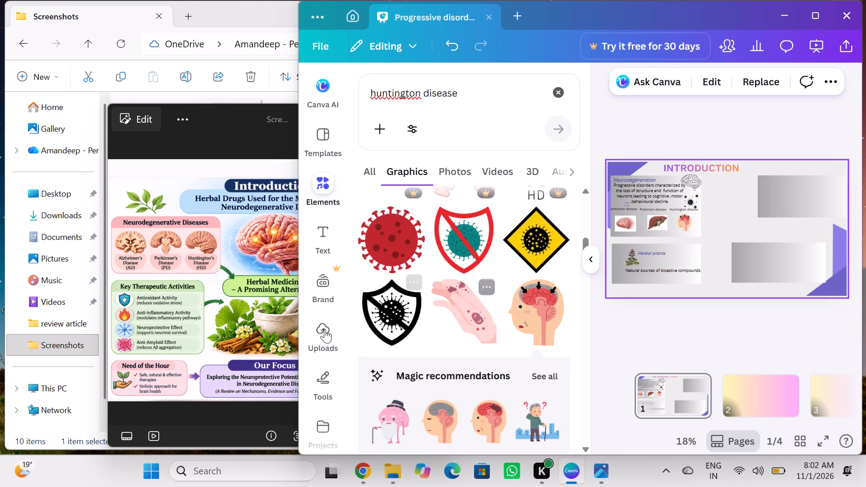
pyautogui.click(243, 334)
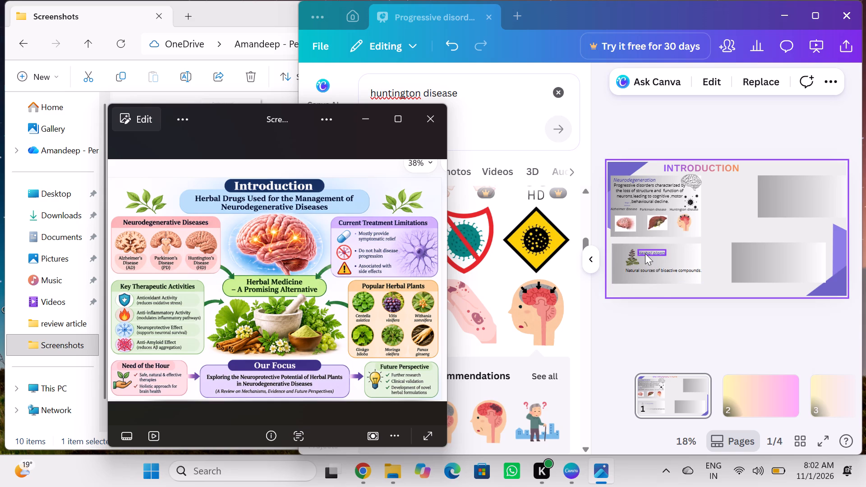
pyautogui.press('BackSpace')
pyautogui.press('BackSpace')
pyautogui.press('BackSpace')
pyautogui.press('BackSpace')
pyautogui.press('BackSpace')
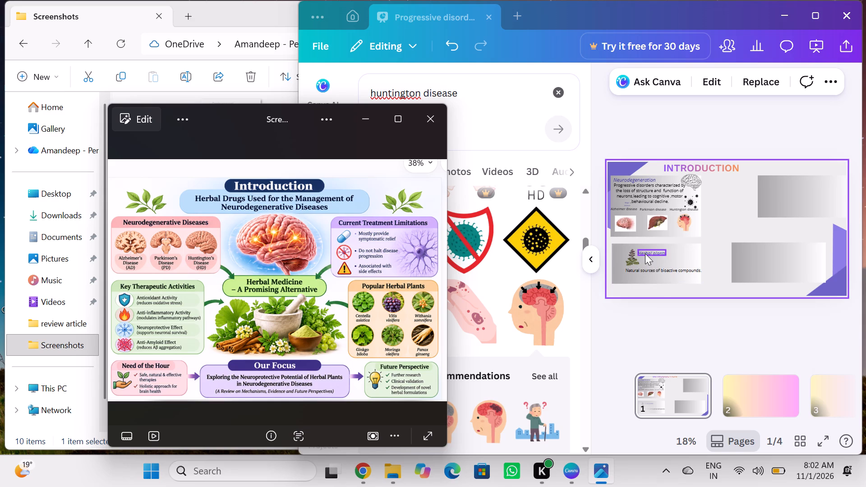
pyautogui.press('BackSpace')
pyautogui.click(651, 250)
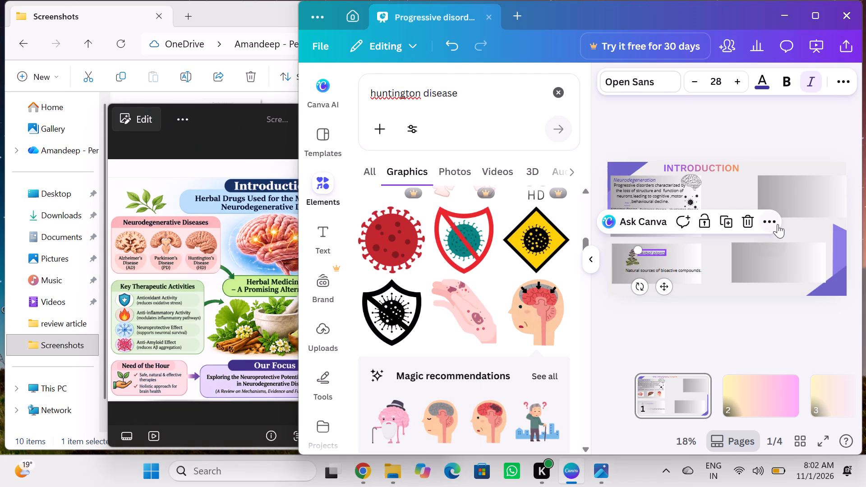
pyautogui.click(749, 224)
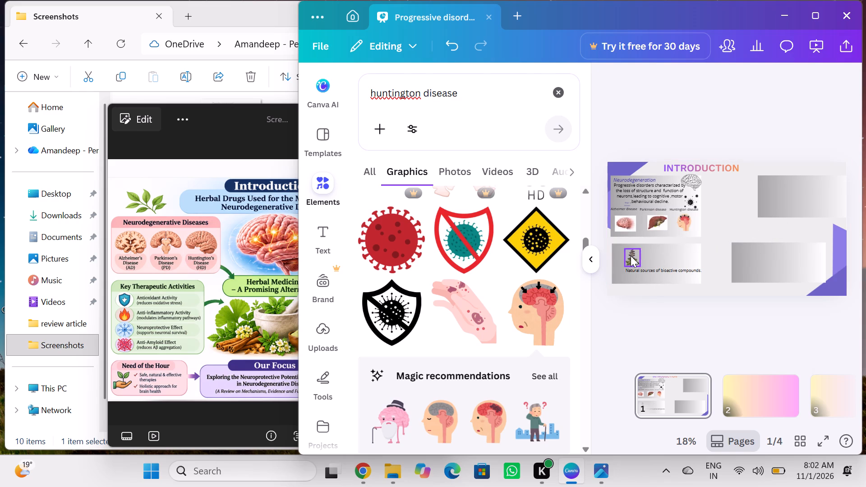
pyautogui.click(631, 256)
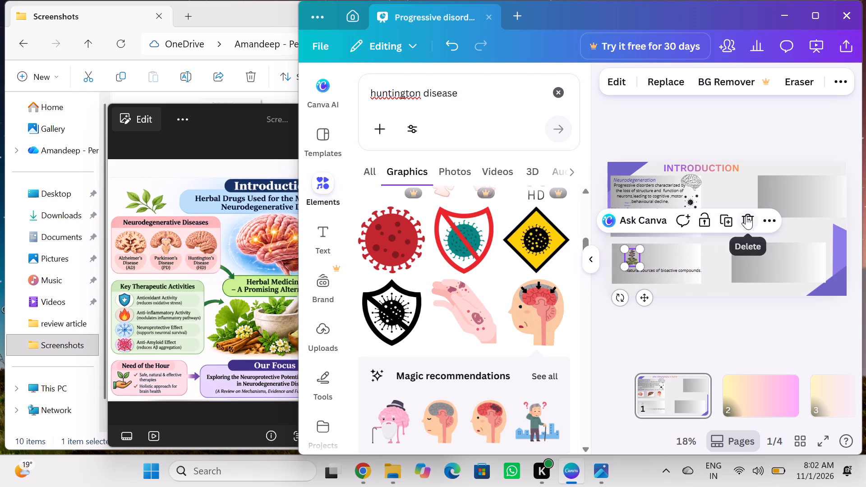
pyautogui.click(746, 216)
pyautogui.click(657, 270)
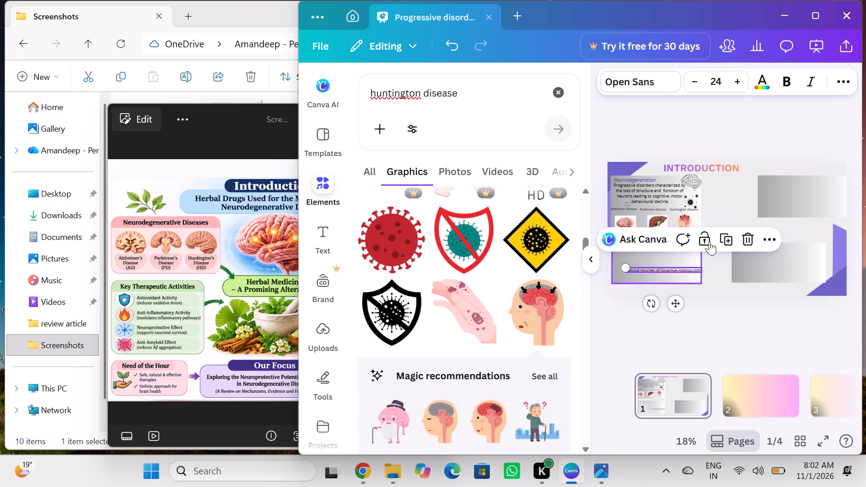
pyautogui.click(745, 235)
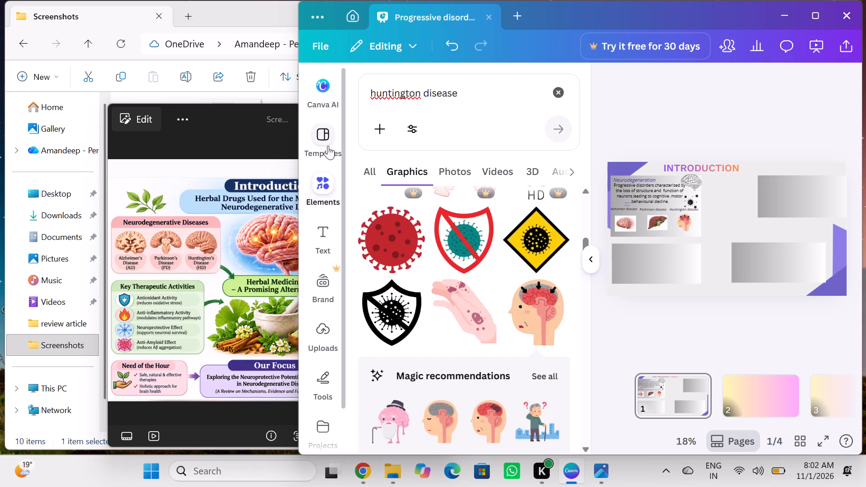
# Add a new text box and place it in the upper-left corner of the emptied gradient box below Neurodegeneration.
pyautogui.click(322, 239)
pyautogui.click(447, 133)
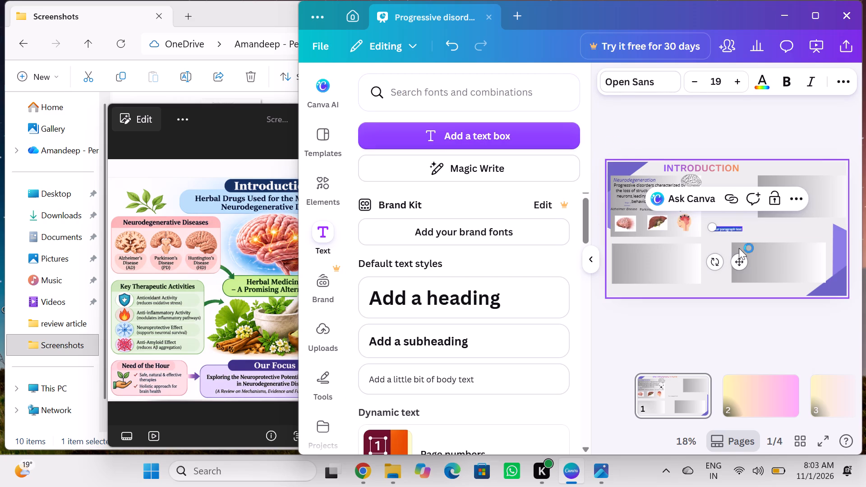
pyautogui.moveTo(737, 263); pyautogui.dragTo(668, 281)
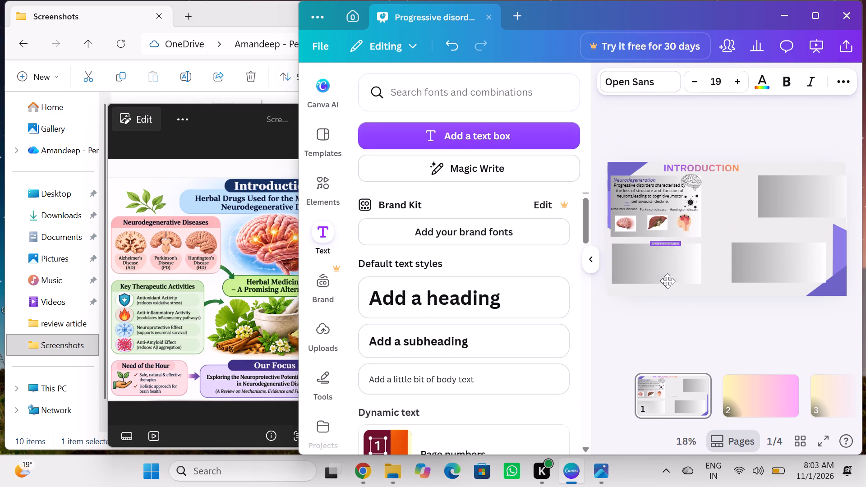
pyautogui.moveTo(668, 281); pyautogui.dragTo(640, 281)
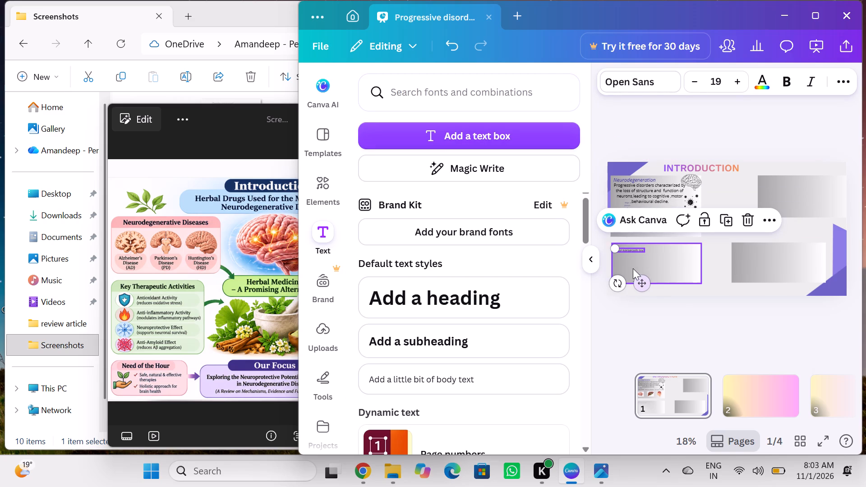
# Replace the new text box's placeholder with the heading "Key Therapeutic Activities" and shift it slightly inward from the gradient box's left edge.
pyautogui.click(629, 247)
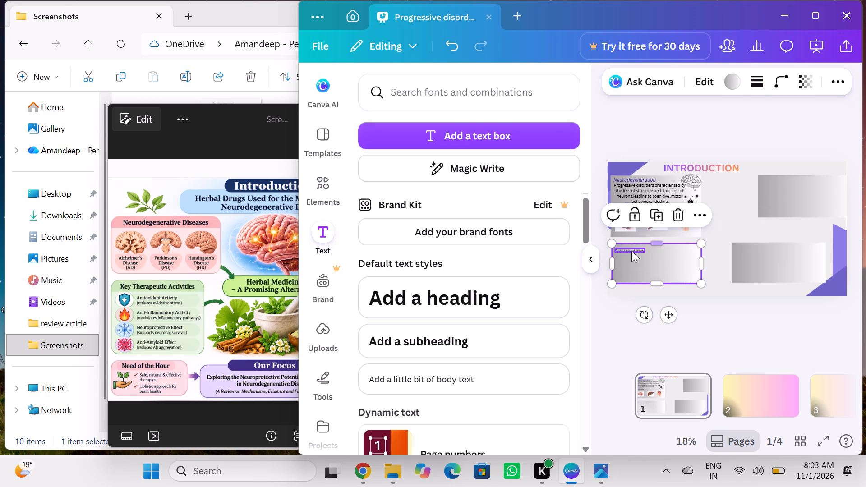
pyautogui.click(631, 248)
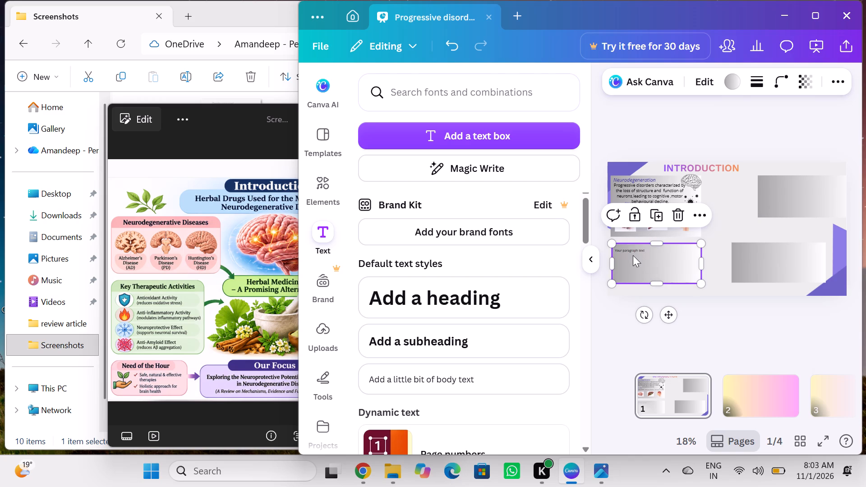
pyautogui.click(633, 252)
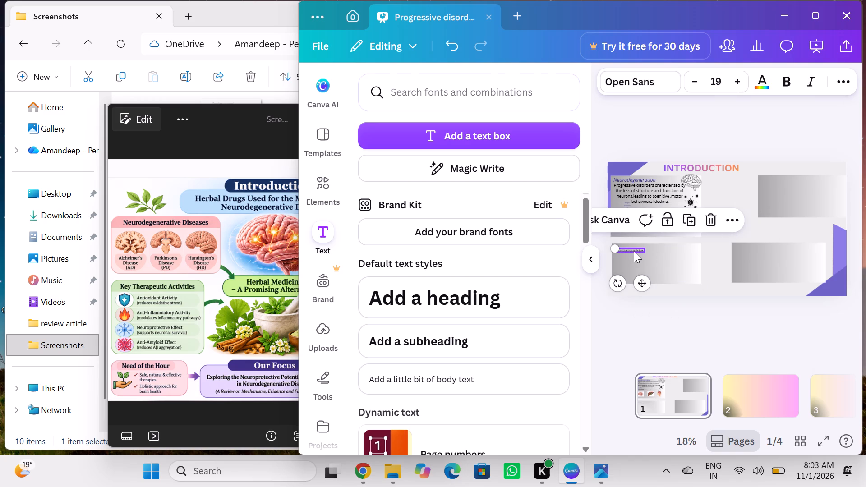
pyautogui.click(635, 249)
pyautogui.press('BackSpace')
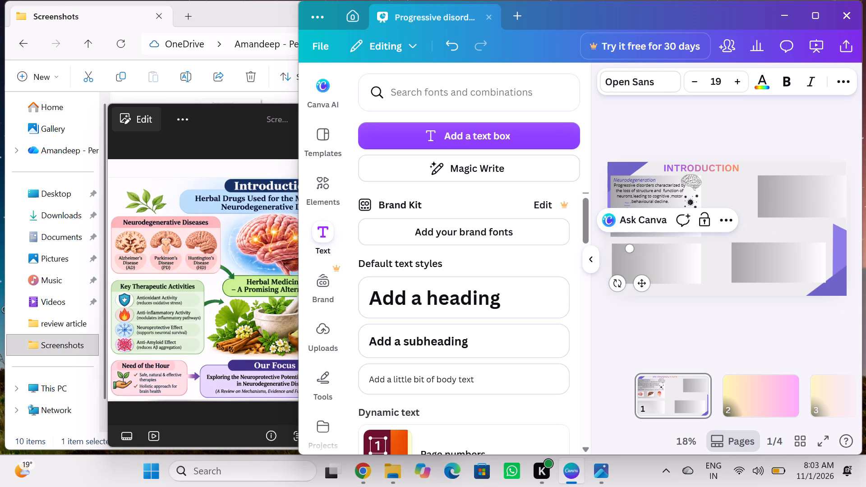
pyautogui.press('k')
pyautogui.write('ey')
pyautogui.press('space')
pyautogui.write('THERA')
pyautogui.write('PE')
pyautogui.write('UTIC')
pyautogui.press('space')
pyautogui.press('BackSpace')
pyautogui.press('BackSpace')
pyautogui.press('BackSpace')
pyautogui.press('BackSpace')
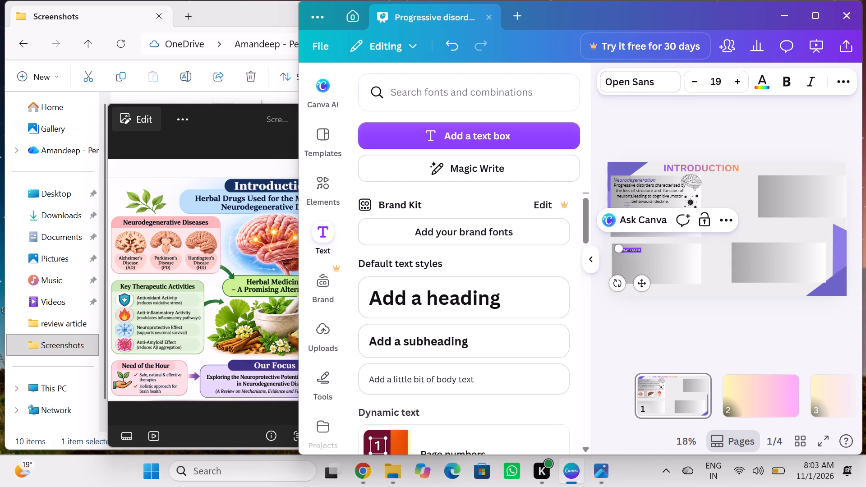
pyautogui.press('BackSpace')
pyautogui.press('BackSpace')
pyautogui.press('BackSpace')
pyautogui.press('BackSpace')
pyautogui.press('BackSpace')
pyautogui.press('BackSpace')
pyautogui.press('BackSpace')
pyautogui.write('herap')
pyautogui.write('ei')
pyautogui.press('BackSpace')
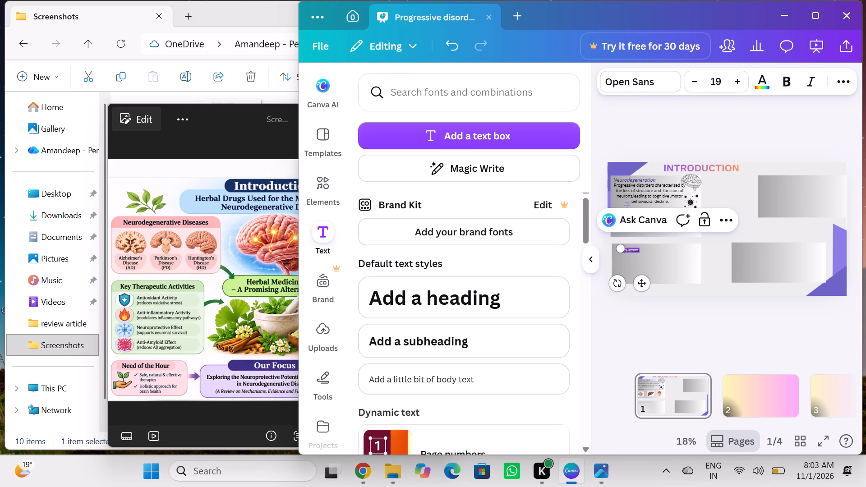
pyautogui.write('utic')
pyautogui.press('space')
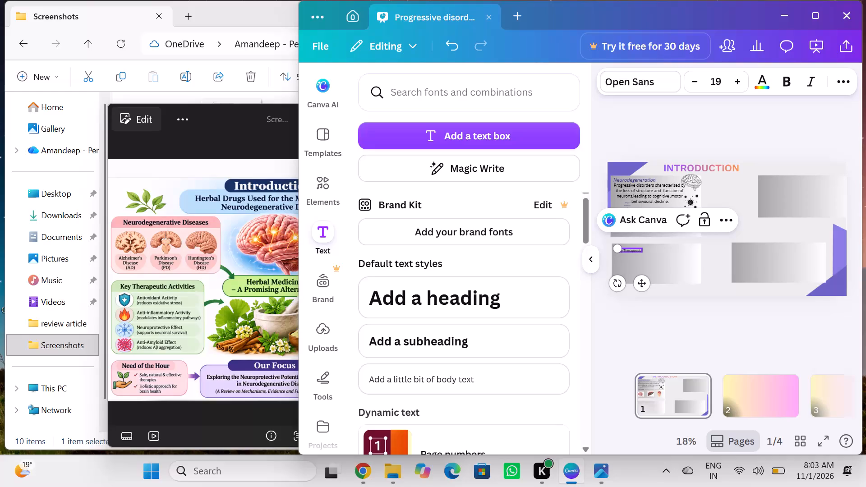
pyautogui.press('space')
pyautogui.press('a')
pyautogui.write('ctivities')
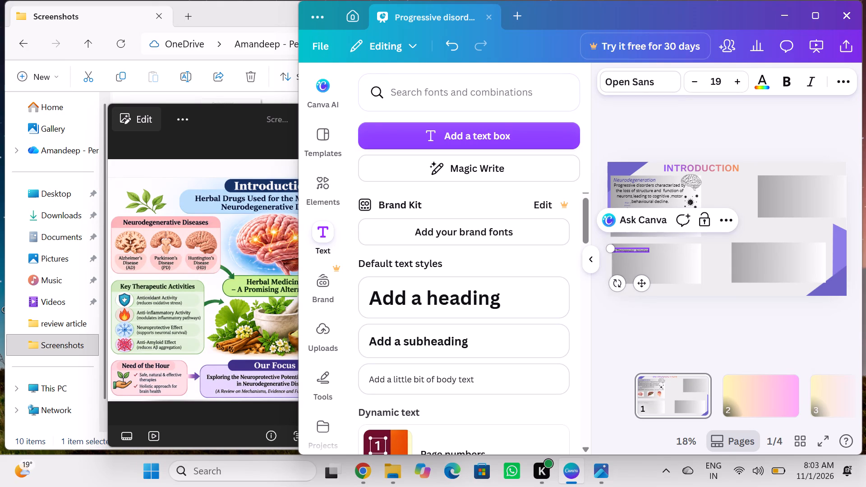
pyautogui.click(642, 287)
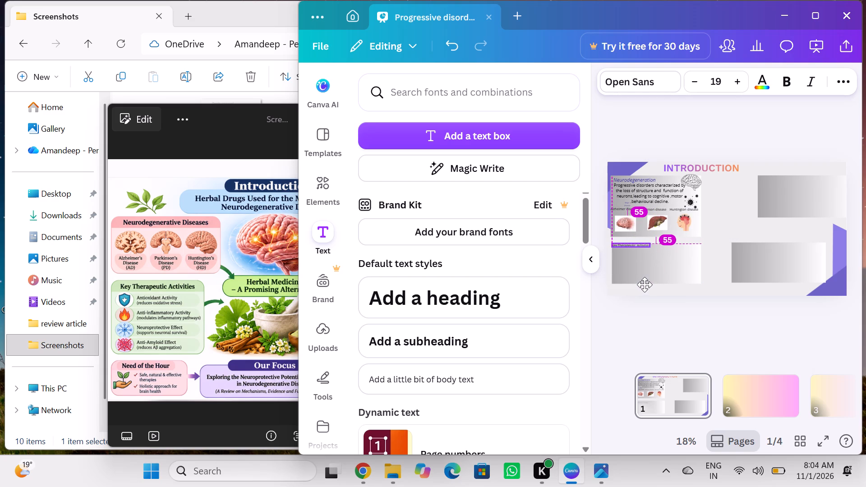
pyautogui.click(688, 307)
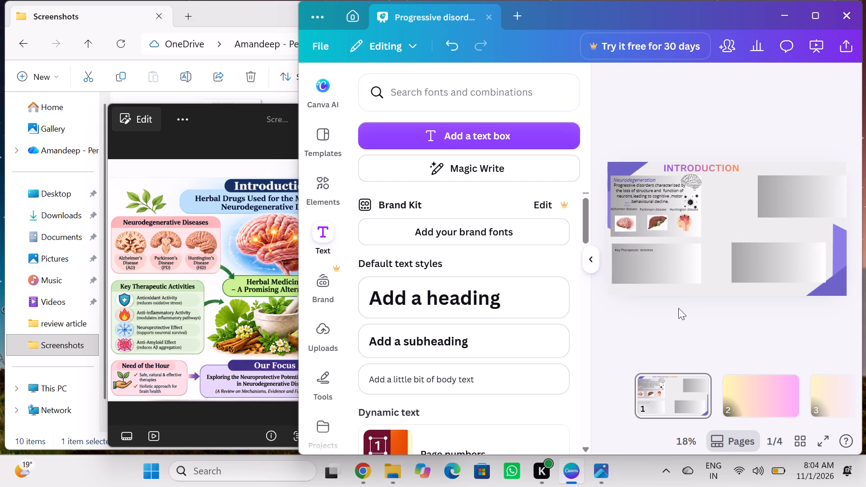
# Format the Key Therapeutic Activities heading as bold italic, dark indigo, size 22, and nudge it up to the box's top edge.
pyautogui.click(635, 251)
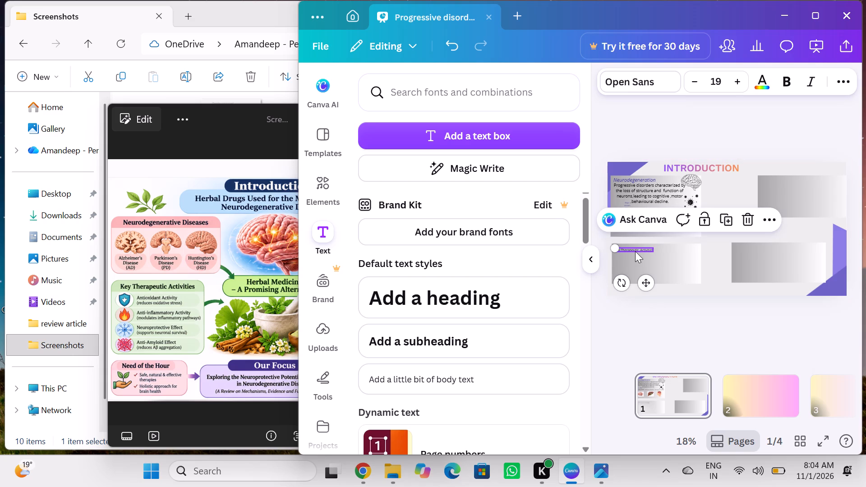
pyautogui.click(786, 76)
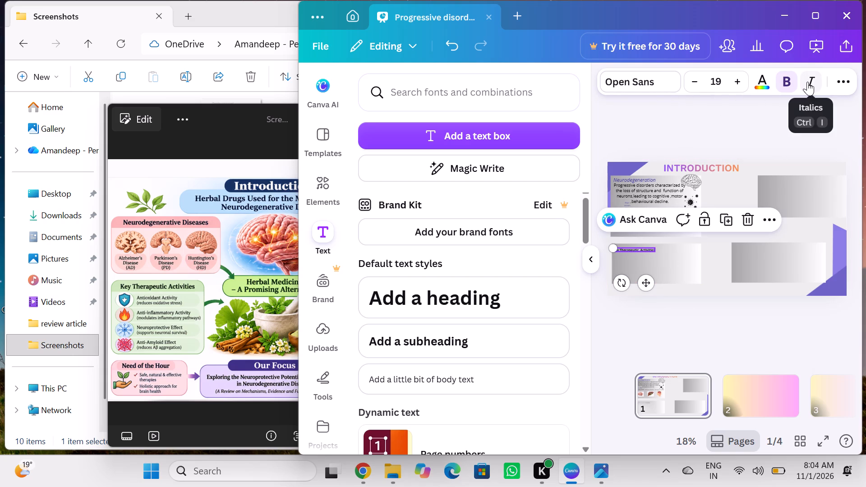
pyautogui.click(807, 82)
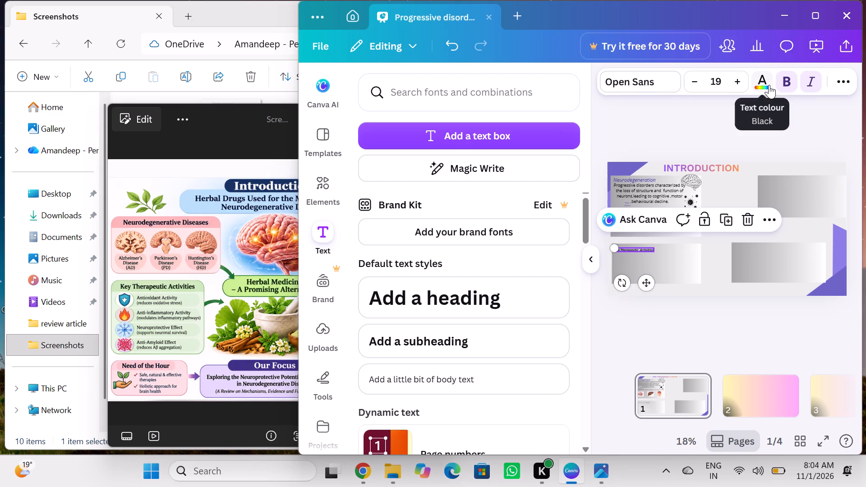
pyautogui.click(769, 85)
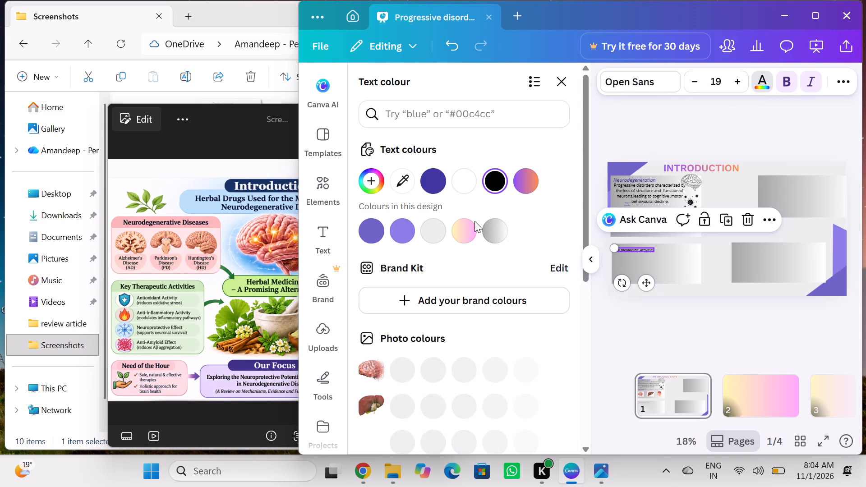
pyautogui.click(430, 186)
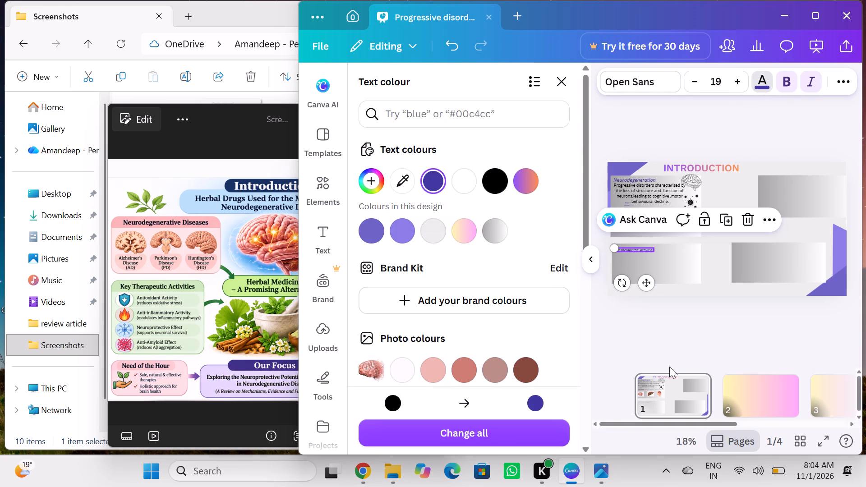
pyautogui.doubleClick(737, 80)
pyautogui.click(737, 80)
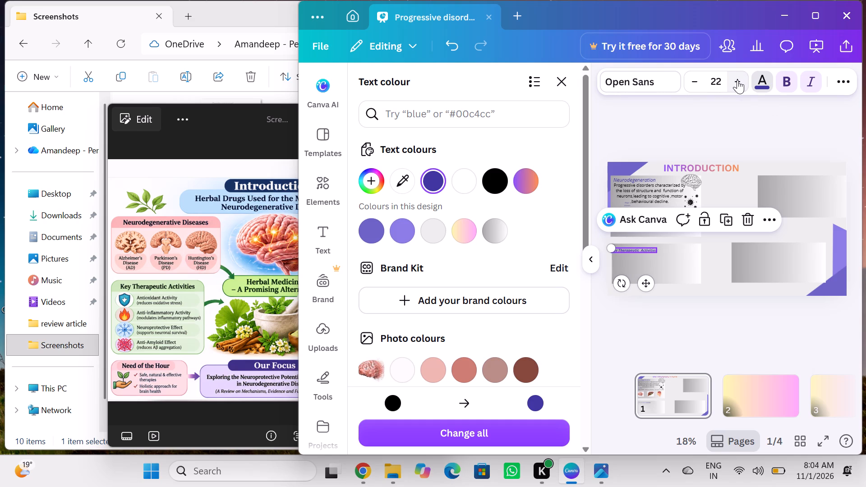
pyautogui.moveTo(649, 284); pyautogui.dragTo(650, 280)
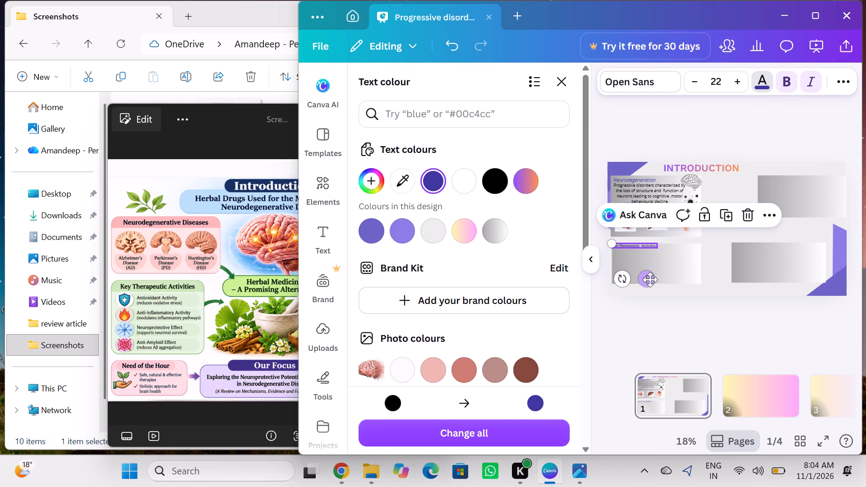
# Clear the previous element search and search the elements library for "antioxidant".
pyautogui.click(690, 316)
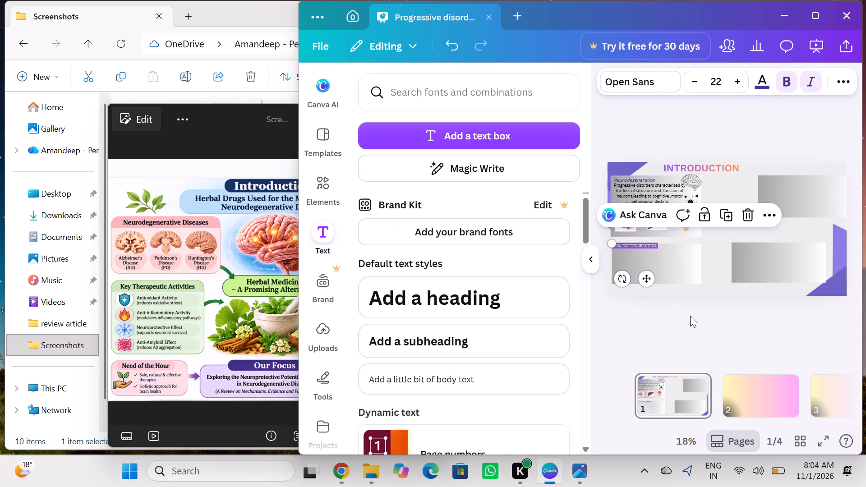
pyautogui.click(690, 316)
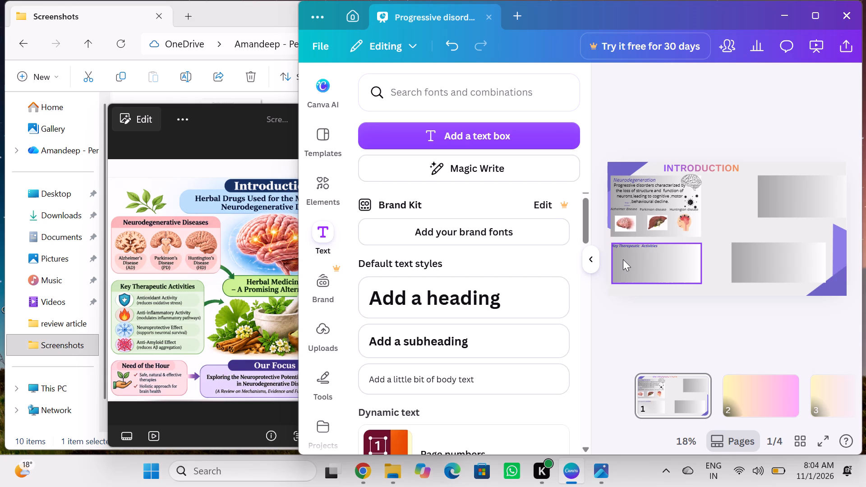
pyautogui.click(321, 185)
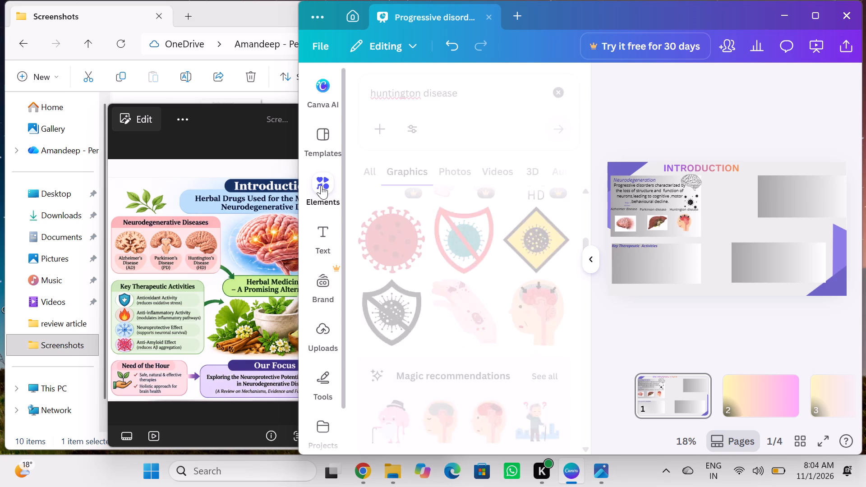
pyautogui.click(557, 92)
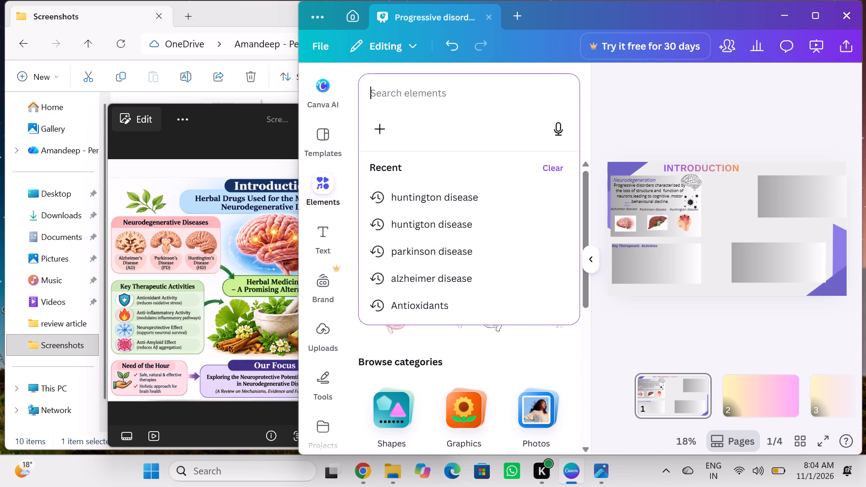
pyautogui.write('antioxida')
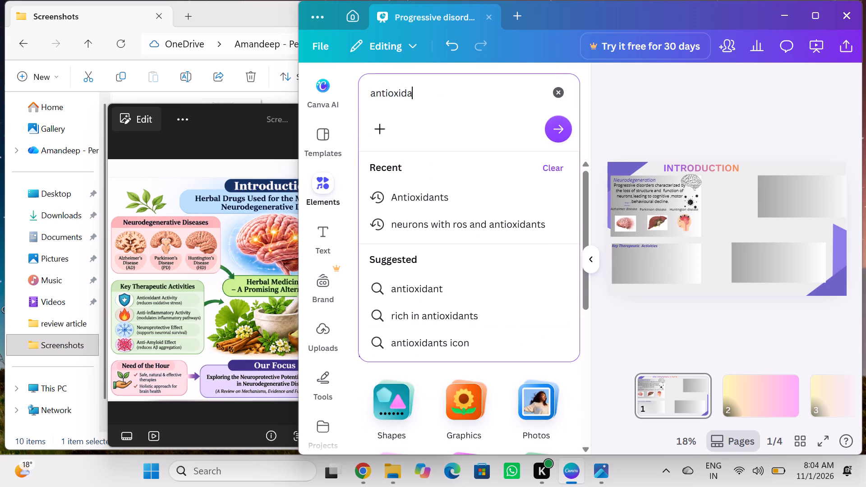
pyautogui.write('nt')
pyautogui.press('space')
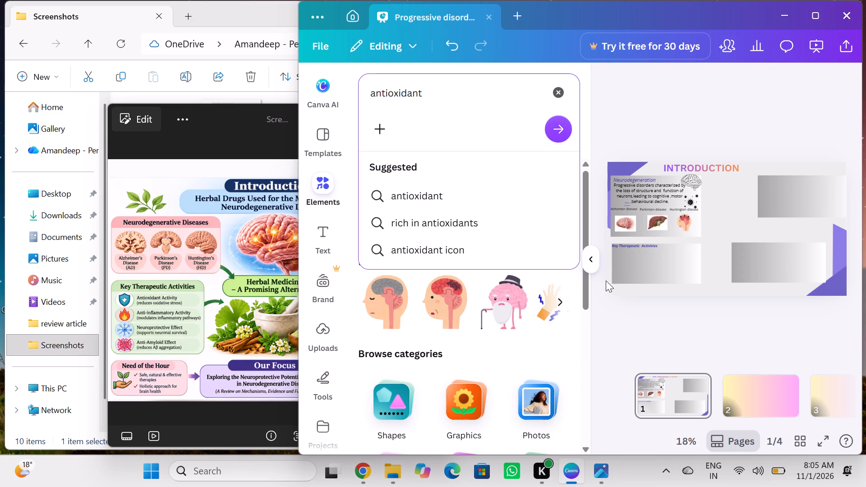
pyautogui.scroll(-2, 500, 316)
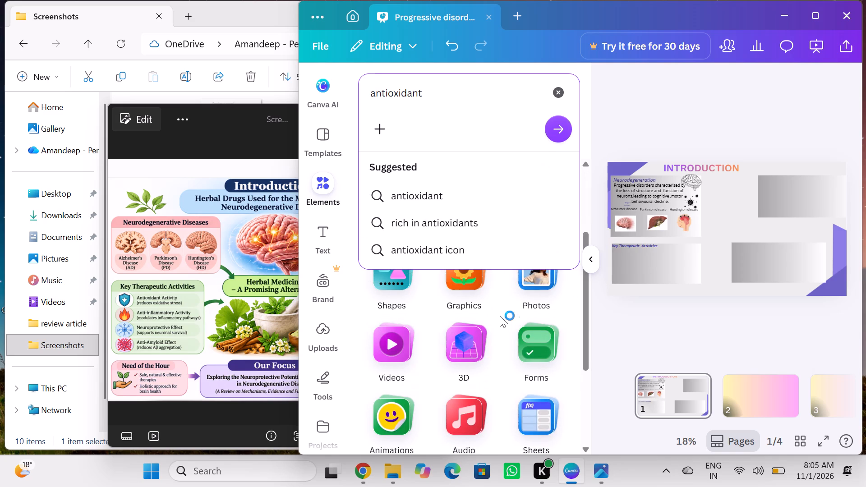
pyautogui.click(557, 125)
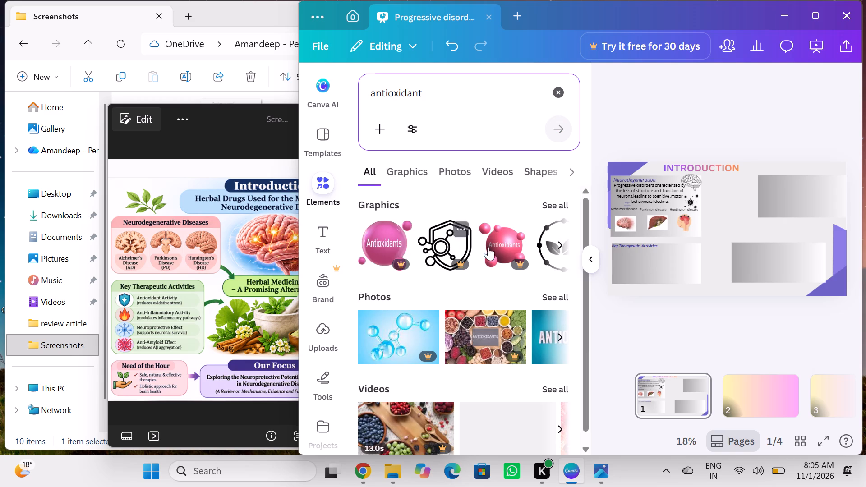
# Browse the antioxidant graphics for an icon suited to the infographic's Antioxidant Activity entry.
pyautogui.hscroll(-4, 499, 252)
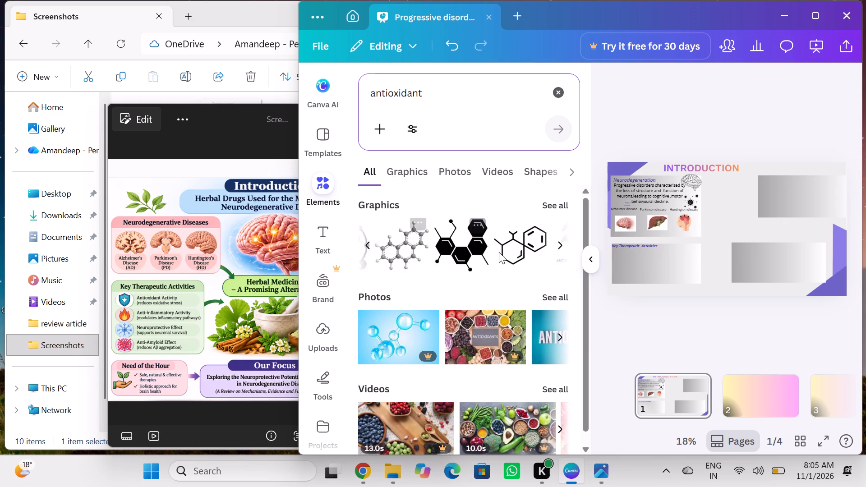
pyautogui.hscroll(-6, 499, 252)
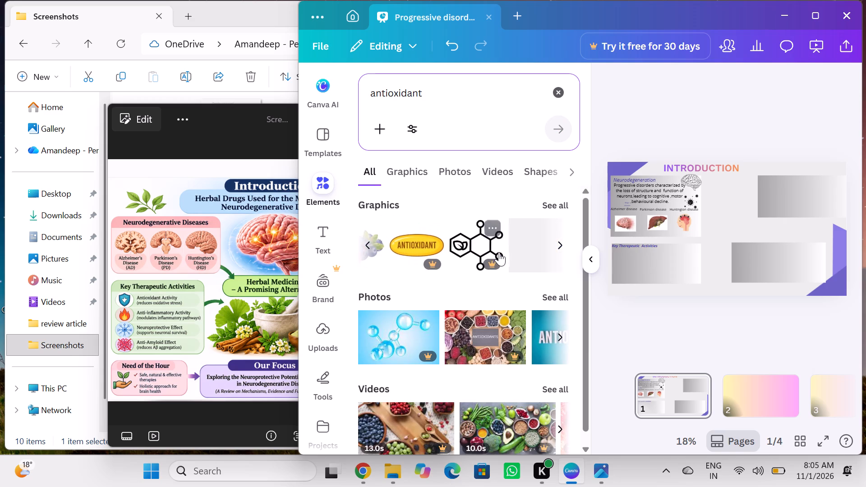
pyautogui.hscroll(-6, 499, 252)
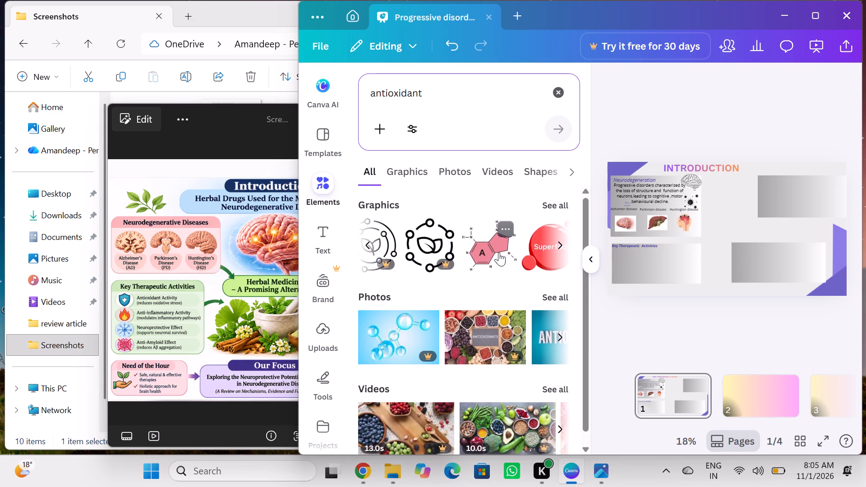
pyautogui.hscroll(-1, 499, 252)
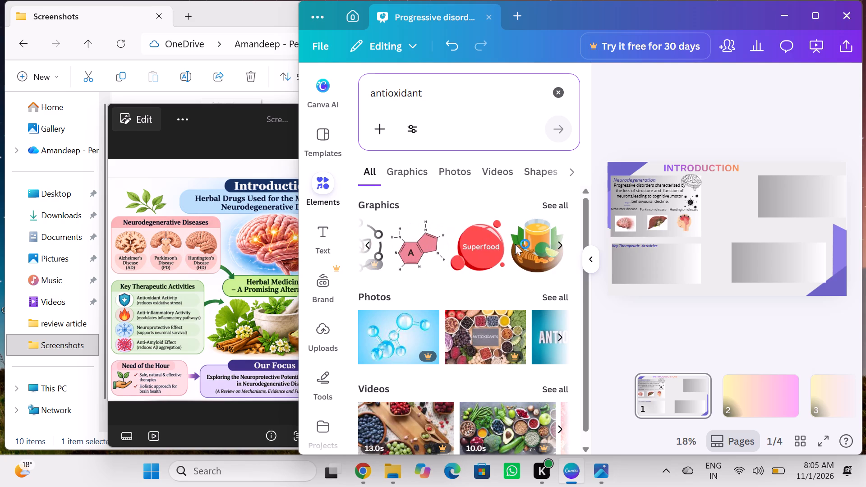
pyautogui.click(558, 249)
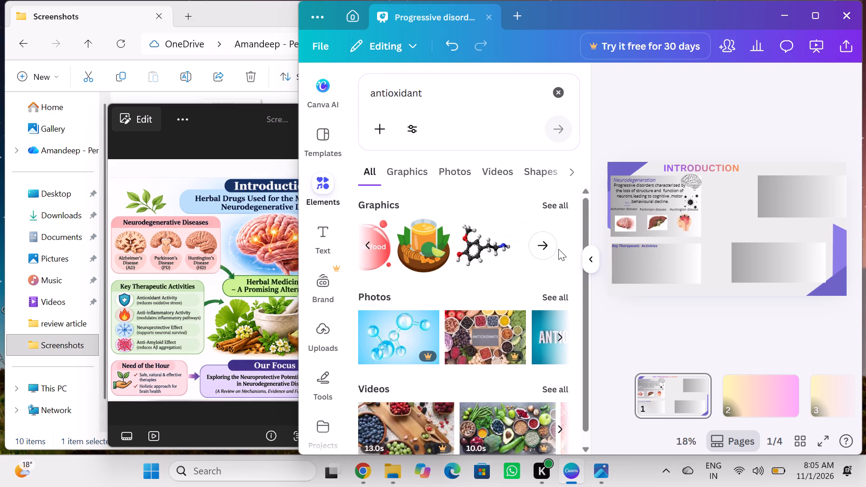
pyautogui.click(540, 240)
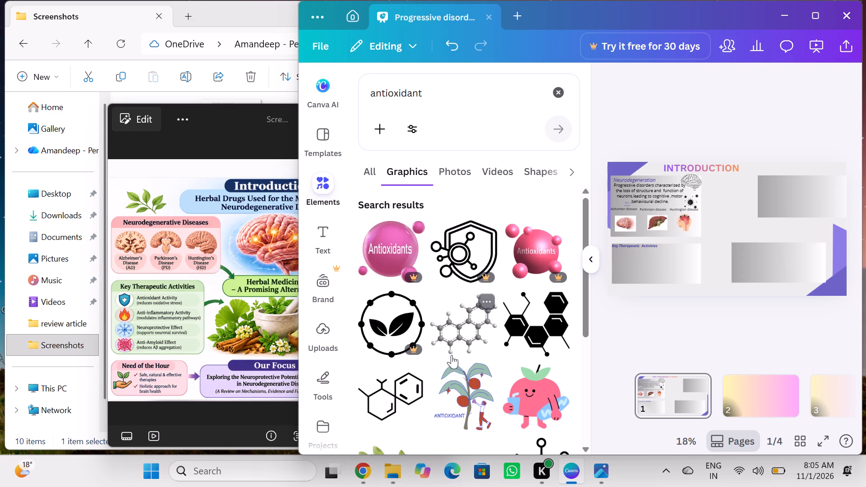
pyautogui.scroll(-2, 456, 336)
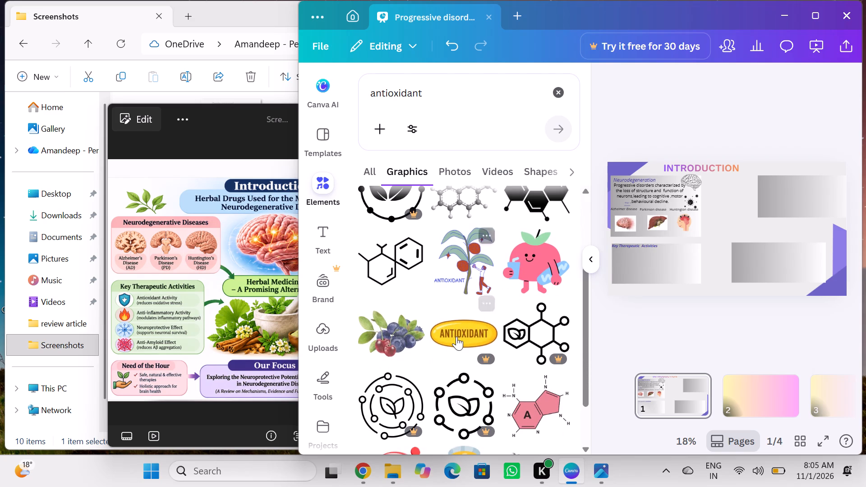
pyautogui.scroll(-3, 456, 336)
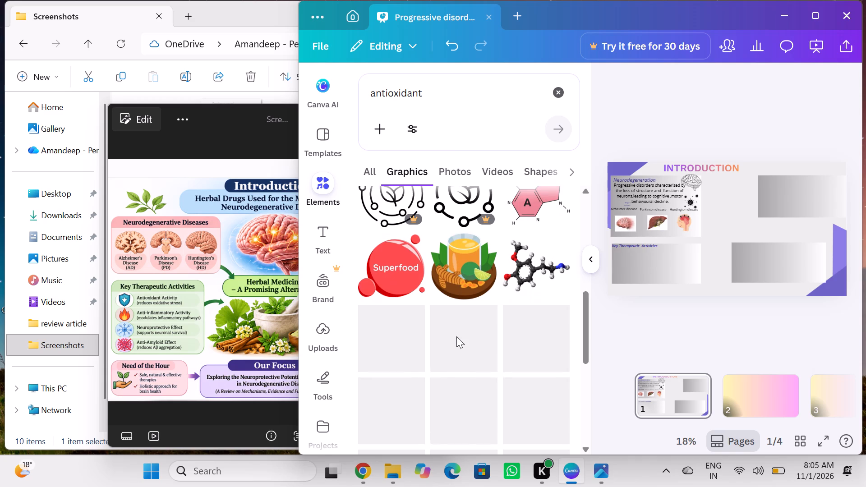
pyautogui.scroll(-4, 456, 336)
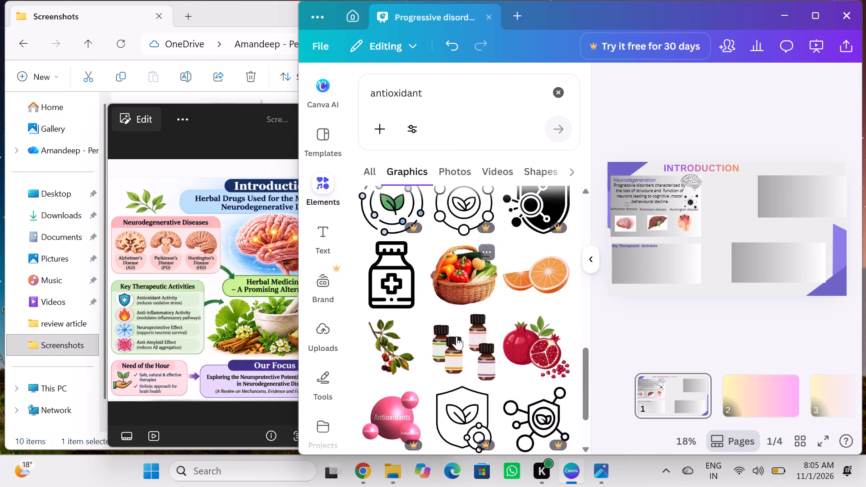
pyautogui.scroll(-1, 456, 336)
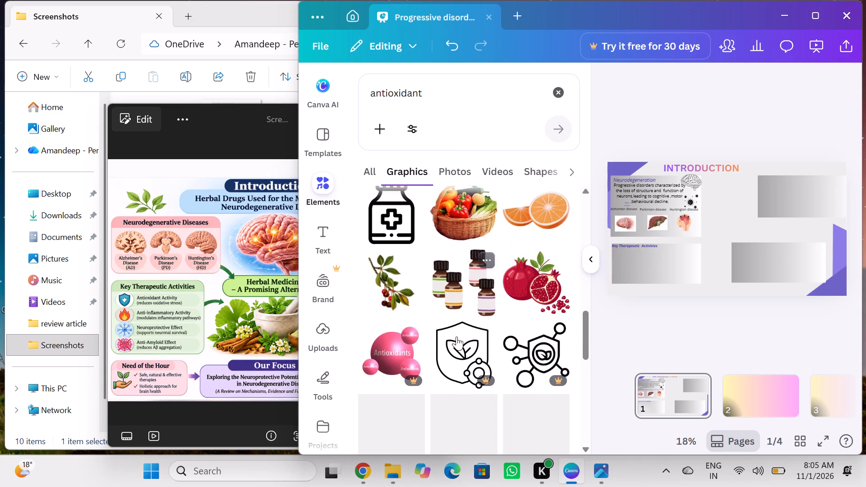
pyautogui.scroll(-4, 456, 336)
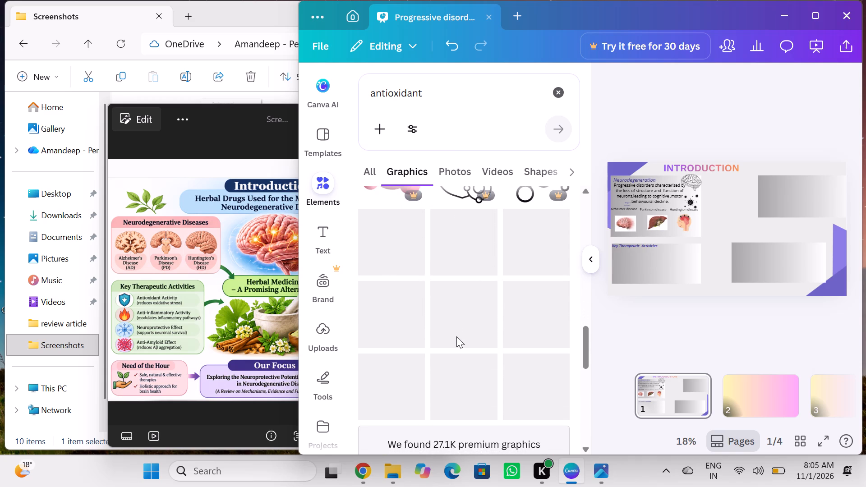
pyautogui.scroll(-3, 456, 336)
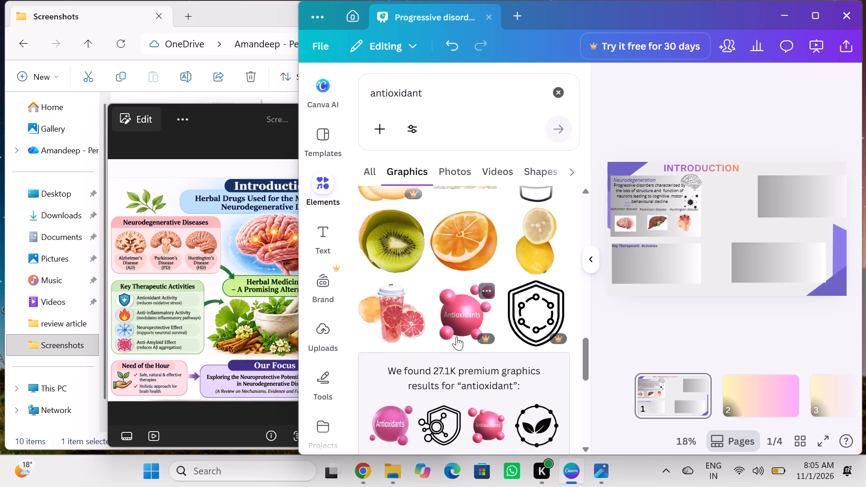
pyautogui.scroll(-2, 456, 336)
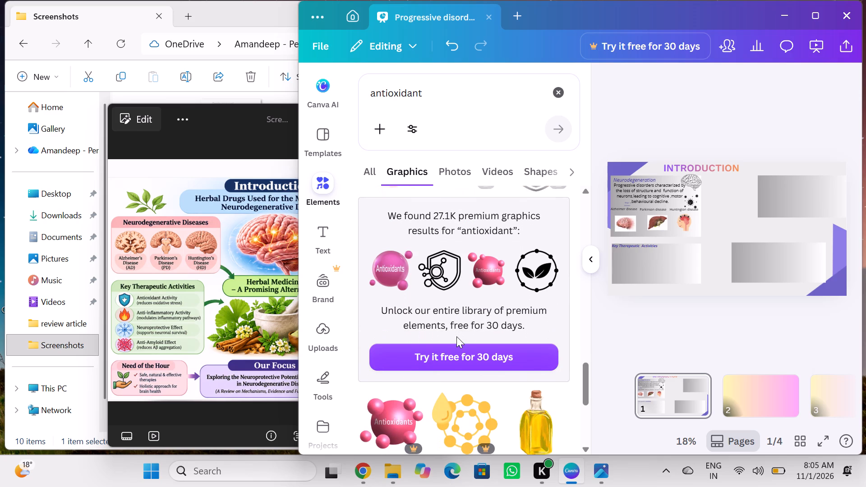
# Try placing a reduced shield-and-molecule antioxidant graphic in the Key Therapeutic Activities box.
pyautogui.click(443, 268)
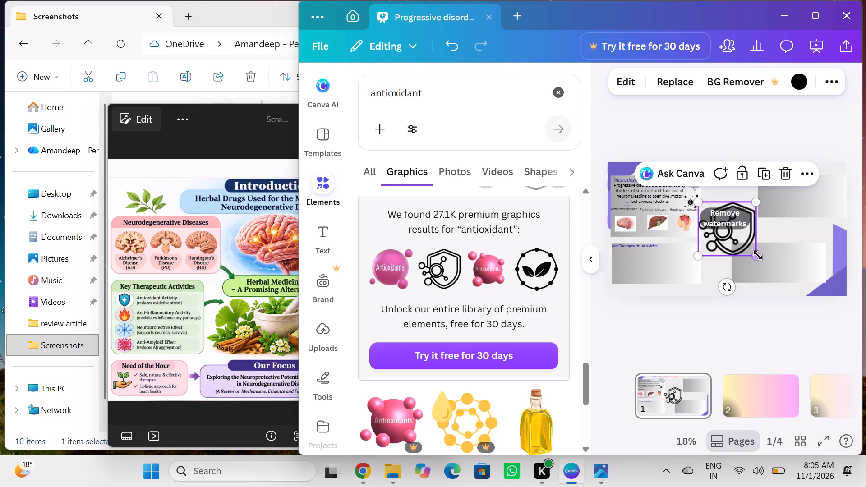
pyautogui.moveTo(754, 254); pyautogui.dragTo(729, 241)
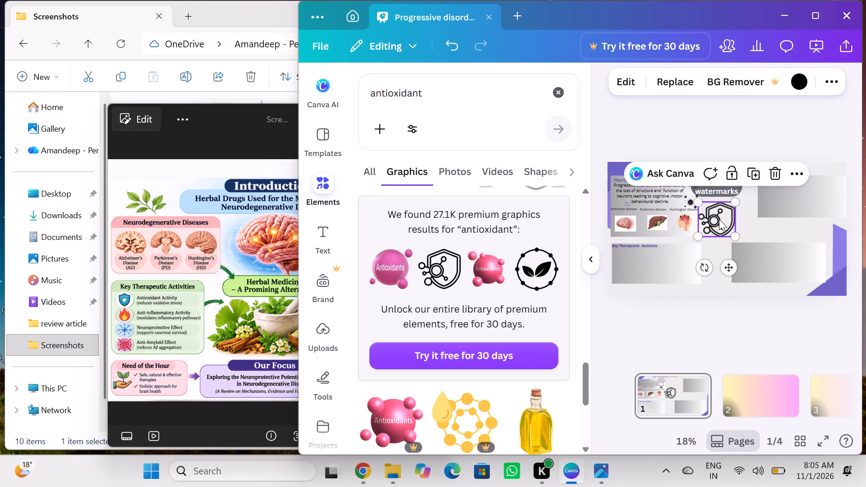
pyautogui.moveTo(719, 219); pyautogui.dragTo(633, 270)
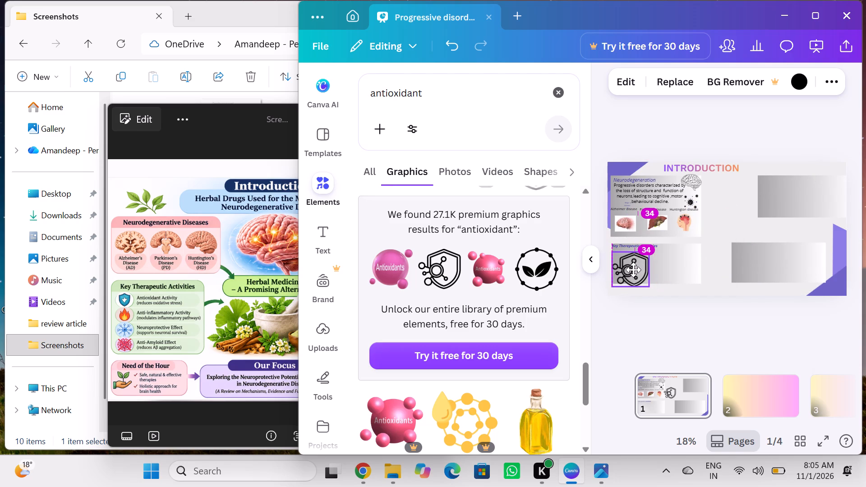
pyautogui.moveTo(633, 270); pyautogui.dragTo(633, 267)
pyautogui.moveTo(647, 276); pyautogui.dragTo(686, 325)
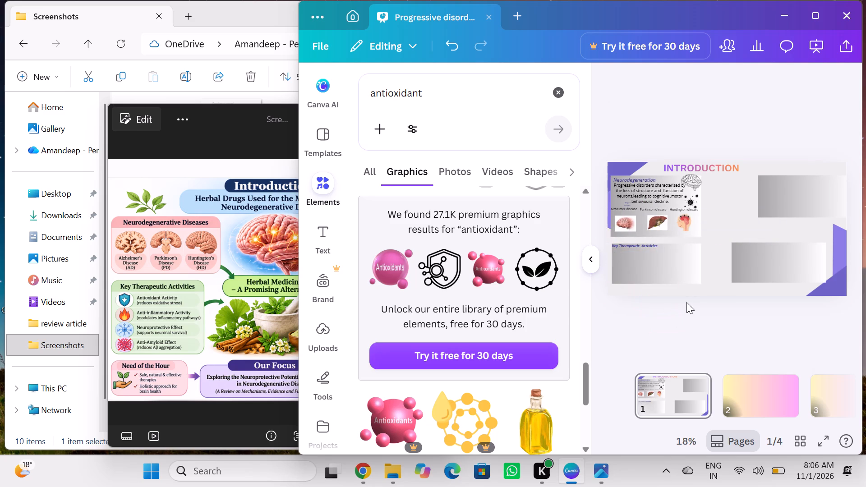
# Add the shield-and-molecule antioxidant graphic to the Introduction slide again and shrink it to a small icon beside the Neurodegeneration box.
pyautogui.moveTo(442, 268); pyautogui.dragTo(711, 212)
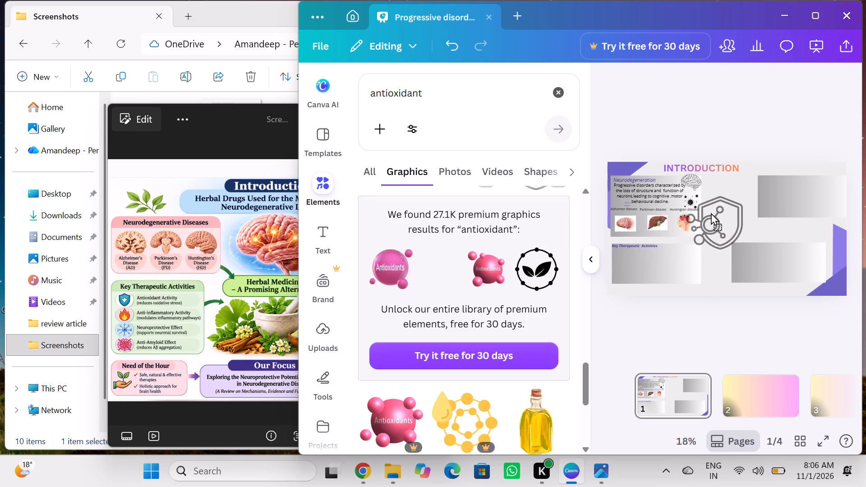
pyautogui.moveTo(711, 212); pyautogui.dragTo(711, 207)
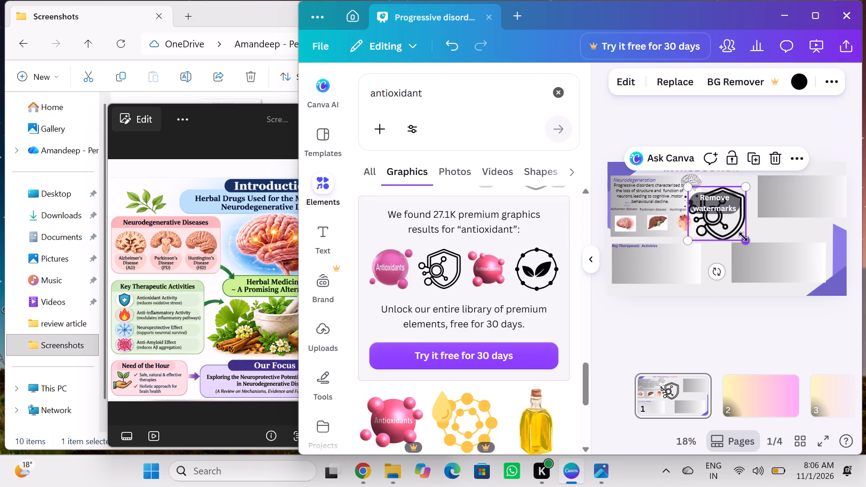
pyautogui.moveTo(743, 237); pyautogui.dragTo(721, 220)
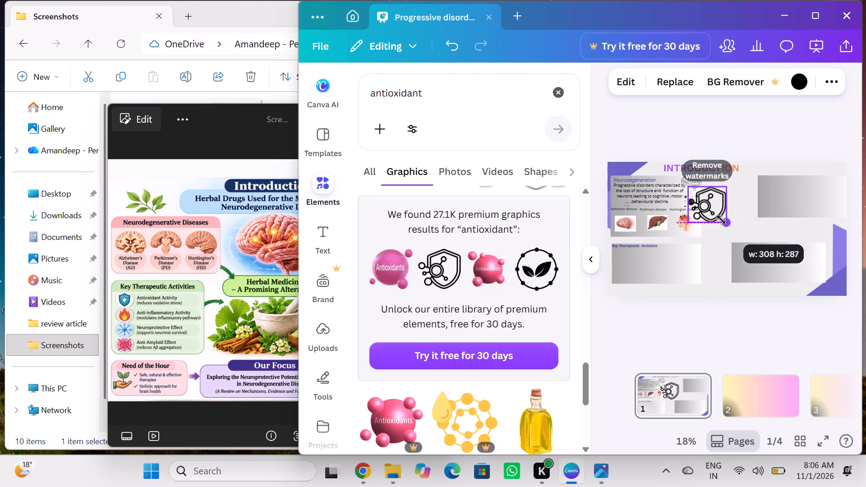
pyautogui.moveTo(721, 220); pyautogui.dragTo(709, 207)
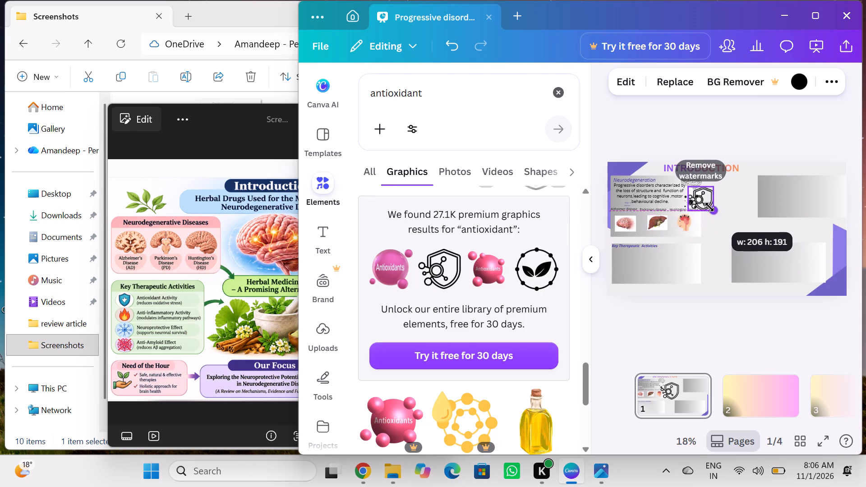
pyautogui.moveTo(709, 207); pyautogui.dragTo(703, 202)
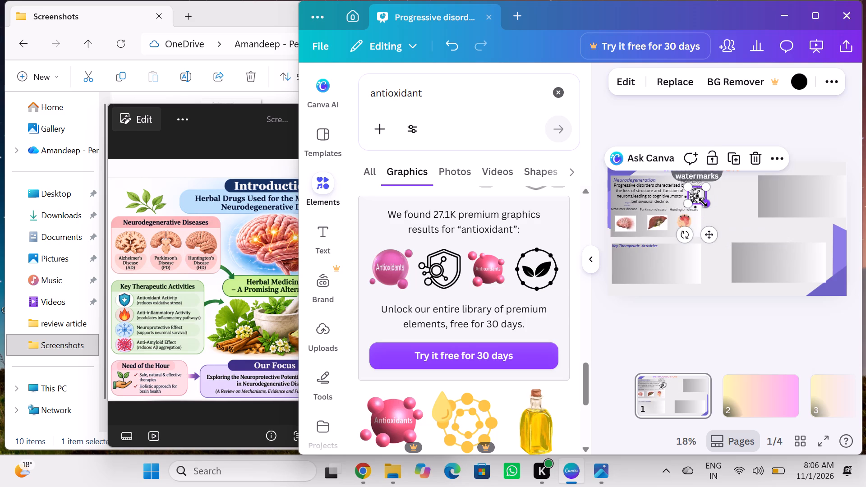
# Move the shield icon directly below the Key Therapeutic Activities heading at the gradient box's left edge, shrinking it to about 100 pixels wide.
pyautogui.moveTo(710, 237); pyautogui.dragTo(698, 249)
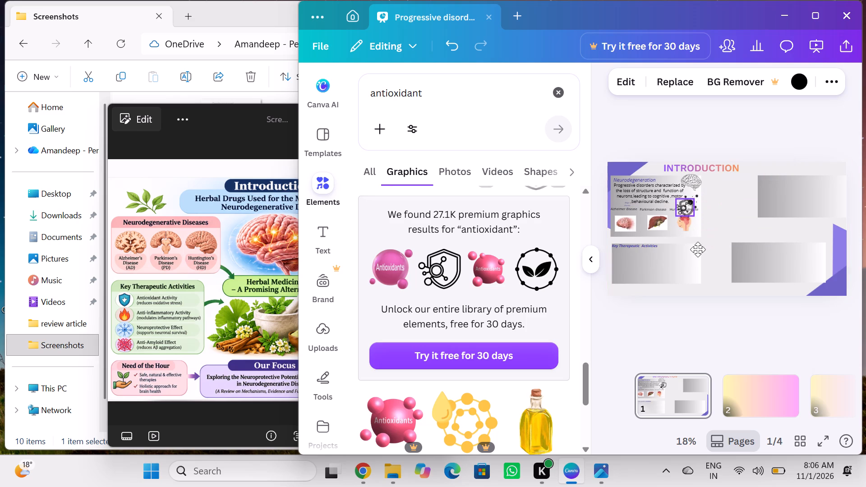
pyautogui.moveTo(698, 249); pyautogui.dragTo(638, 301)
pyautogui.moveTo(631, 264); pyautogui.dragTo(623, 263)
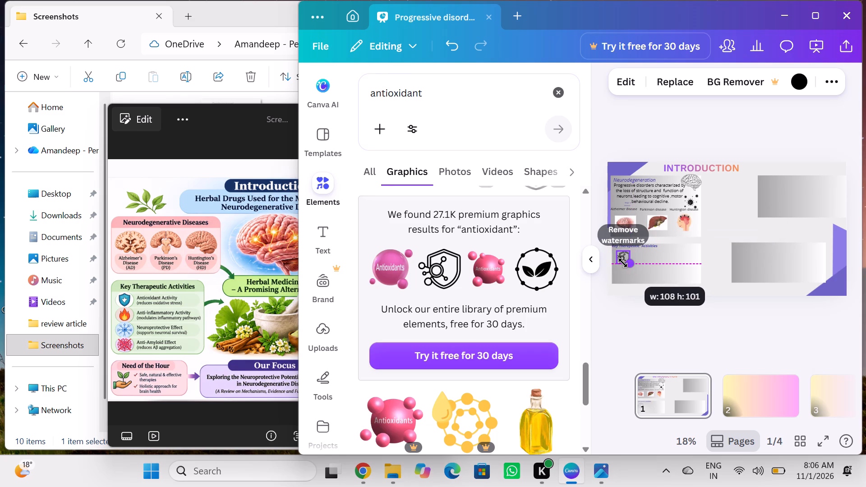
pyautogui.moveTo(623, 263); pyautogui.dragTo(622, 261)
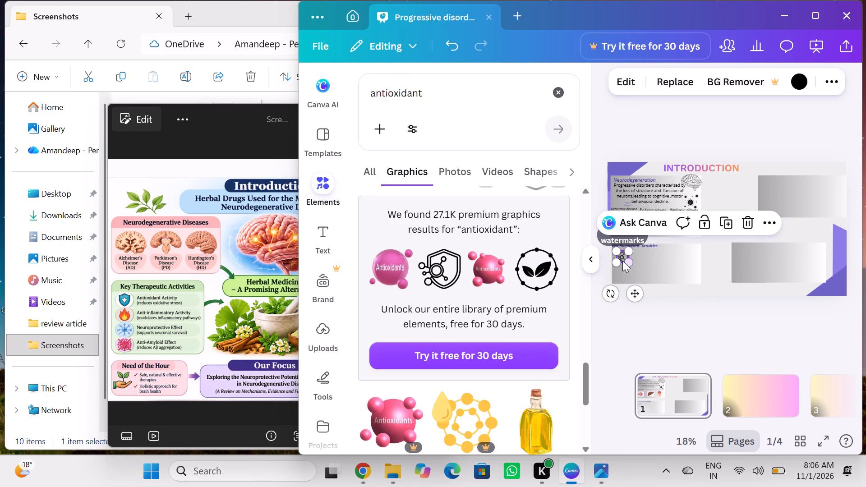
pyautogui.moveTo(637, 288); pyautogui.dragTo(633, 287)
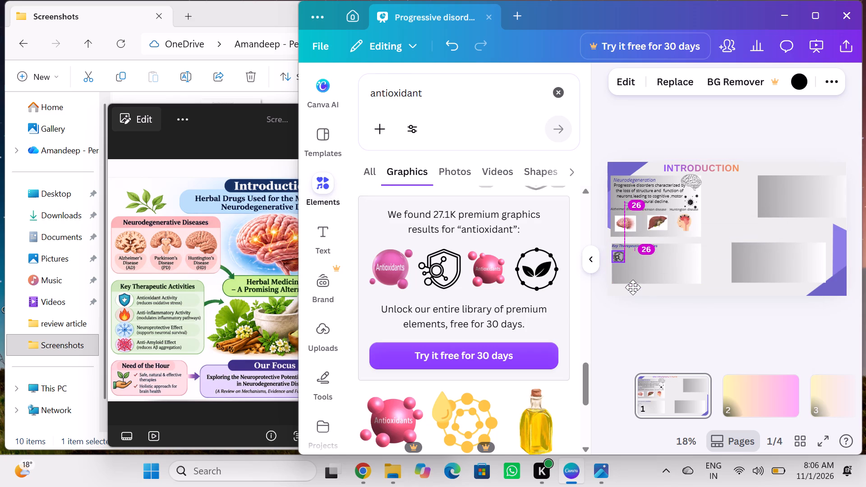
# Finish placing the shield icon directly below the Key Therapeutic Activities heading and deselect it.
pyautogui.moveTo(633, 287); pyautogui.dragTo(633, 286)
pyautogui.click(669, 303)
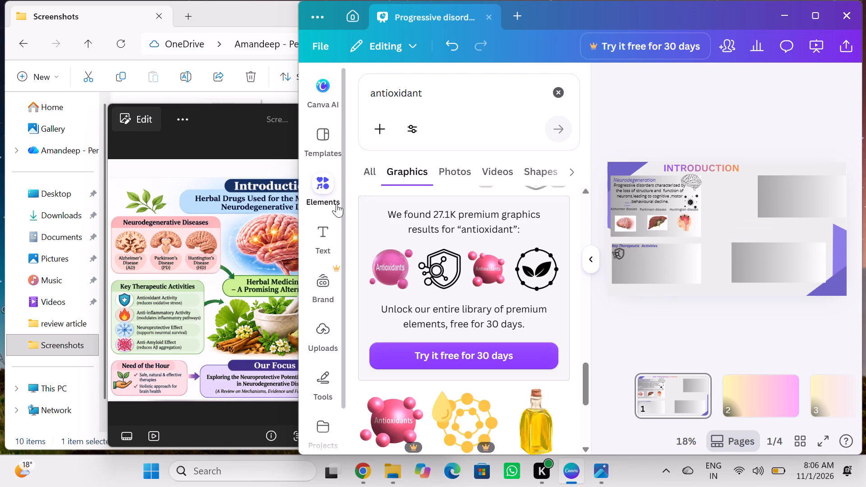
# Add a new text box near the middle of the Introduction slide and open its placeholder text for editing.
pyautogui.click(323, 228)
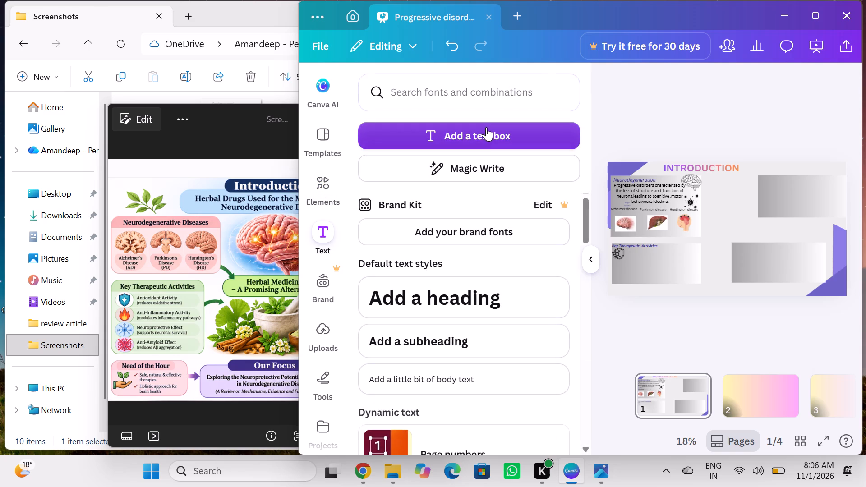
pyautogui.click(486, 127)
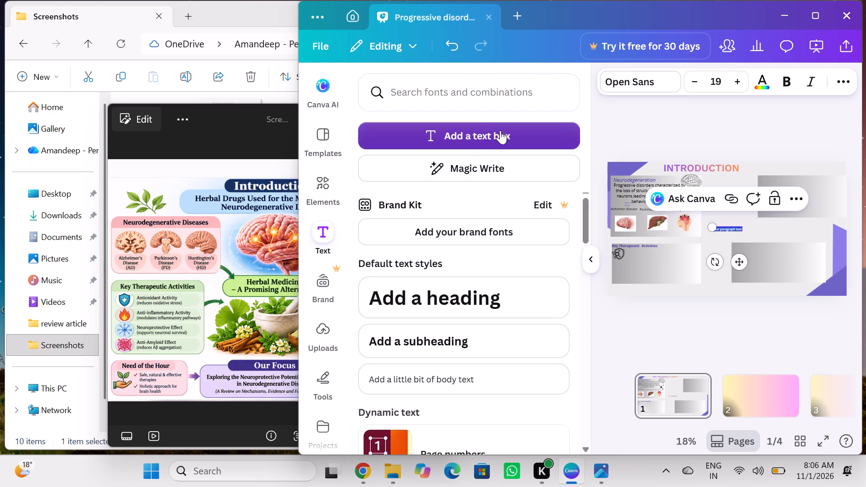
pyautogui.click(732, 230)
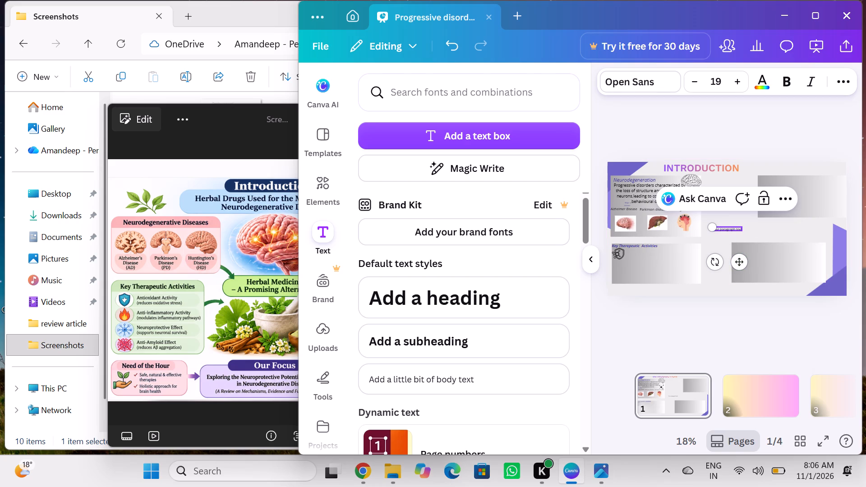
pyautogui.press('BackSpace')
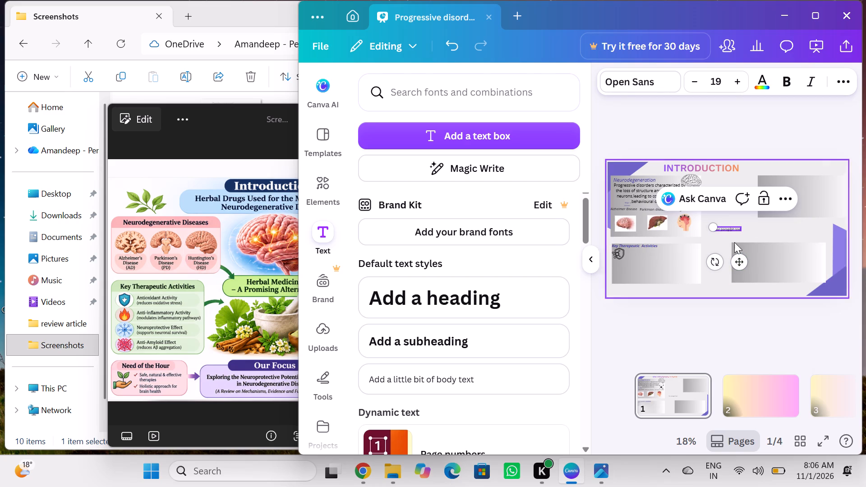
pyautogui.click(732, 228)
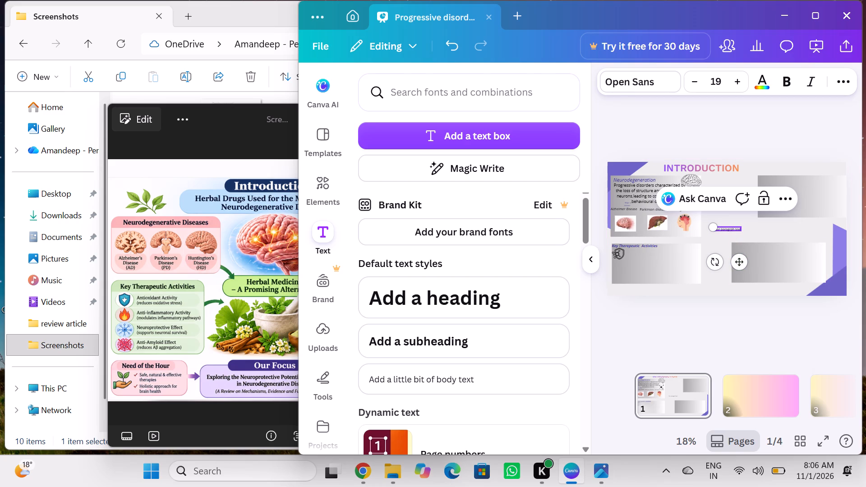
pyautogui.click(732, 228)
pyautogui.moveTo(732, 228); pyautogui.dragTo(739, 228)
pyautogui.click(739, 228)
# Enlarge the new text box to font size 59.8 and delete most of its placeholder text.
pyautogui.moveTo(742, 231); pyautogui.dragTo(750, 231)
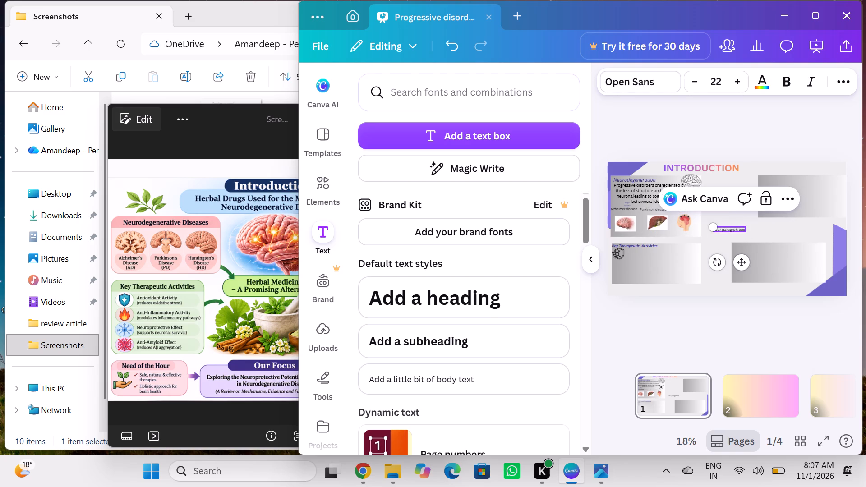
pyautogui.moveTo(742, 229); pyautogui.dragTo(717, 231)
pyautogui.press('BackSpace')
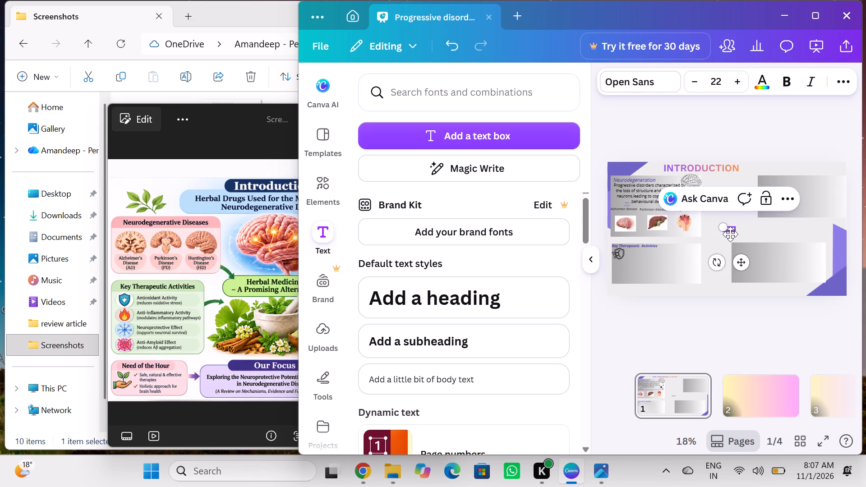
pyautogui.doubleClick(732, 227)
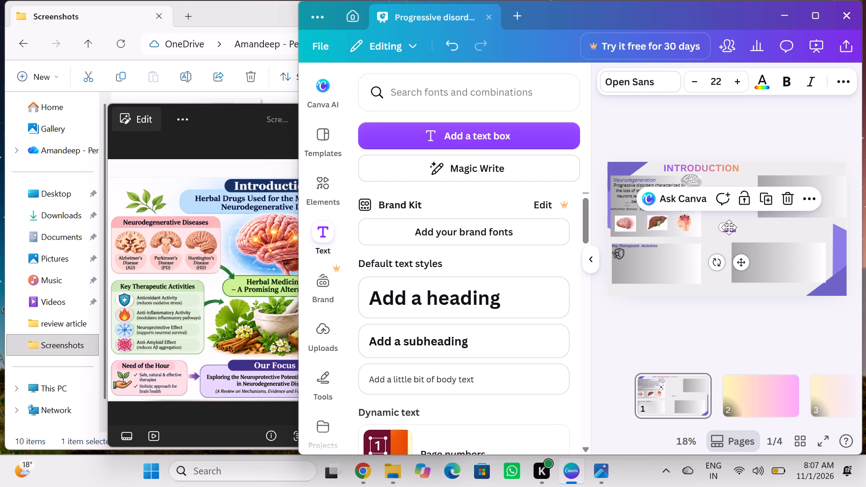
pyautogui.doubleClick(729, 227)
pyautogui.moveTo(729, 227); pyautogui.dragTo(742, 226)
pyautogui.moveTo(734, 227); pyautogui.dragTo(713, 224)
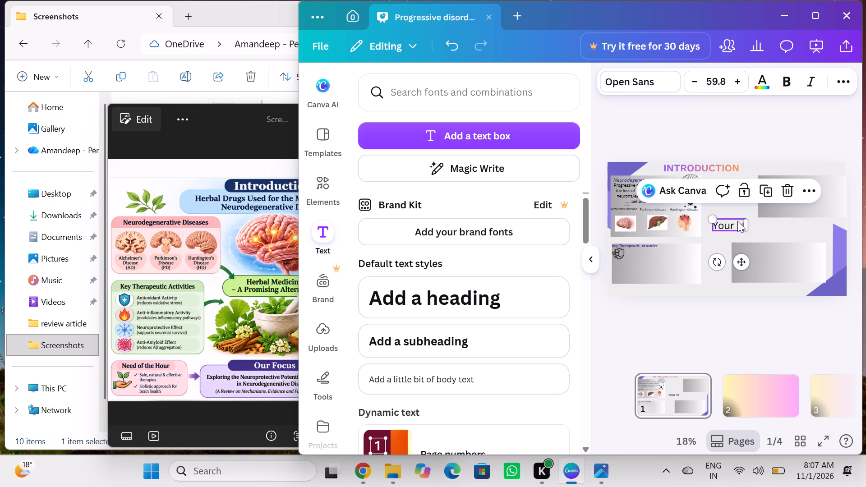
pyautogui.click(728, 224)
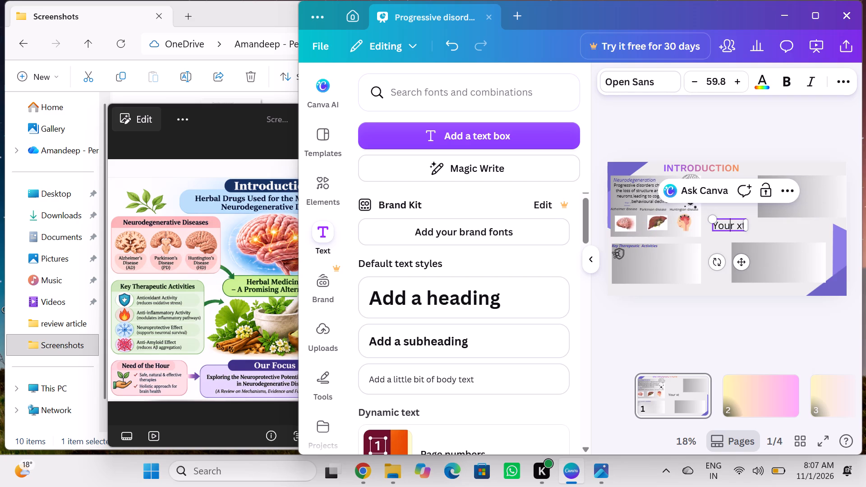
pyautogui.moveTo(742, 223); pyautogui.dragTo(706, 228)
pyautogui.moveTo(706, 228); pyautogui.dragTo(705, 228)
pyautogui.press('BackSpace')
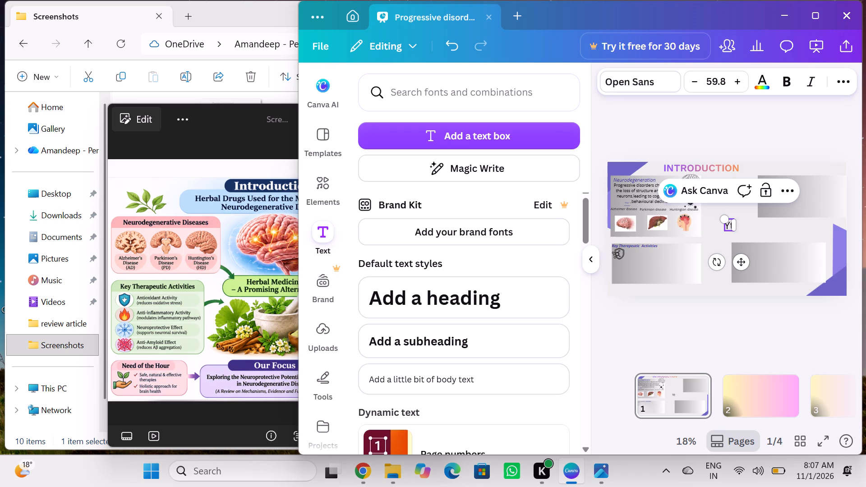
# Widen the text box on the slide and clear the remaining placeholder letters so it is empty.
pyautogui.moveTo(734, 225); pyautogui.dragTo(770, 221)
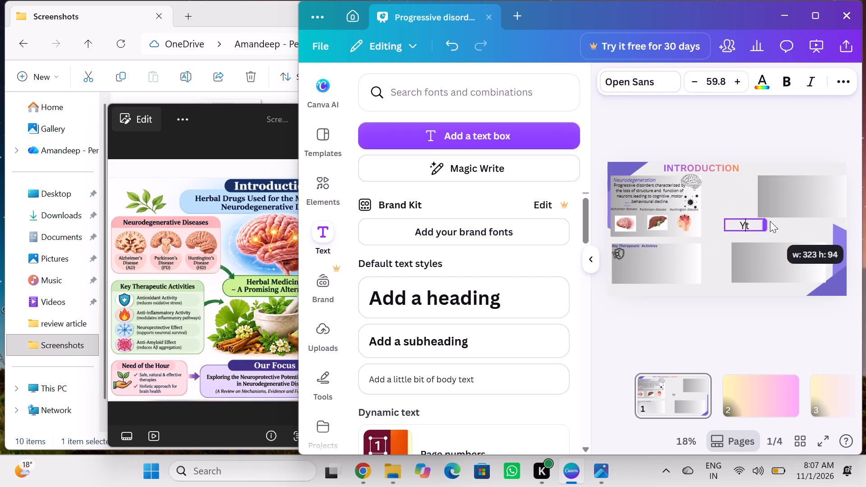
pyautogui.moveTo(770, 221); pyautogui.dragTo(781, 222)
pyautogui.click(762, 230)
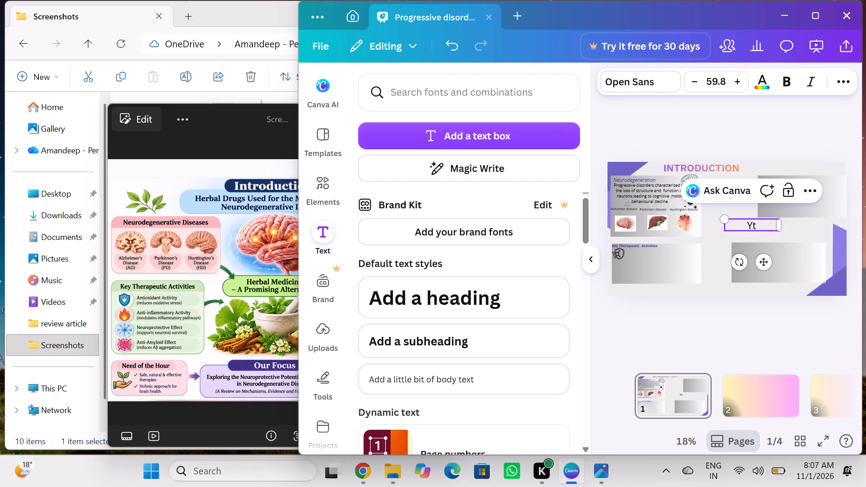
pyautogui.press('BackSpace')
pyautogui.press('BackSpace')
pyautogui.press('BackSpace')
pyautogui.press('BackSpace')
pyautogui.press('BackSpace')
pyautogui.press('BackSpace')
pyautogui.press('BackSpace')
# Shrink the empty text box to font size 37.6 and narrow it to a sliver.
pyautogui.moveTo(726, 219); pyautogui.dragTo(749, 218)
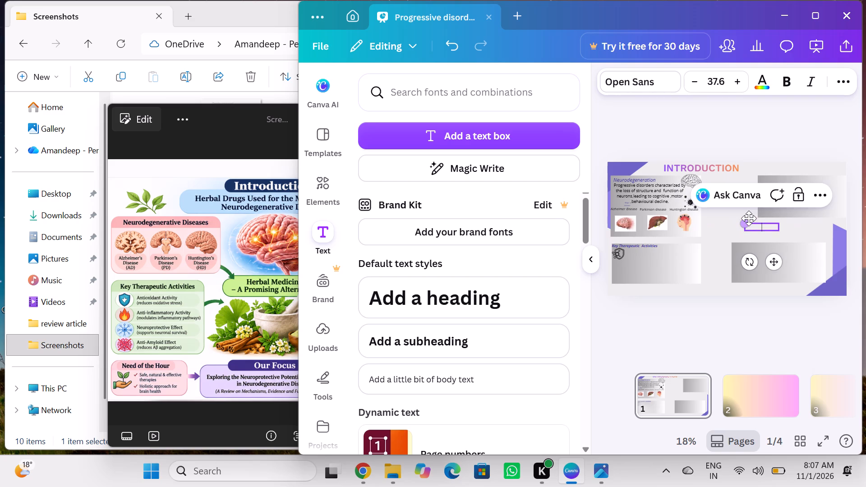
pyautogui.moveTo(778, 227); pyautogui.dragTo(761, 230)
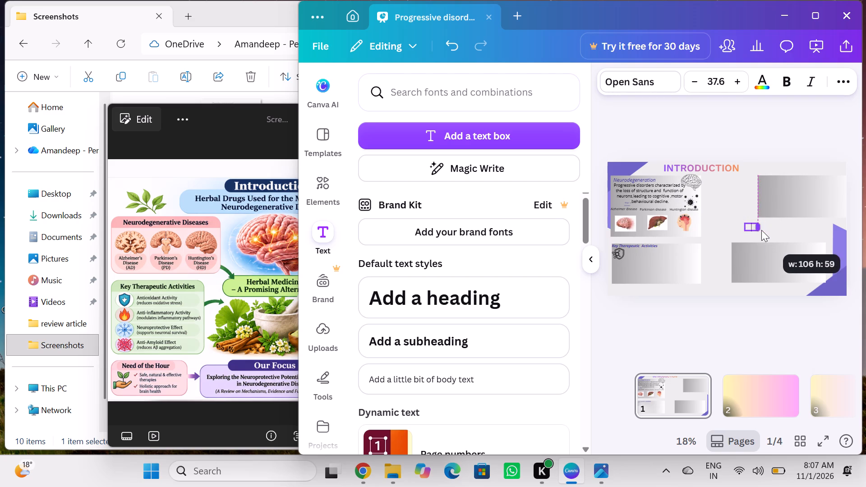
pyautogui.moveTo(761, 230); pyautogui.dragTo(746, 235)
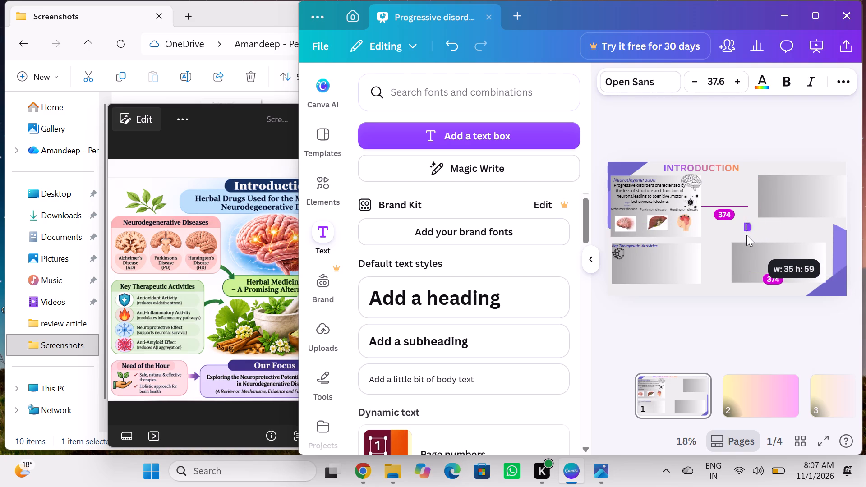
pyautogui.moveTo(746, 235); pyautogui.dragTo(740, 235)
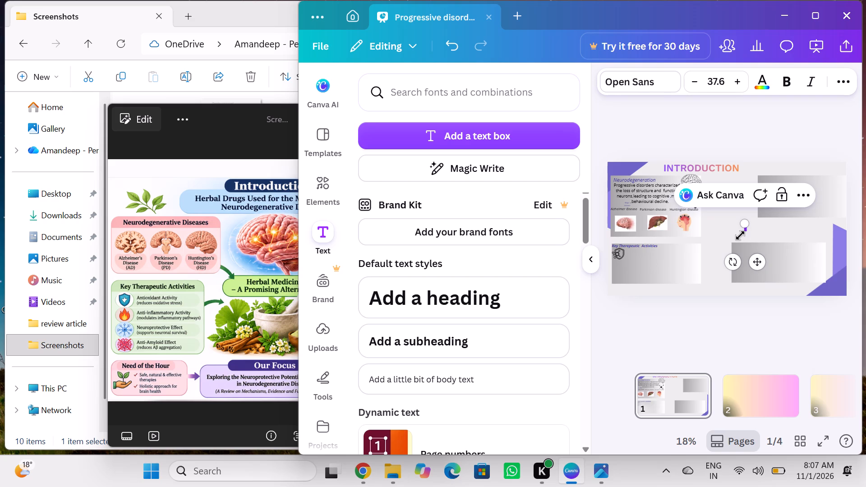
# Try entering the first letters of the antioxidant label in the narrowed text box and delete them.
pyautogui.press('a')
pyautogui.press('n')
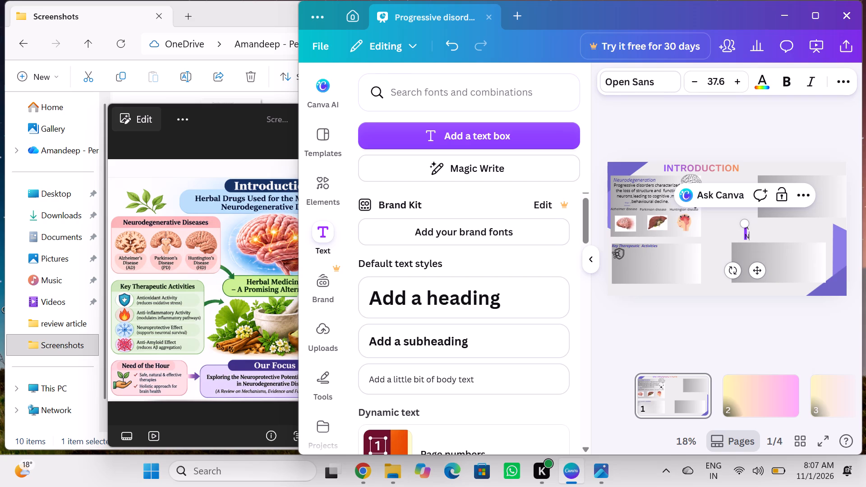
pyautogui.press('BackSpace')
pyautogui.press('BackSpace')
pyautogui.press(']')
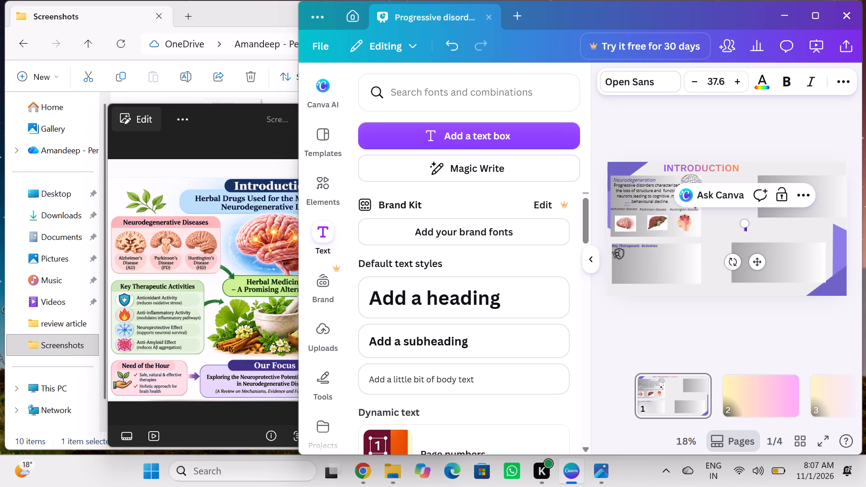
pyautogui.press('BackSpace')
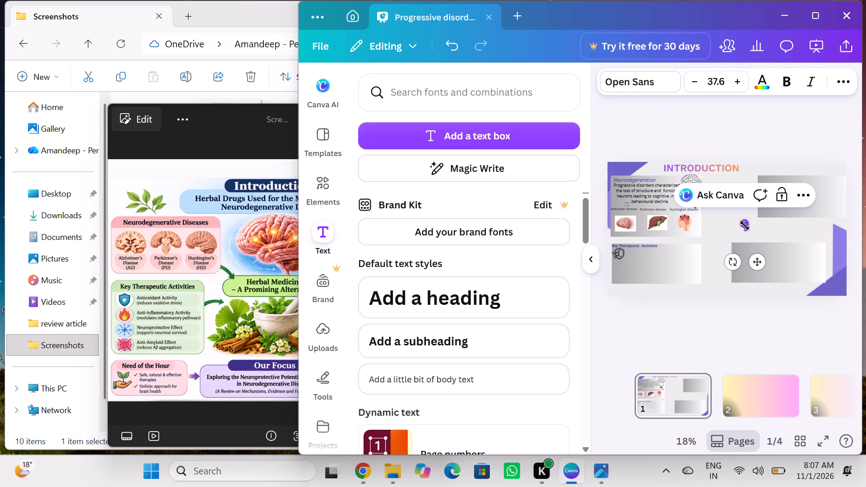
# Scale the empty text box to font size 39.1 and widen it enough for a one-line label.
pyautogui.click(745, 225)
pyautogui.moveTo(745, 225); pyautogui.dragTo(755, 236)
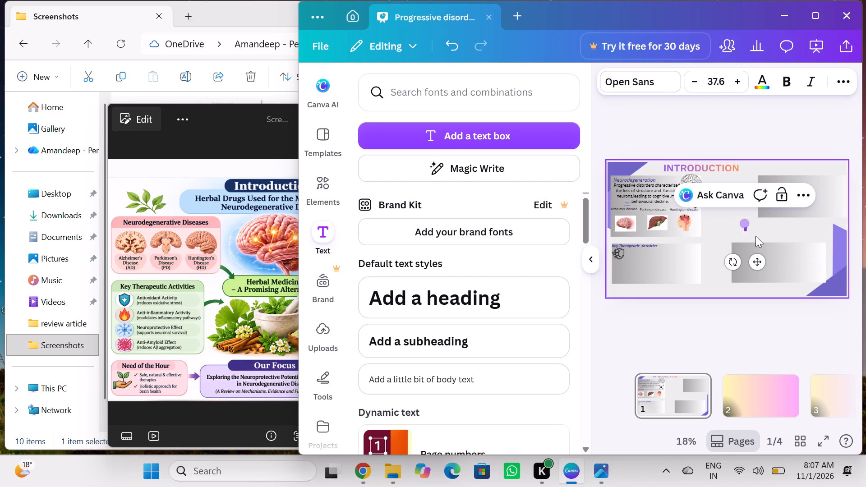
pyautogui.doubleClick(745, 227)
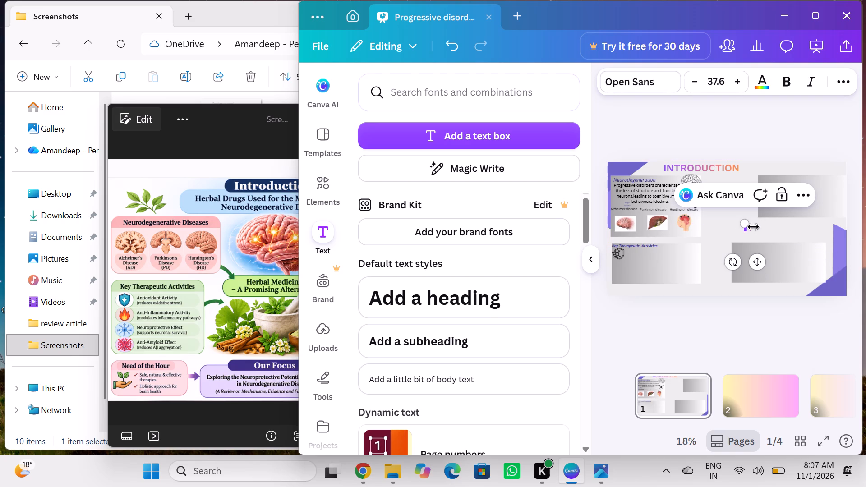
pyautogui.click(744, 231)
pyautogui.moveTo(744, 231); pyautogui.dragTo(756, 232)
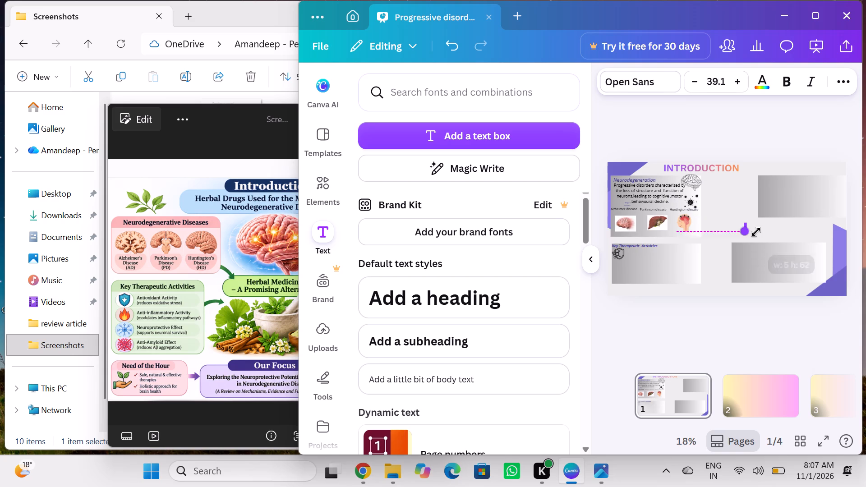
pyautogui.moveTo(756, 232); pyautogui.dragTo(748, 230)
pyautogui.moveTo(748, 230); pyautogui.dragTo(768, 226)
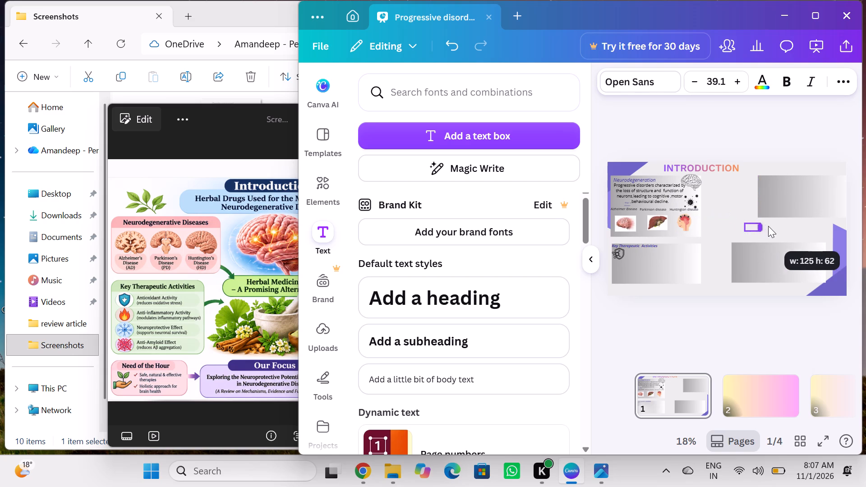
pyautogui.moveTo(768, 226); pyautogui.dragTo(798, 222)
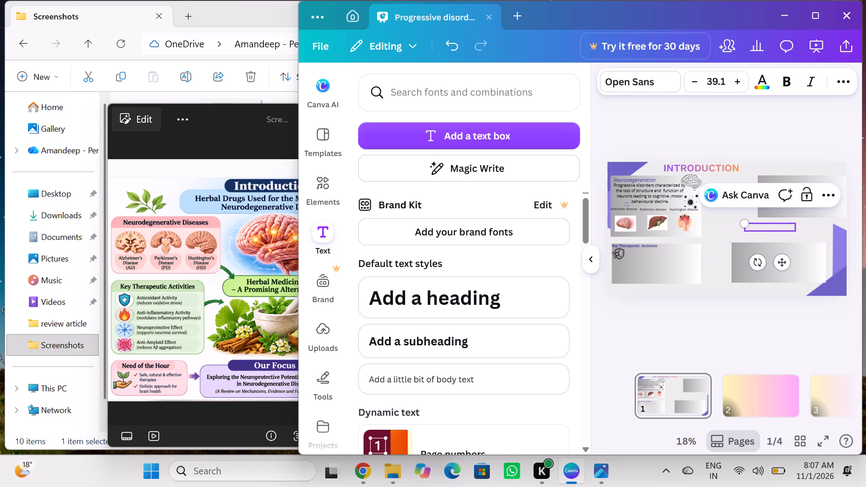
# Enter the label "Antioxidant Activity" in the empty text box, correcting the all-capitals start to normal case.
pyautogui.click(747, 225)
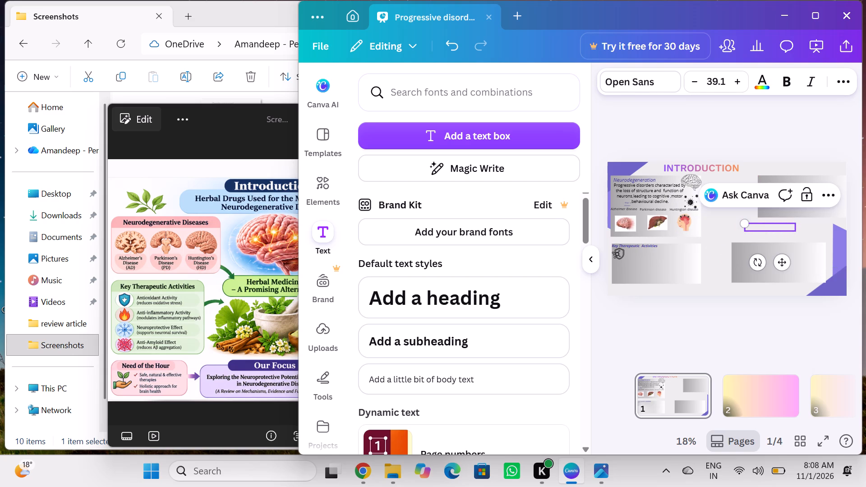
pyautogui.click(749, 228)
pyautogui.press('a')
pyautogui.write('NTIO')
pyautogui.press('BackSpace')
pyautogui.press('BackSpace')
pyautogui.press('BackSpace')
pyautogui.press('BackSpace')
pyautogui.write('ntioxidant')
pyautogui.press('space')
pyautogui.press('a')
pyautogui.write('ctivity')
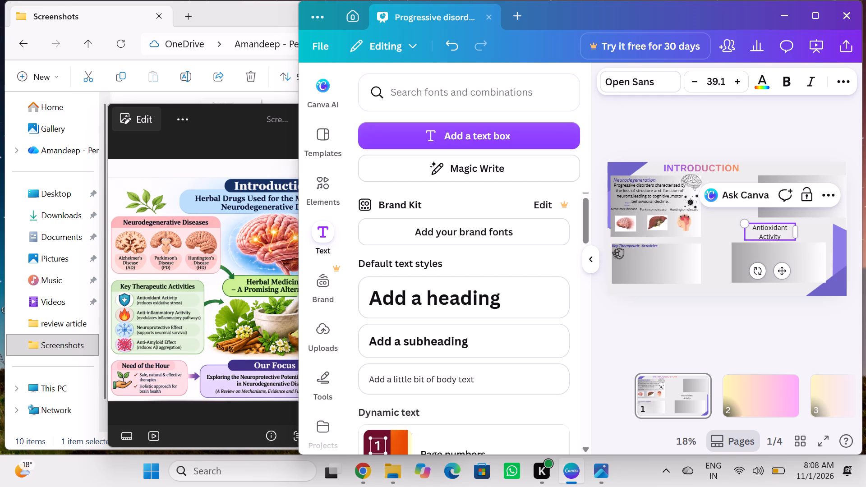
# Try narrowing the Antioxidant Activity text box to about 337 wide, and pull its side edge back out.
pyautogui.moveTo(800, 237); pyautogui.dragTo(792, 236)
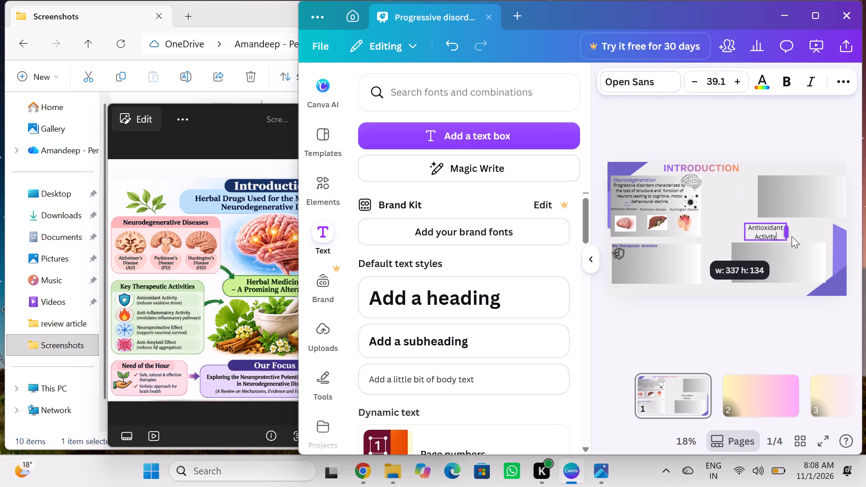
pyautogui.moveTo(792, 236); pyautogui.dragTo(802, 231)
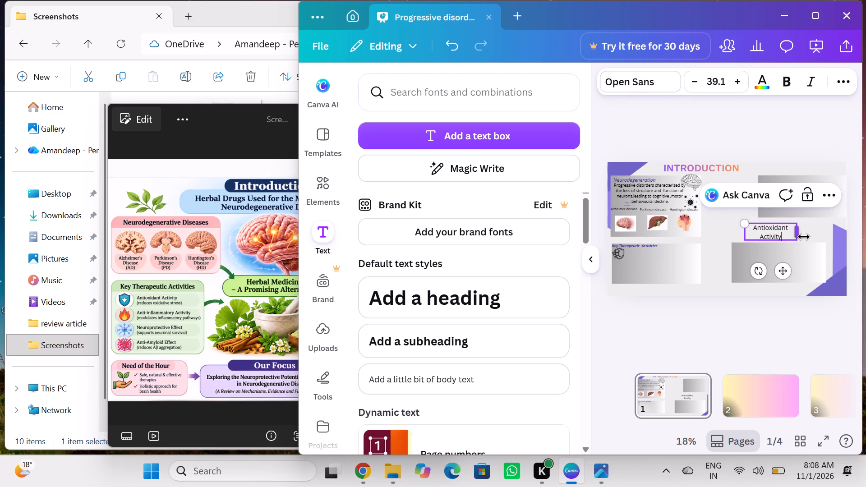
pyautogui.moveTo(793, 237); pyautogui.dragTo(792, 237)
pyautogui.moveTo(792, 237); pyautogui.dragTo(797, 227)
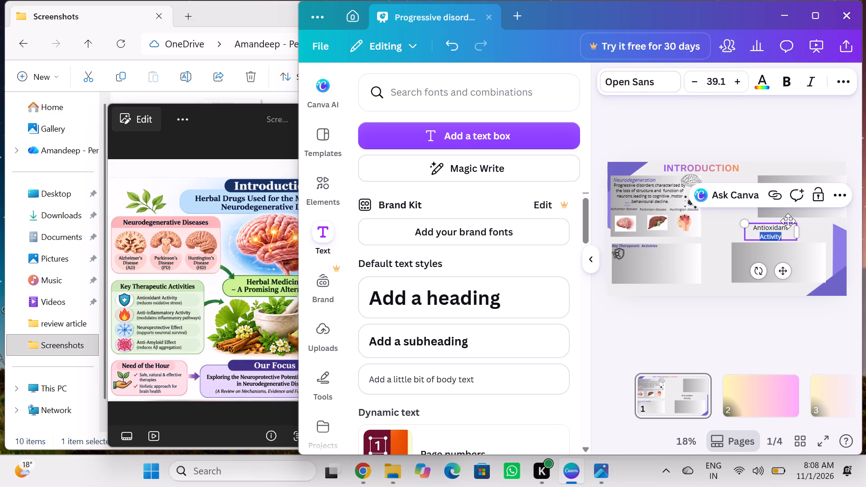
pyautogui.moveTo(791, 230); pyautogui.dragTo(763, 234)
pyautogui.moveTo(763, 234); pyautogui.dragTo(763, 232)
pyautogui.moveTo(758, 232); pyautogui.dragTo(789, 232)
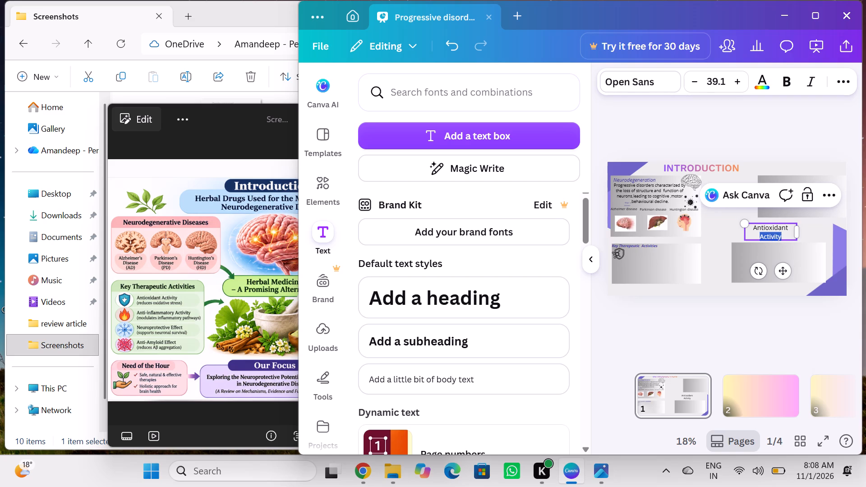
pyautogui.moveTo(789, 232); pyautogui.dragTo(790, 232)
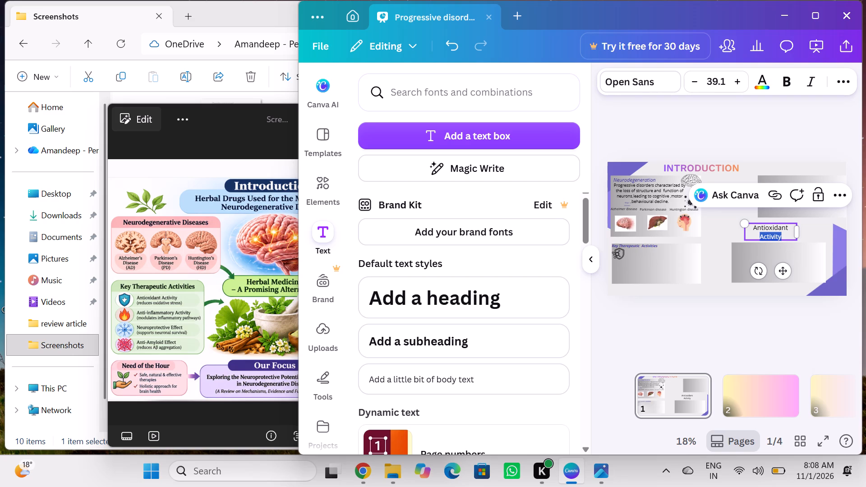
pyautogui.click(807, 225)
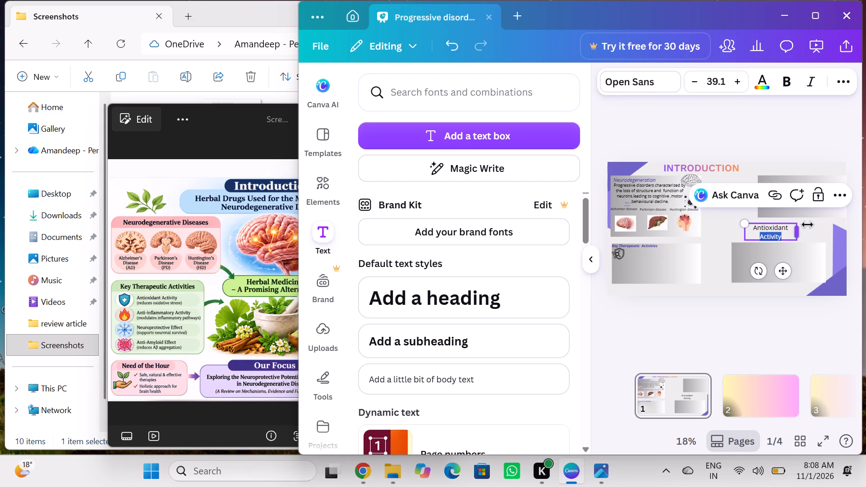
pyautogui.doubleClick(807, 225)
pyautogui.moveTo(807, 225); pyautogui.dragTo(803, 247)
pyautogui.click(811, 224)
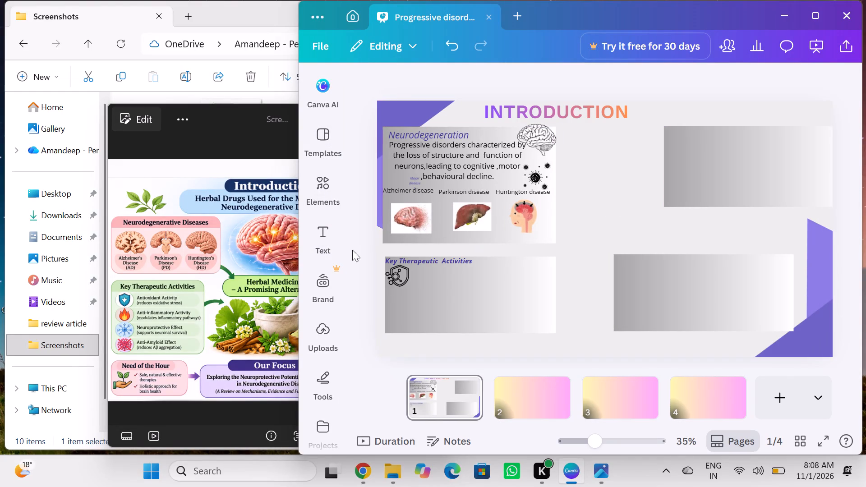
# Add a new text box to the introduction slide and replace its placeholder text with the label beginning "antioxi".
pyautogui.click(325, 236)
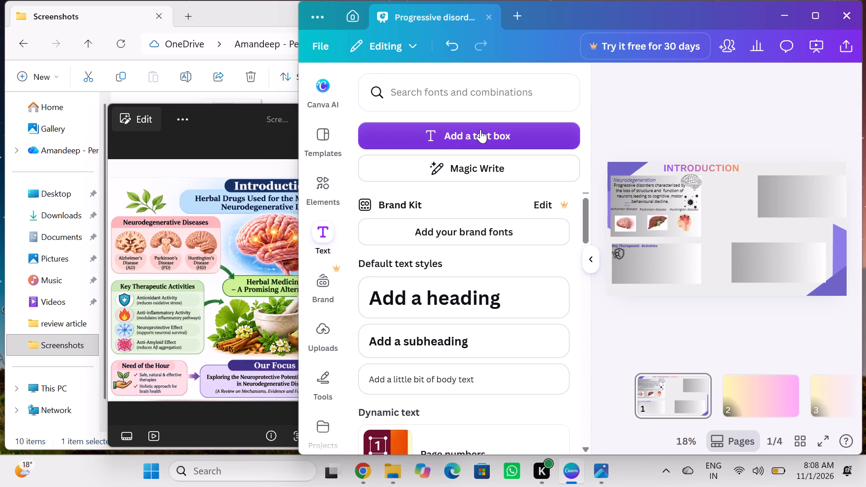
pyautogui.click(480, 129)
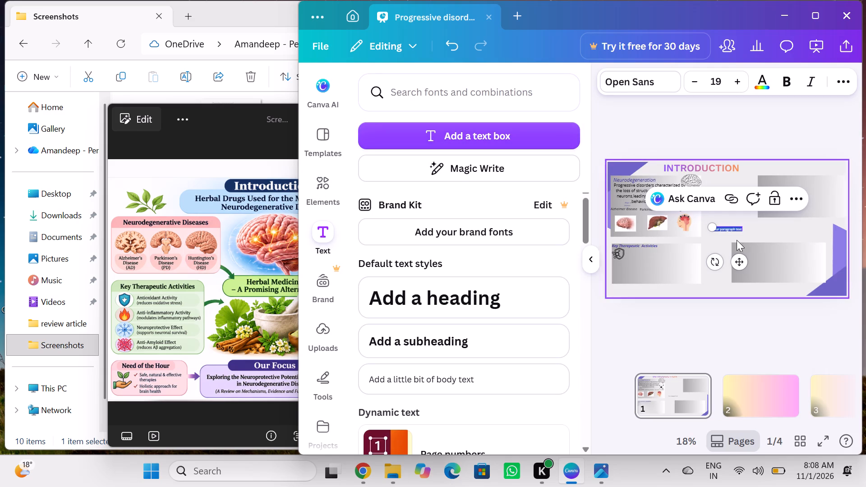
pyautogui.press('BackSpace')
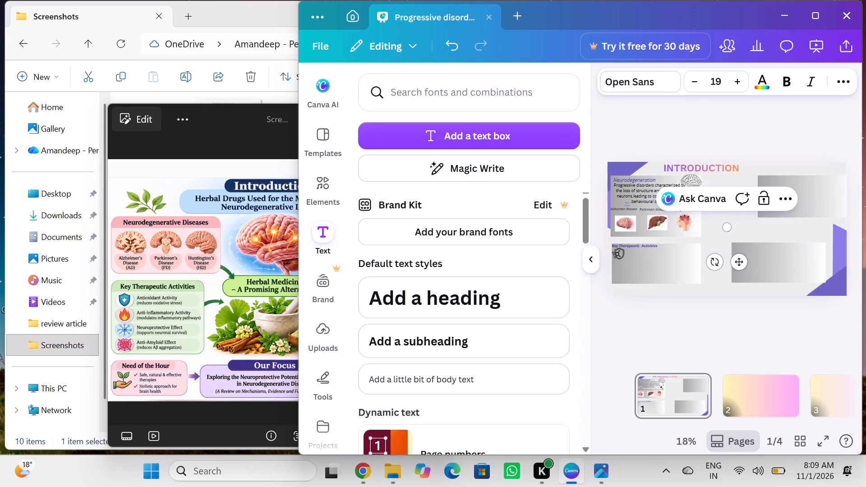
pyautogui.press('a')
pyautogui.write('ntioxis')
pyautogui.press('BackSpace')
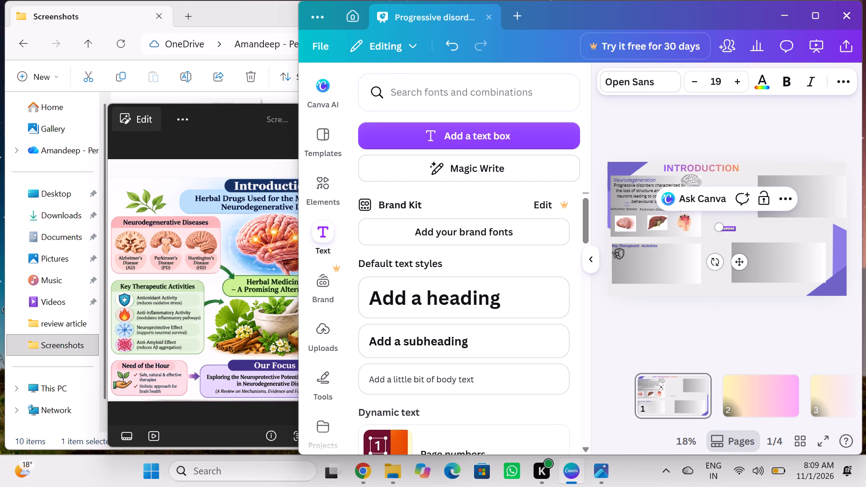
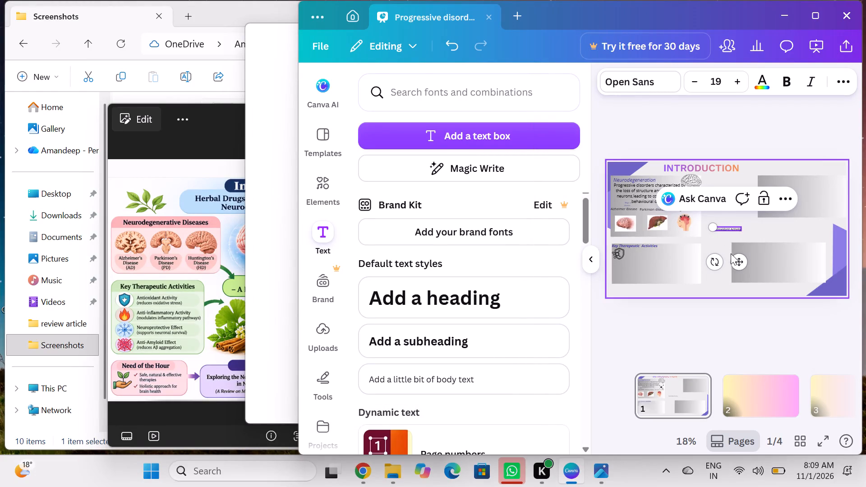
# Move the Antioxidant Activity label into the Key Therapeutic Activities box, beside the shield icon and below the heading, and deselect it.
pyautogui.moveTo(743, 258); pyautogui.dragTo(666, 287)
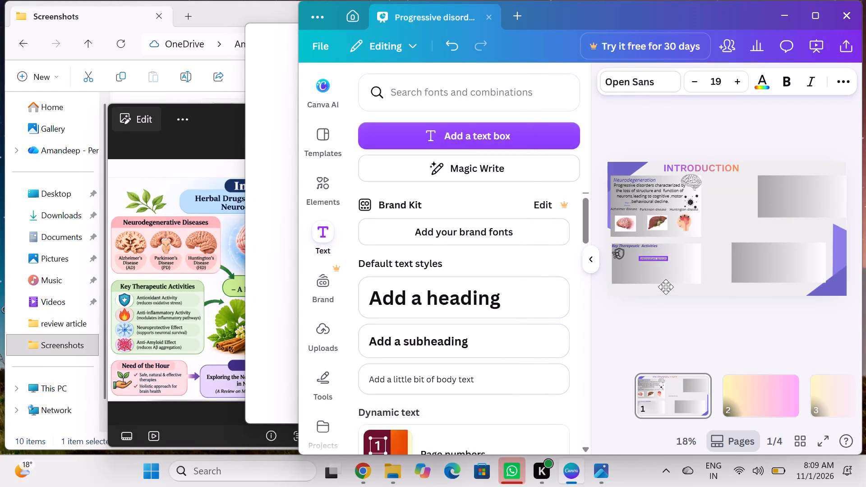
pyautogui.moveTo(666, 287); pyautogui.dragTo(659, 281)
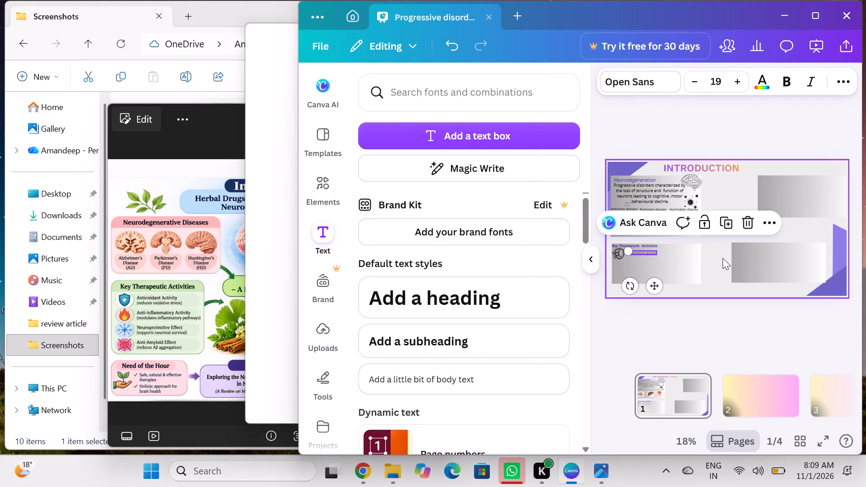
pyautogui.click(723, 258)
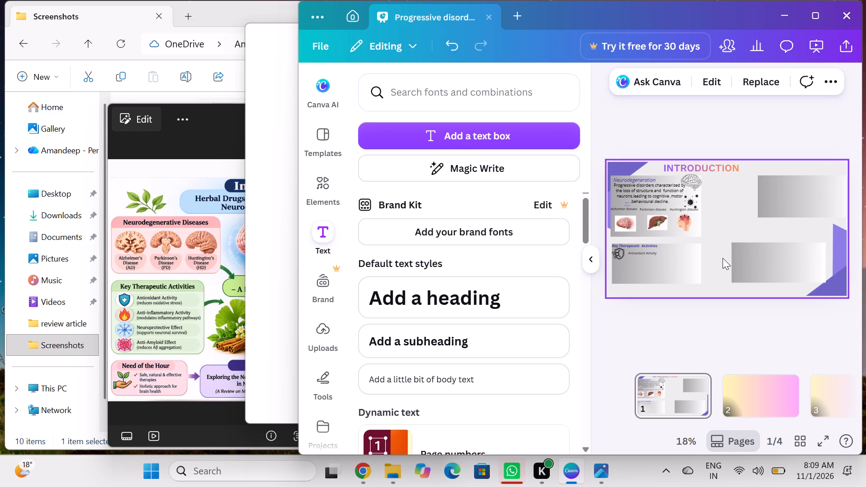
# Replace the previous graphics search term and search the elements library for "antiinflammatory".
pyautogui.click(327, 182)
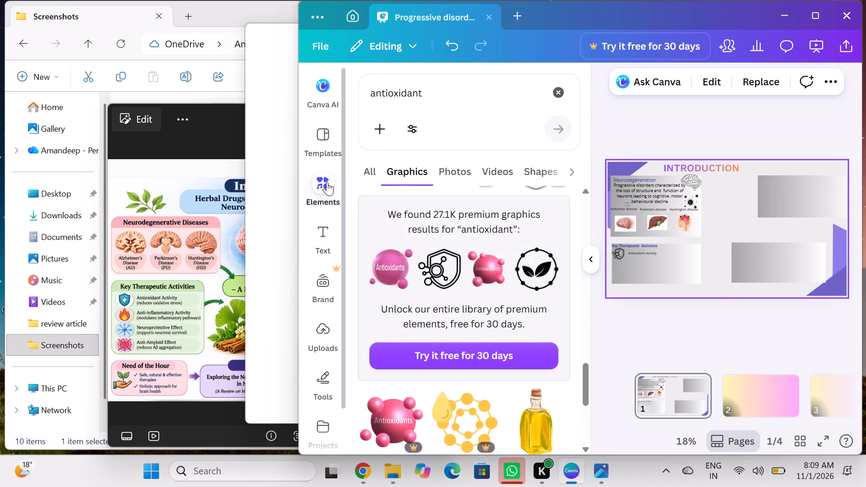
pyautogui.click(428, 87)
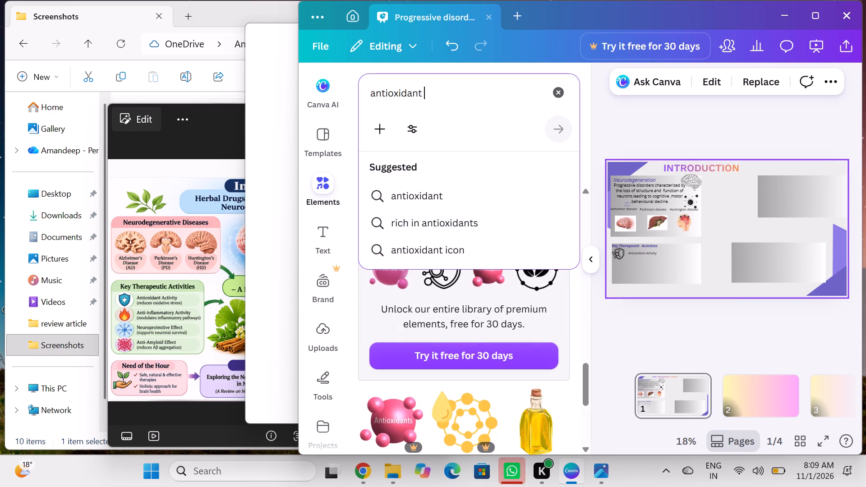
pyautogui.press('BackSpace')
pyautogui.press('BackSpace')
pyautogui.press('BackSpace')
pyautogui.press('BackSpace')
pyautogui.press('BackSpace')
pyautogui.press('BackSpace')
pyautogui.press('BackSpace')
pyautogui.press('BackSpace')
pyautogui.press('BackSpace')
pyautogui.press('BackSpace')
pyautogui.press('BackSpace')
pyautogui.press('BackSpace')
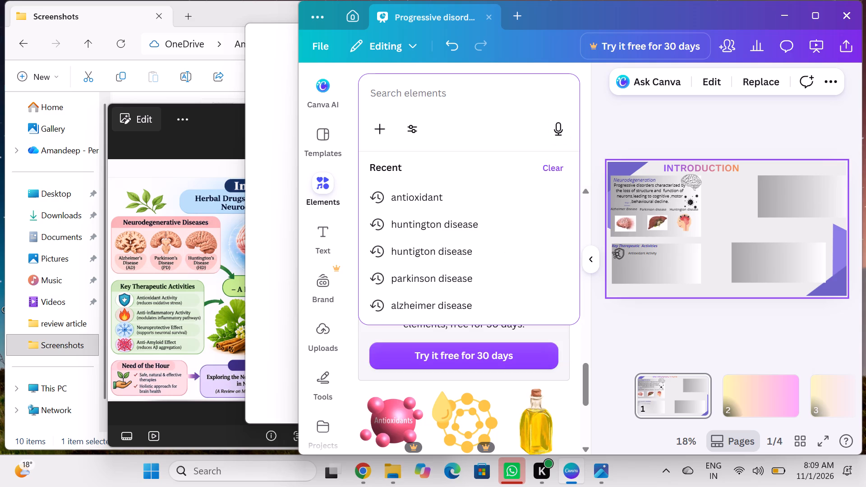
pyautogui.write('an')
pyautogui.write('ti')
pyautogui.press('space')
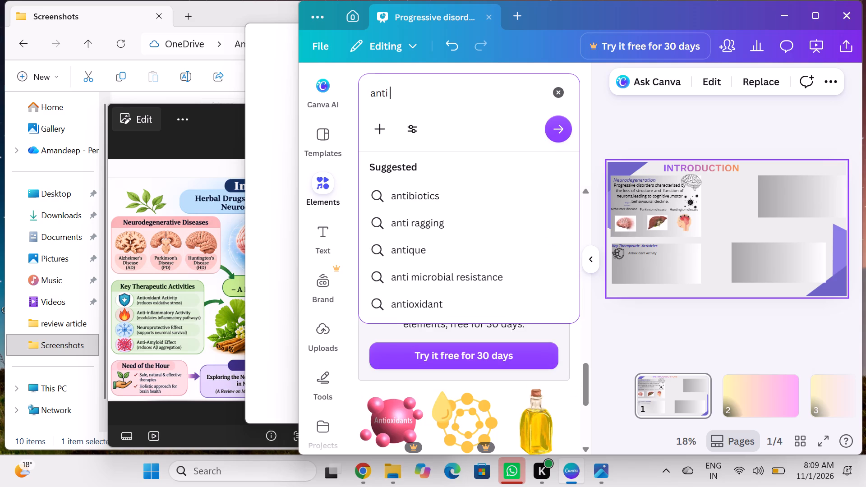
pyautogui.press('BackSpace')
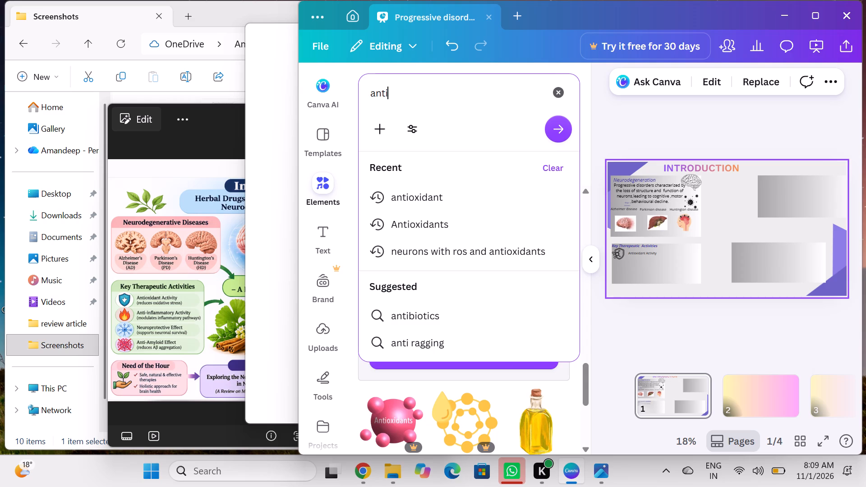
pyautogui.write('infla')
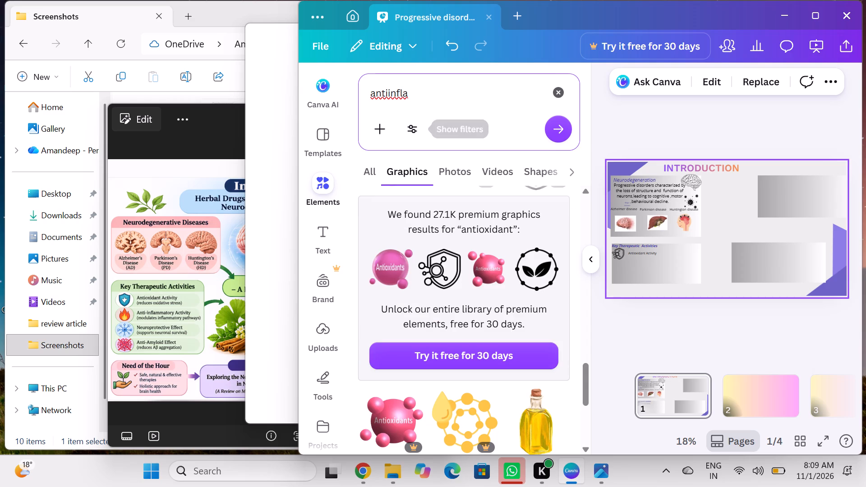
pyautogui.write('mma')
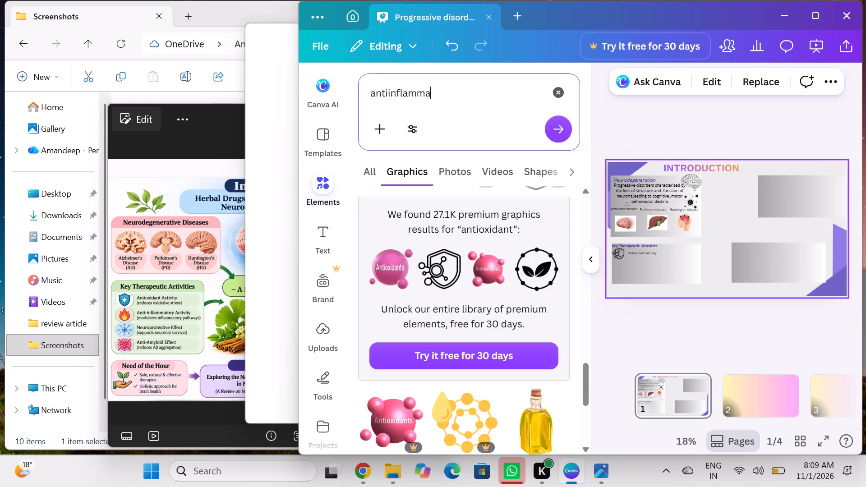
pyautogui.press('t')
pyautogui.write('ory')
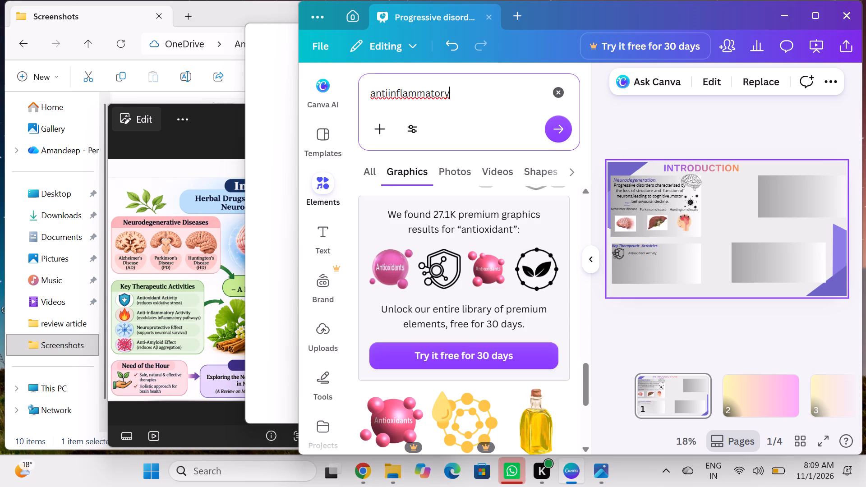
pyautogui.click(564, 131)
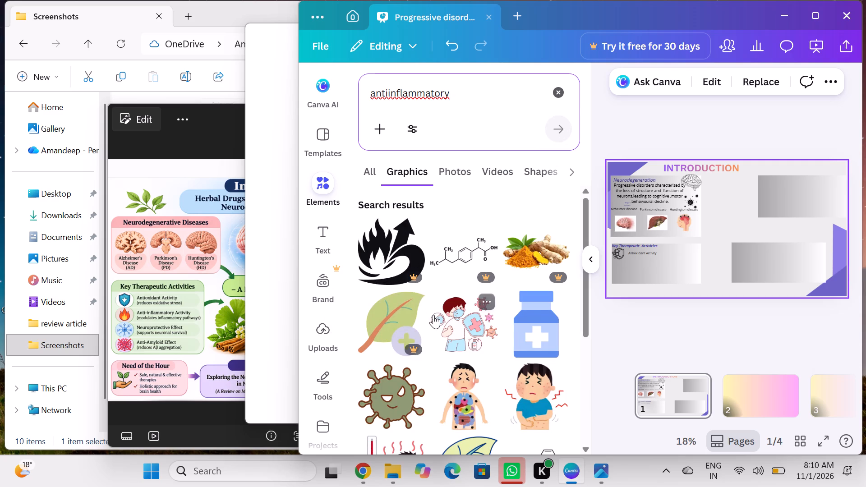
# Find the black flame graphic with an upward arrow in the search results and place it on the slide.
pyautogui.scroll(-5, 433, 315)
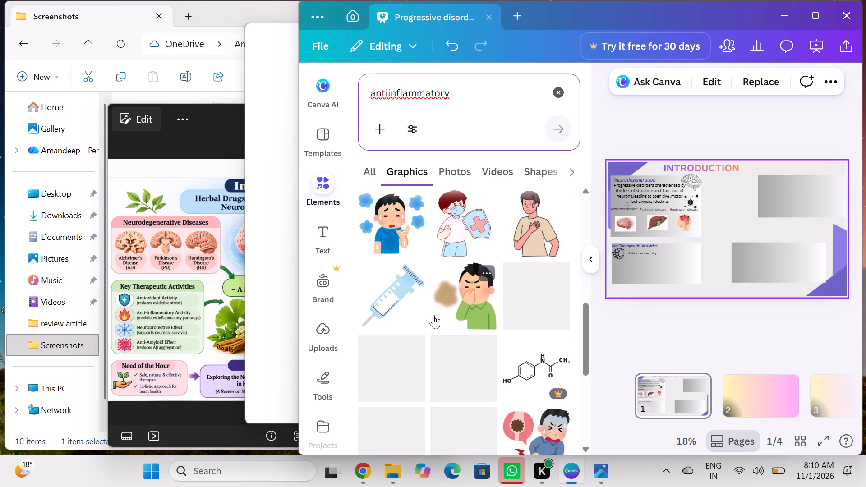
pyautogui.scroll(-2, 433, 315)
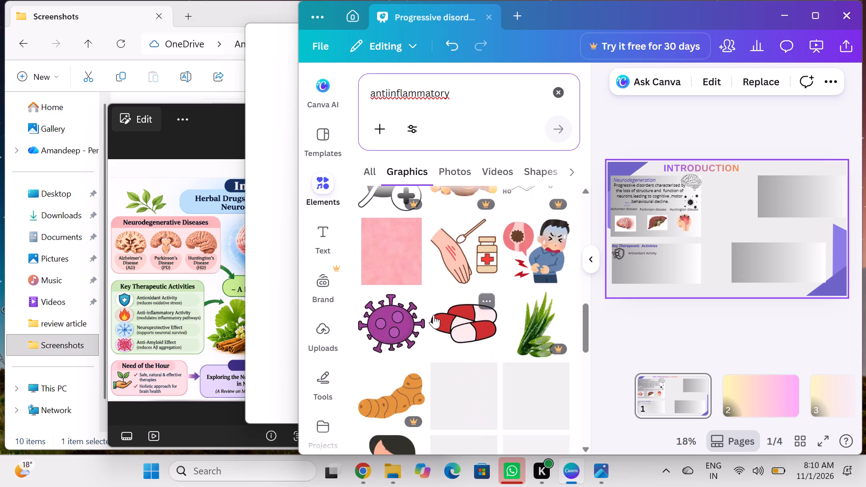
pyautogui.scroll(-4, 433, 315)
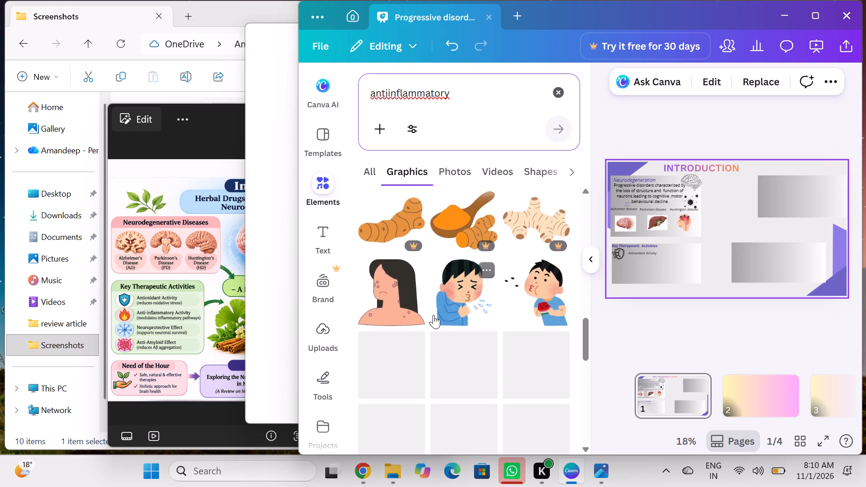
pyautogui.scroll(-3, 433, 315)
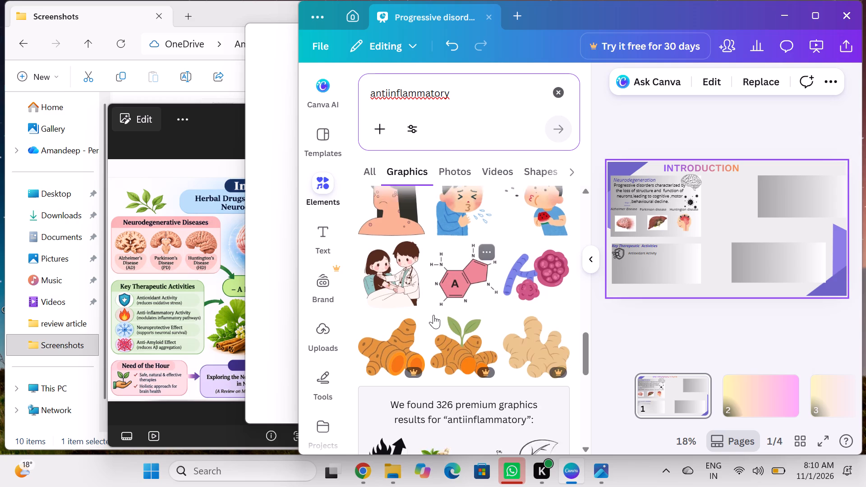
pyautogui.scroll(-2, 433, 315)
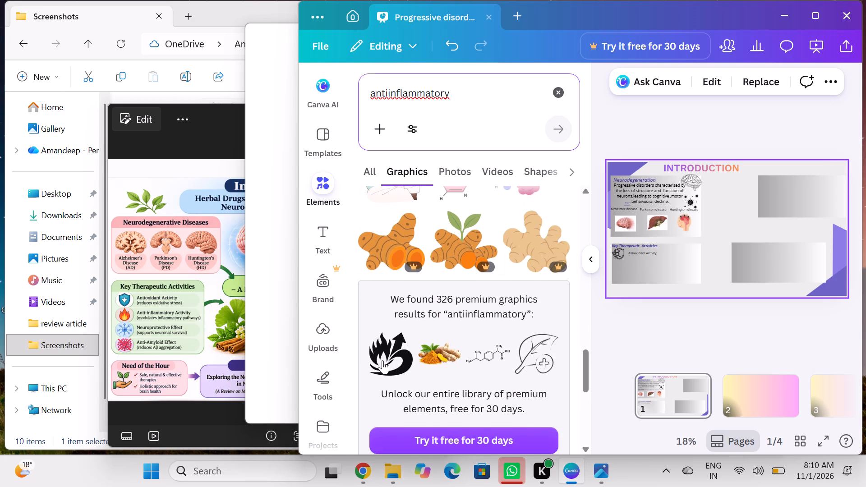
pyautogui.moveTo(382, 360); pyautogui.dragTo(707, 239)
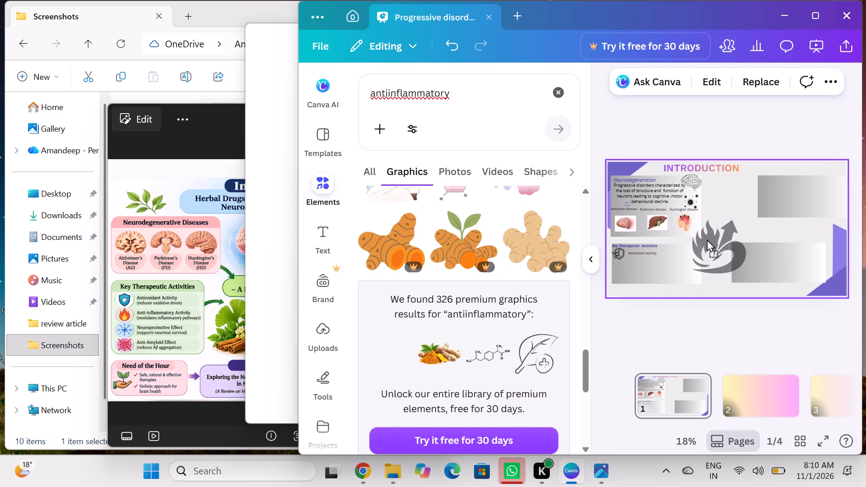
pyautogui.moveTo(707, 239); pyautogui.dragTo(717, 211)
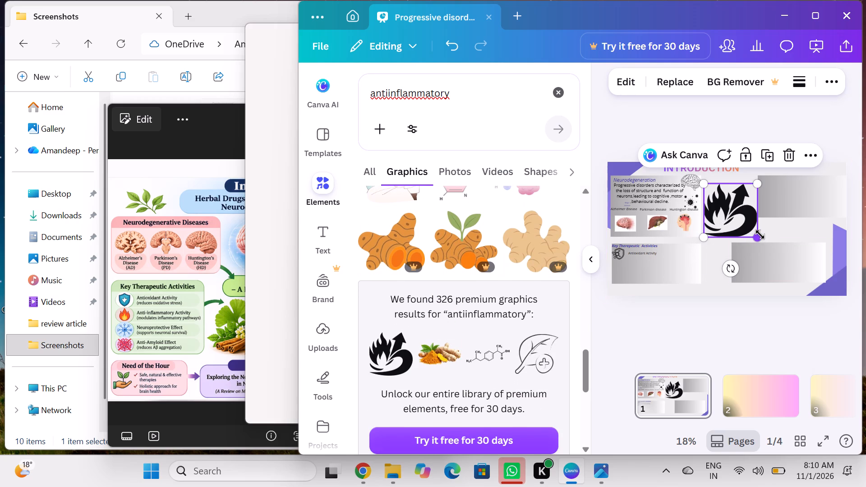
# Shrink the flame graphic to icon size and position it beneath the shield icon in the Key Therapeutic Activities box.
pyautogui.moveTo(760, 234); pyautogui.dragTo(733, 204)
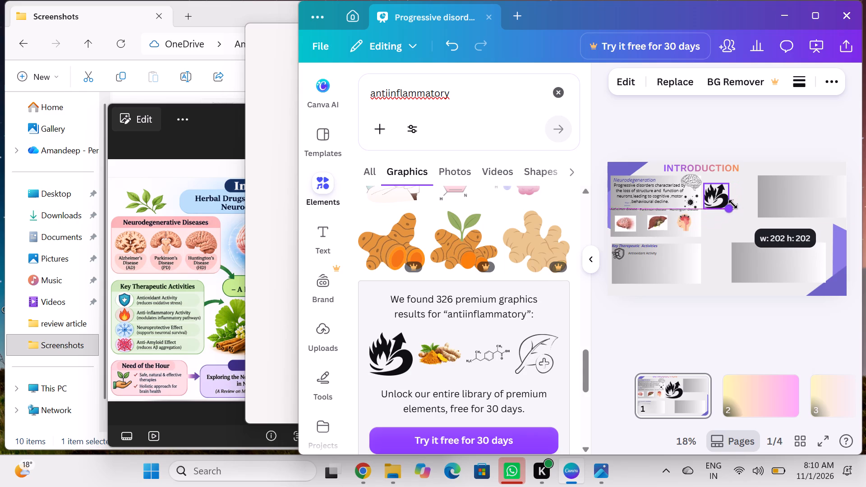
pyautogui.moveTo(733, 204); pyautogui.dragTo(725, 198)
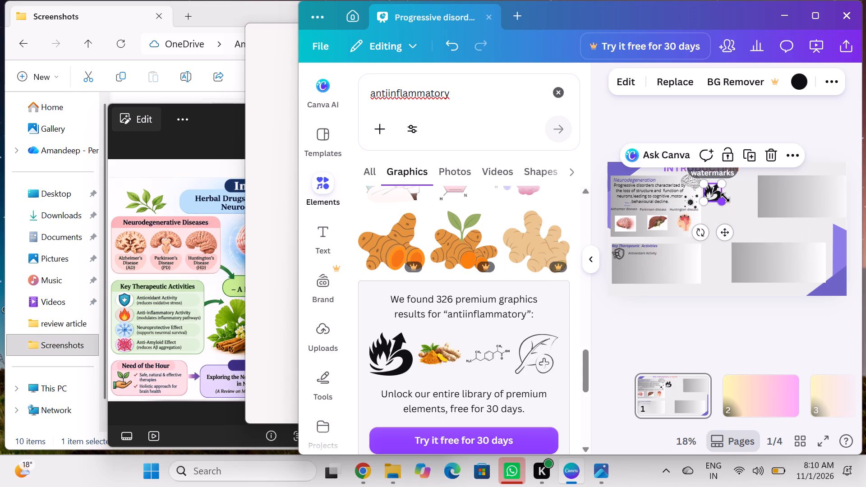
pyautogui.moveTo(724, 228); pyautogui.dragTo(652, 286)
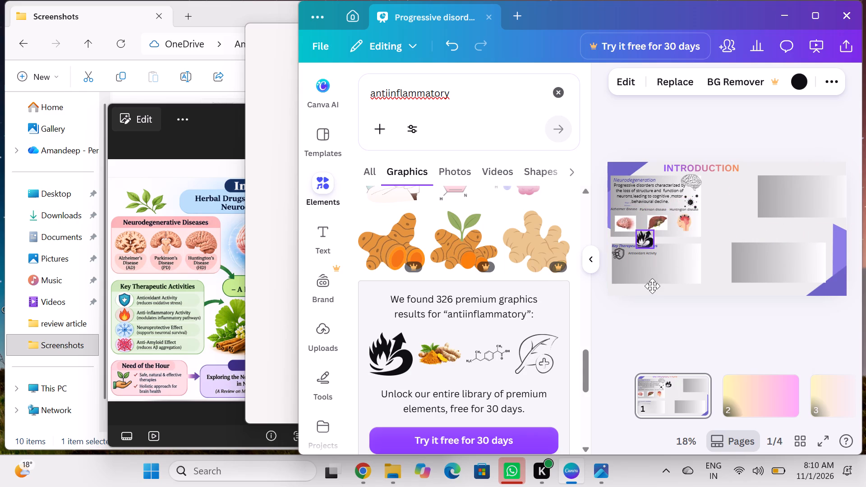
pyautogui.moveTo(652, 286); pyautogui.dragTo(636, 305)
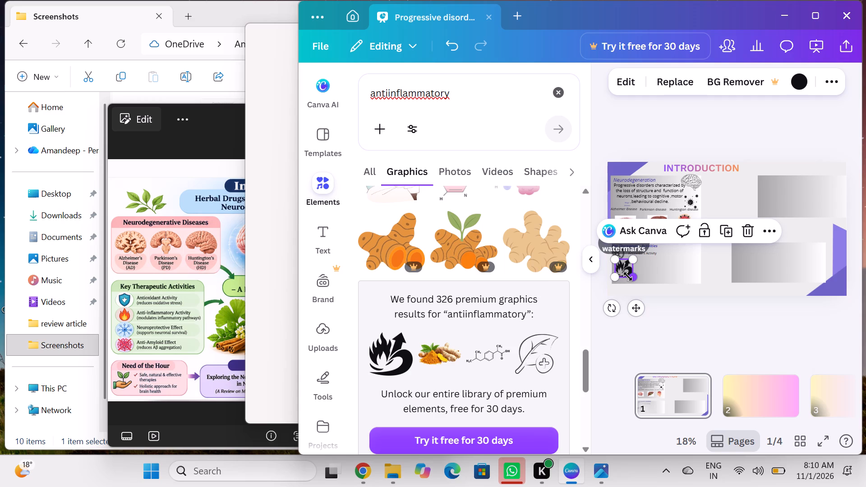
pyautogui.moveTo(628, 276); pyautogui.dragTo(615, 272)
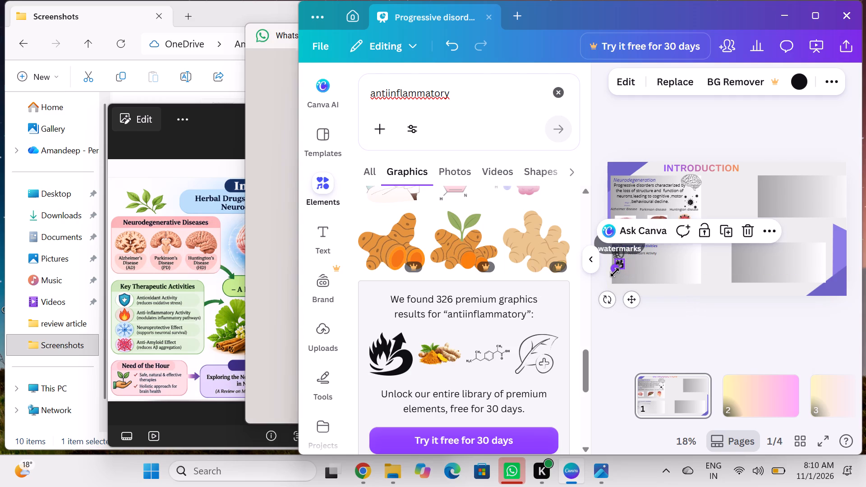
pyautogui.click(660, 311)
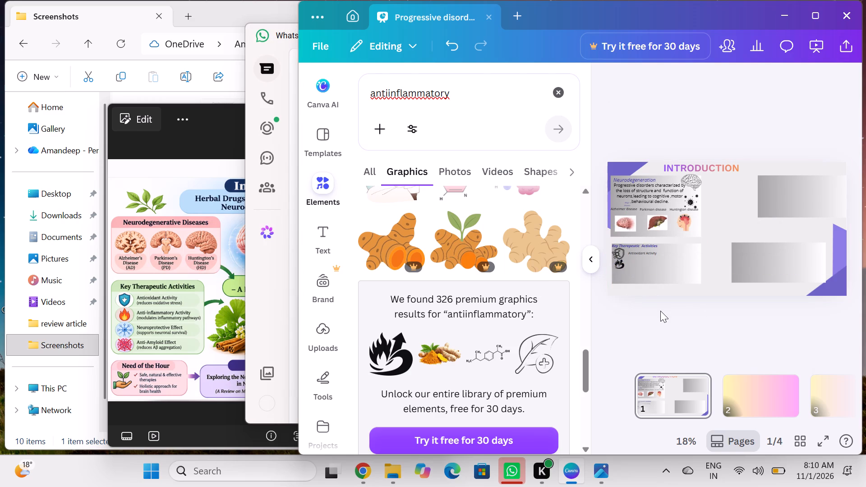
# Add a text box to the slide and replace its placeholder text with the anti-inflammatory activity label.
pyautogui.click(326, 228)
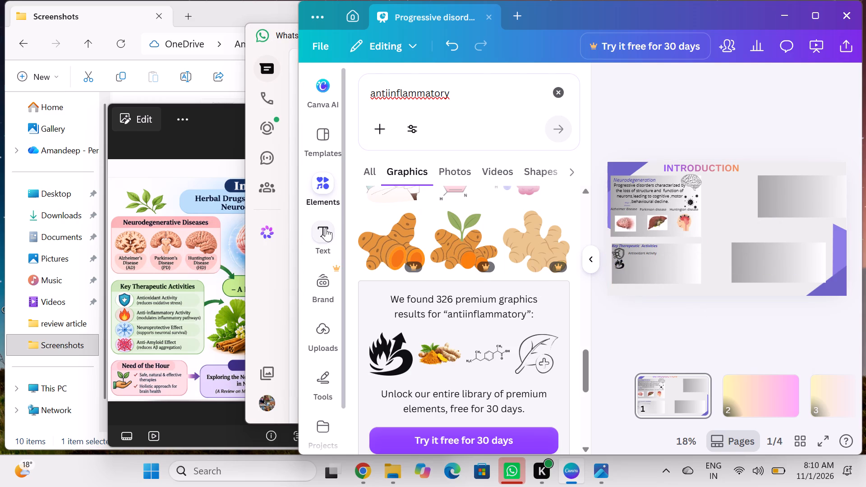
pyautogui.click(455, 131)
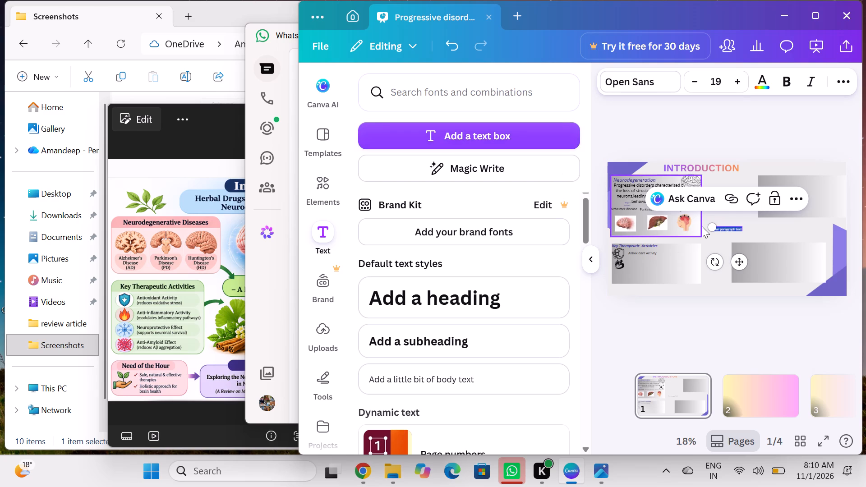
pyautogui.press('BackSpace')
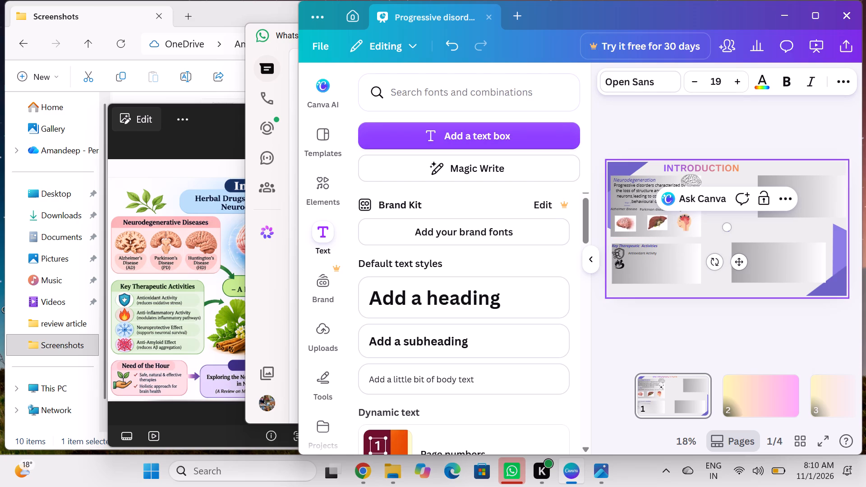
pyautogui.press('a')
pyautogui.write('nti')
pyautogui.press('-')
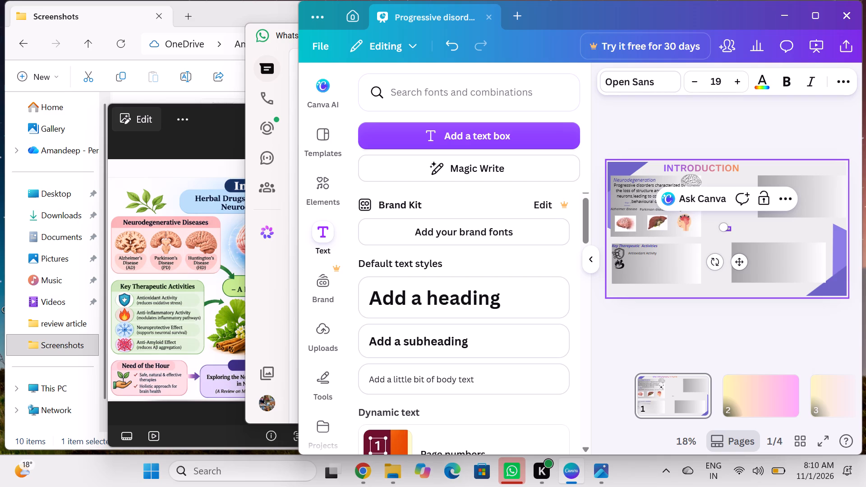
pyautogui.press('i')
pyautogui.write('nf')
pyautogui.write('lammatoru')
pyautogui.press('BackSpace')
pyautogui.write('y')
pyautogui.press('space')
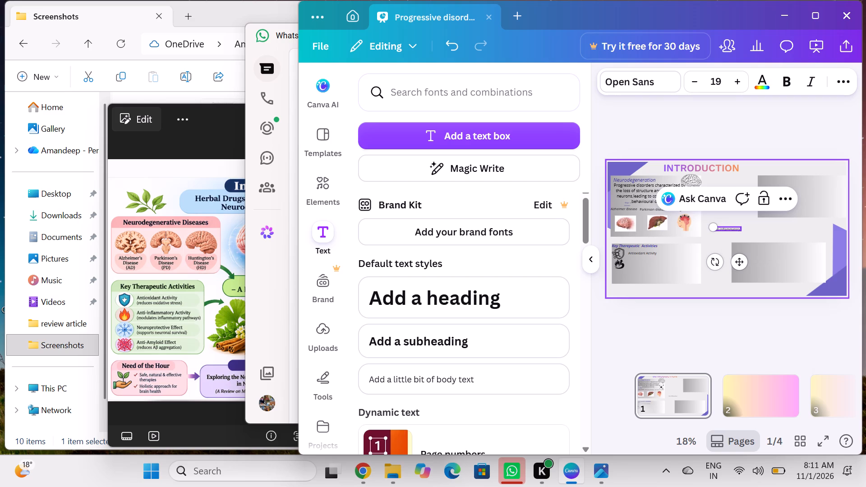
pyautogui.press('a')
# Finish typing the anti-inflammatory activity label and position it beside the flame icon, beneath the Antioxidant Activity label.
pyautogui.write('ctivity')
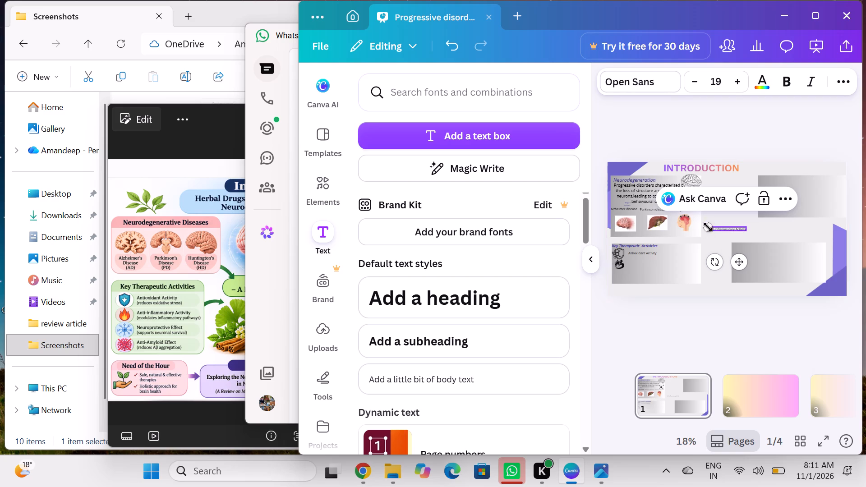
pyautogui.click(755, 230)
pyautogui.moveTo(738, 260); pyautogui.dragTo(681, 289)
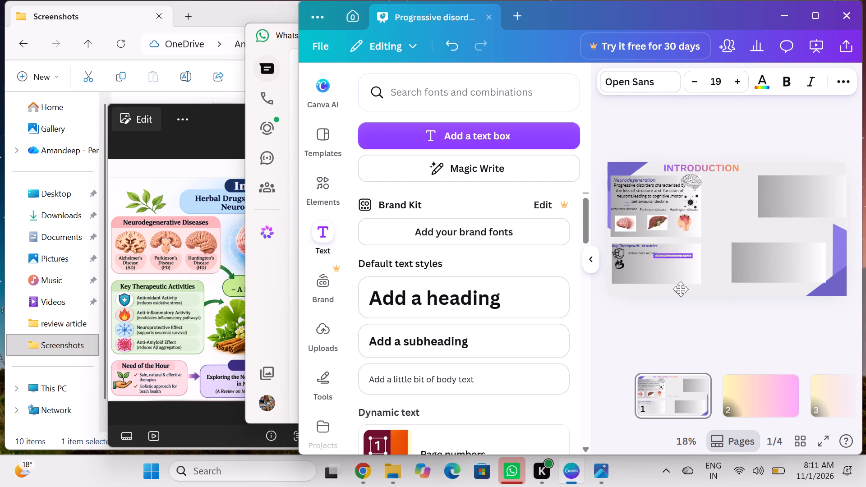
pyautogui.moveTo(681, 289); pyautogui.dragTo(657, 296)
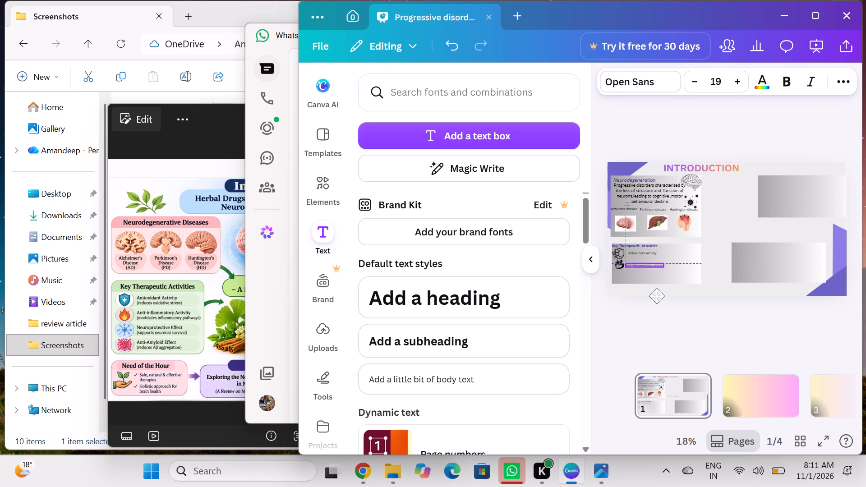
pyautogui.moveTo(657, 296); pyautogui.dragTo(660, 296)
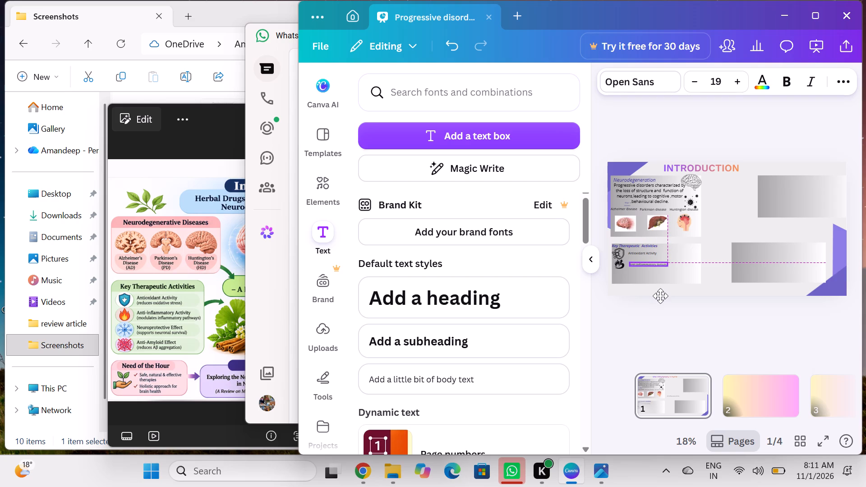
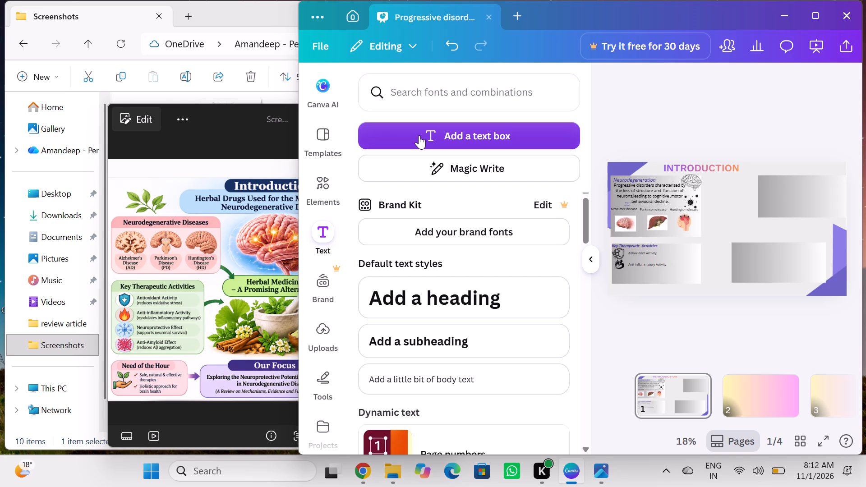
# Return to the elements library and open the graphics search term for editing to look for another activity icon.
pyautogui.click(318, 189)
pyautogui.click(478, 96)
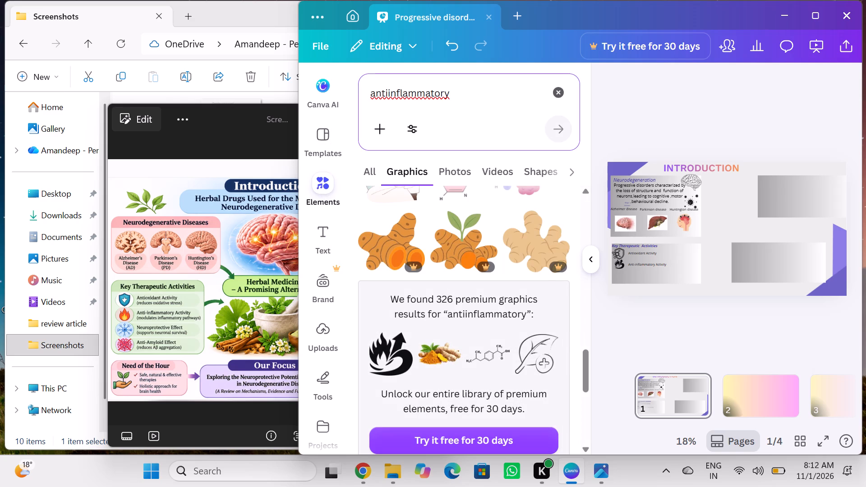
# Replace the previous graphics search term and search the elements library for "Neuroprotective effect".
pyautogui.press('BackSpace')
pyautogui.press('BackSpace')
pyautogui.press('BackSpace')
pyautogui.press('BackSpace')
pyautogui.press('BackSpace')
pyautogui.press('BackSpace')
pyautogui.press('BackSpace')
pyautogui.press('BackSpace')
pyautogui.press('BackSpace')
pyautogui.press('BackSpace')
pyautogui.press('BackSpace')
pyautogui.press('BackSpace')
pyautogui.press('BackSpace')
pyautogui.press('BackSpace')
pyautogui.press('BackSpace')
pyautogui.press('BackSpace')
pyautogui.press('BackSpace')
pyautogui.press('BackSpace')
pyautogui.press('BackSpace')
pyautogui.press('BackSpace')
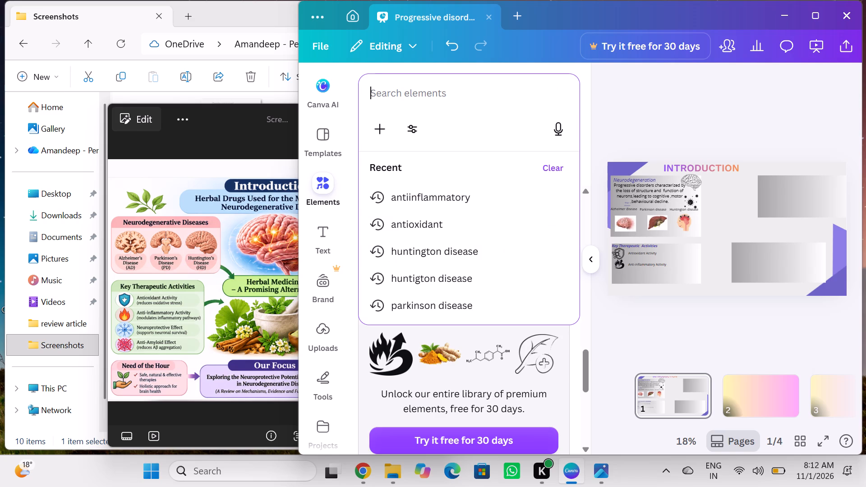
pyautogui.write('NE')
pyautogui.press('BackSpace')
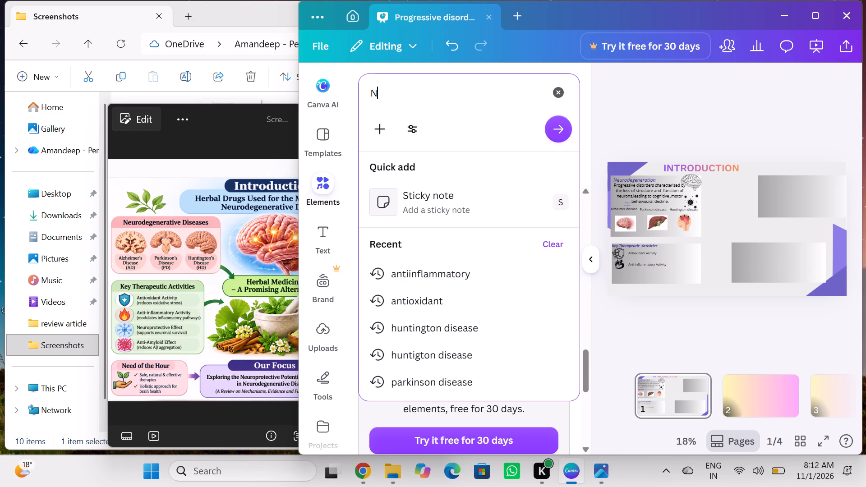
pyautogui.write('europrotective')
pyautogui.press('space')
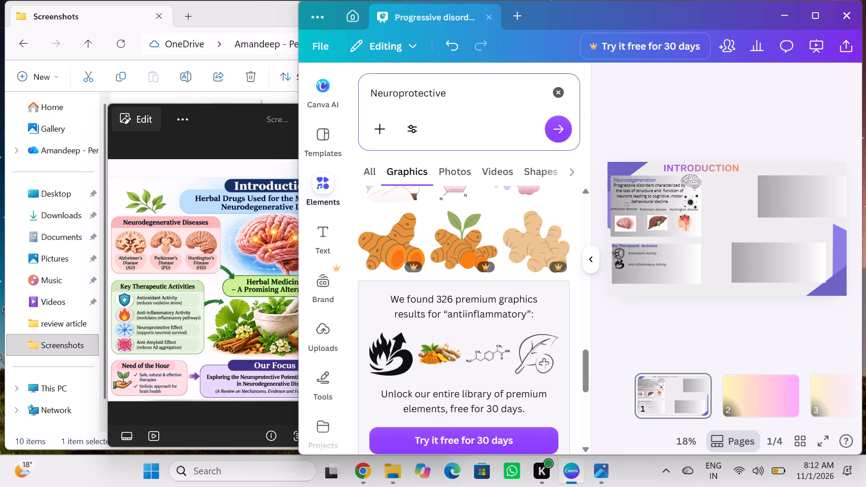
pyautogui.write('effact')
pyautogui.press('BackSpace')
pyautogui.press('BackSpace')
pyautogui.press('BackSpace')
pyautogui.write('ect')
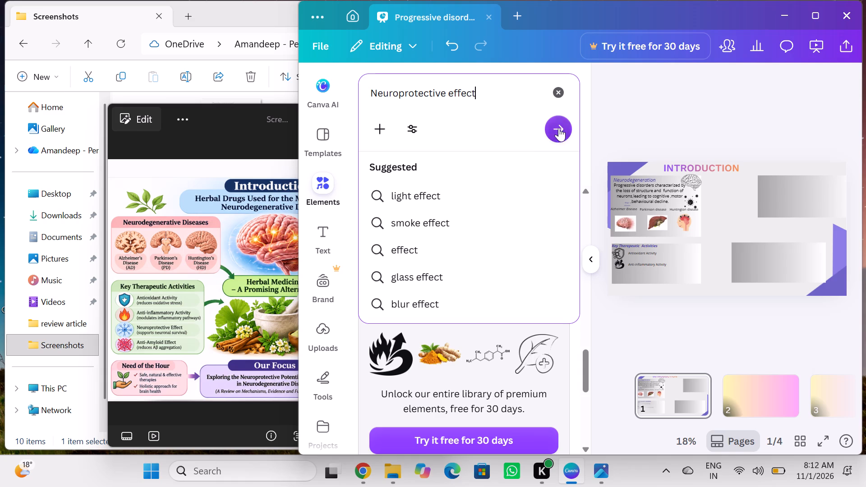
pyautogui.click(557, 135)
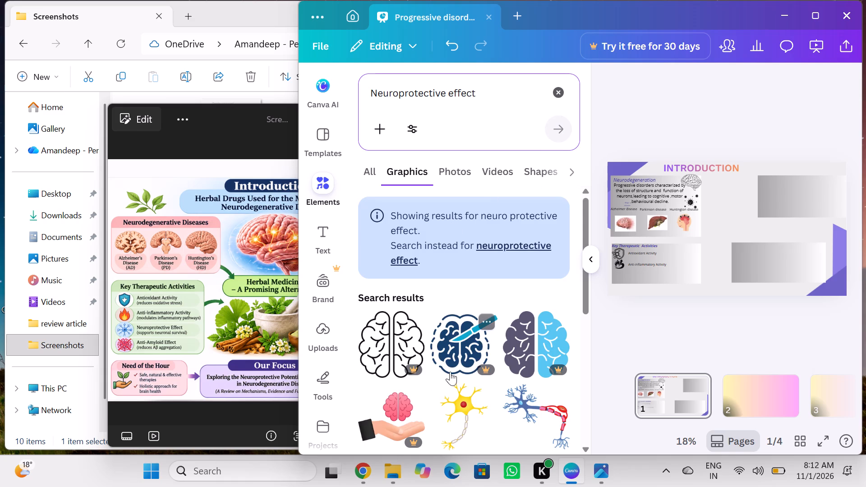
# Find the two-tone brain graphic with dark and light blue halves in the search results and place it on the slide.
pyautogui.scroll(-5, 450, 372)
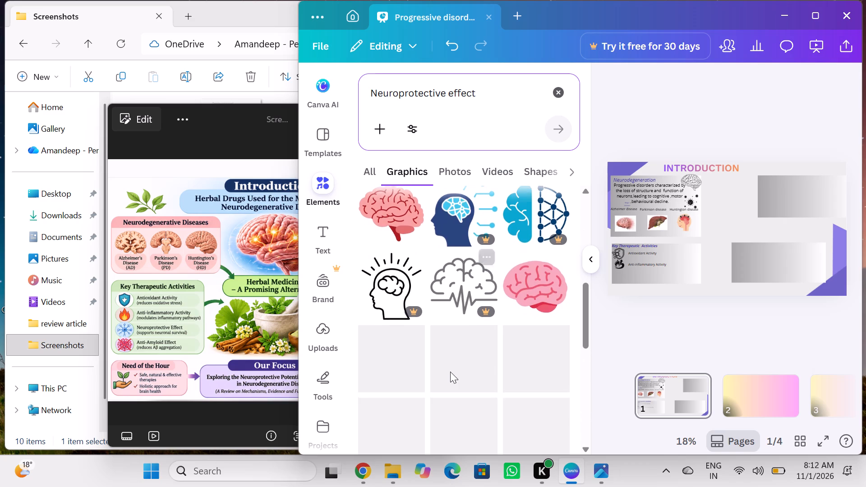
pyautogui.scroll(-2, 450, 372)
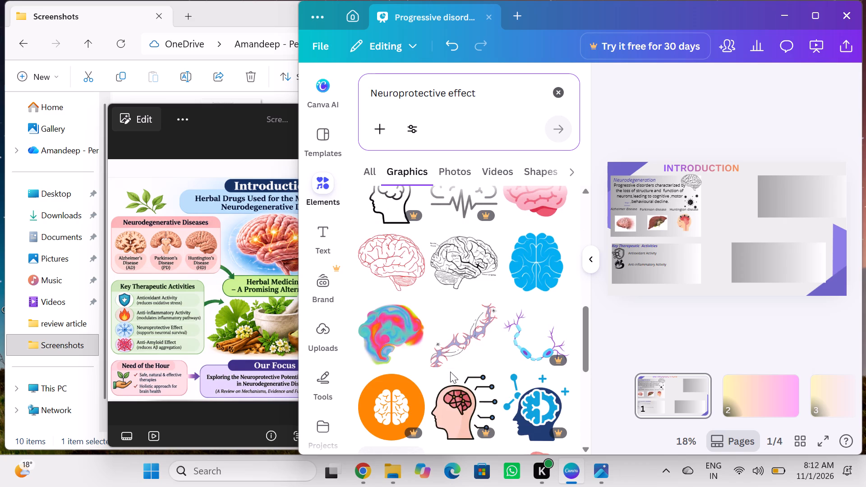
pyautogui.scroll(-4, 493, 392)
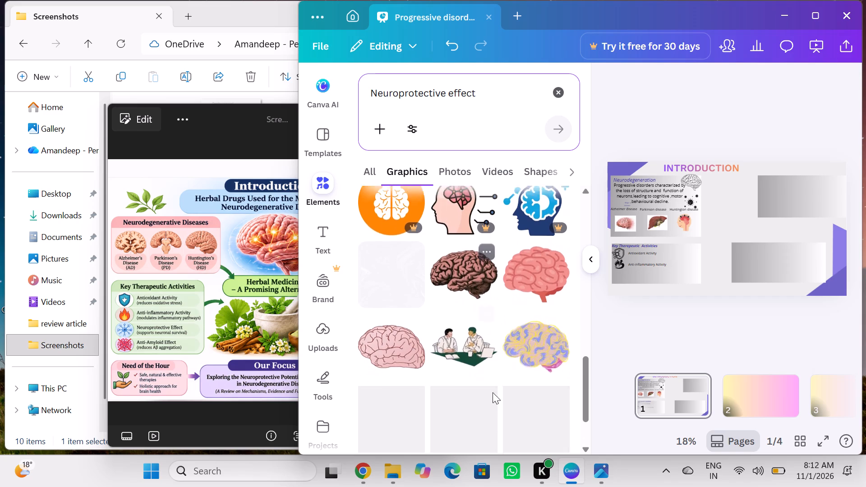
pyautogui.scroll(-1, 493, 392)
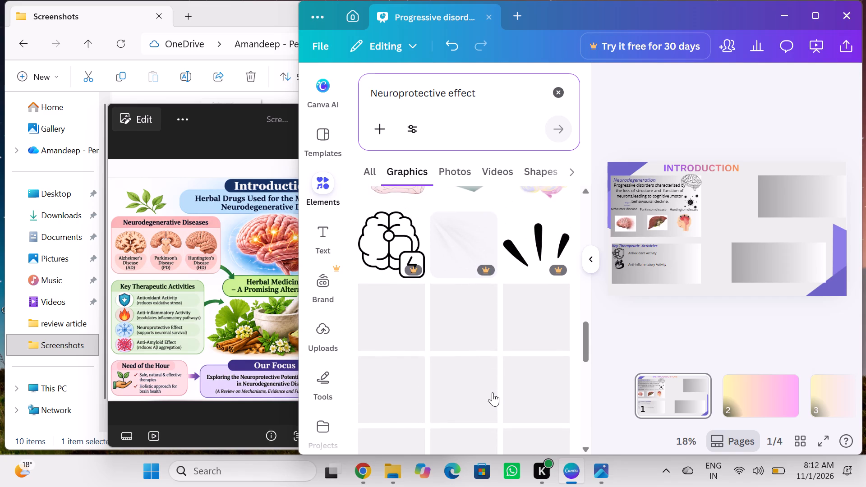
pyautogui.scroll(-2, 493, 392)
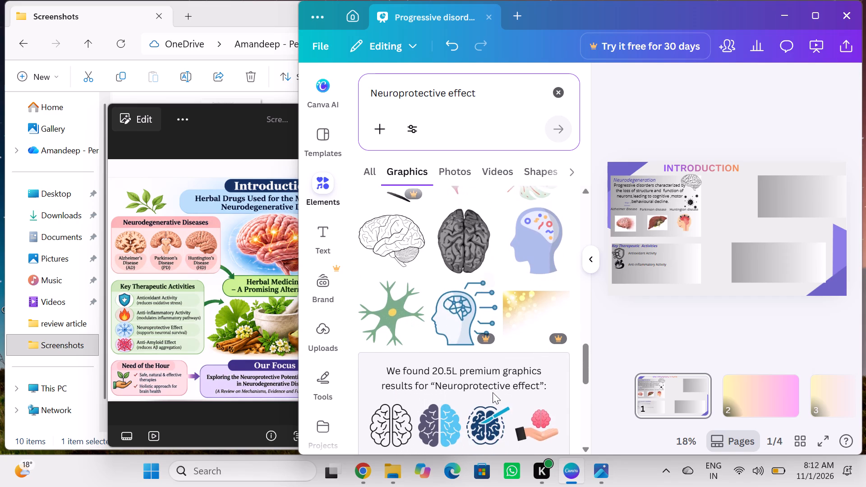
pyautogui.scroll(-3, 493, 392)
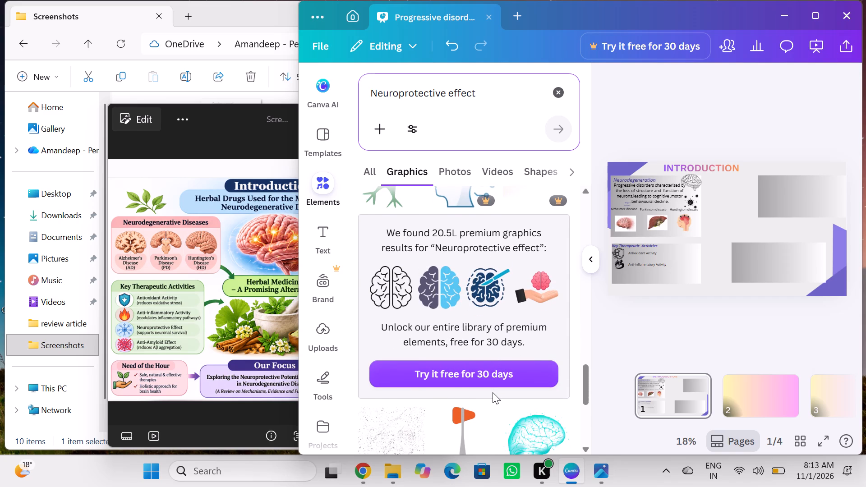
pyautogui.hscroll(-2, 536, 283)
pyautogui.click(445, 303)
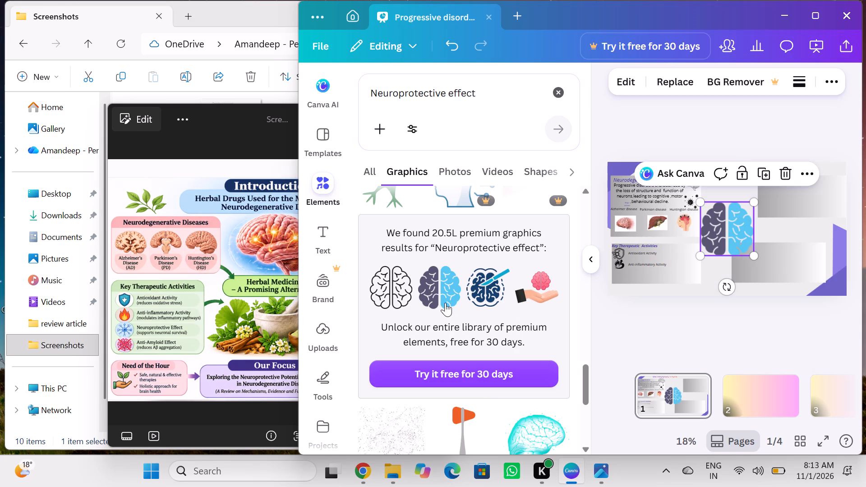
# Shrink the two-tone brain graphic to icon size and position it beneath the flame icon in the Key Therapeutic Activities box.
pyautogui.click(753, 254)
pyautogui.moveTo(753, 254); pyautogui.dragTo(715, 231)
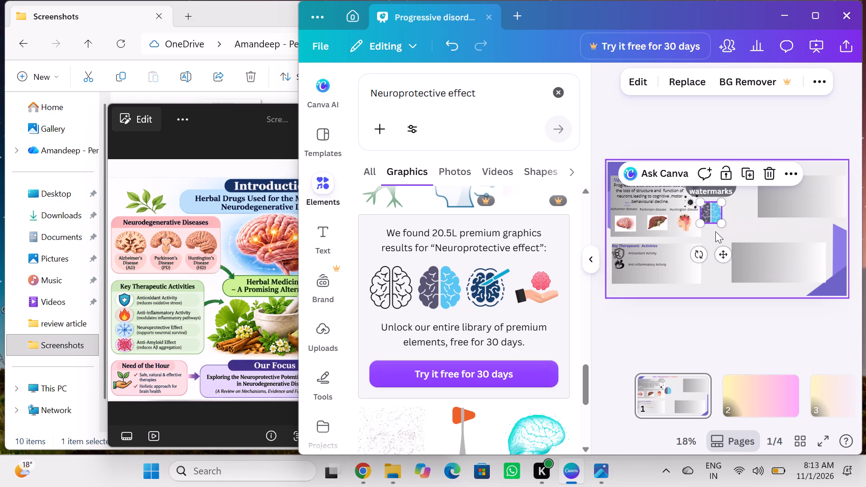
pyautogui.moveTo(722, 257); pyautogui.dragTo(696, 253)
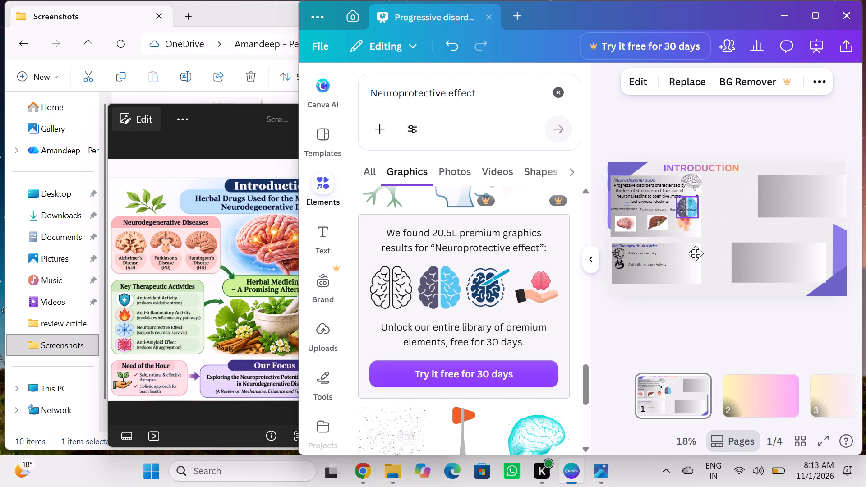
pyautogui.moveTo(696, 253); pyautogui.dragTo(702, 327)
pyautogui.moveTo(700, 290); pyautogui.dragTo(687, 288)
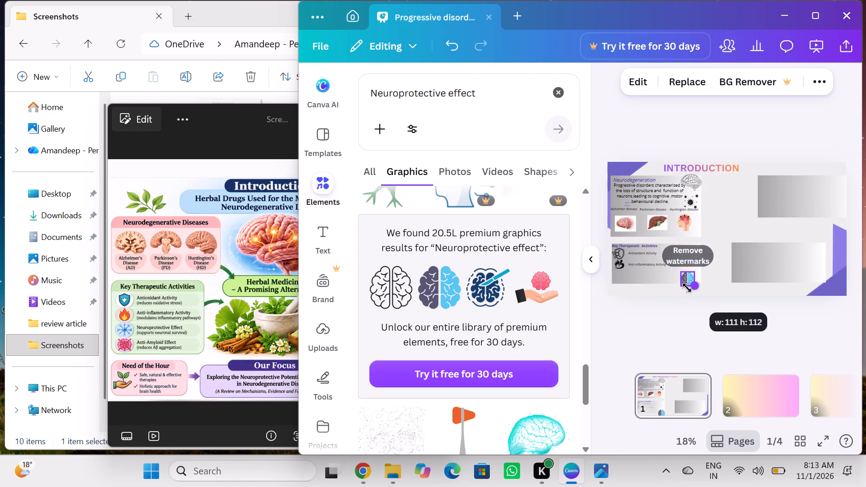
pyautogui.moveTo(687, 288); pyautogui.dragTo(686, 286)
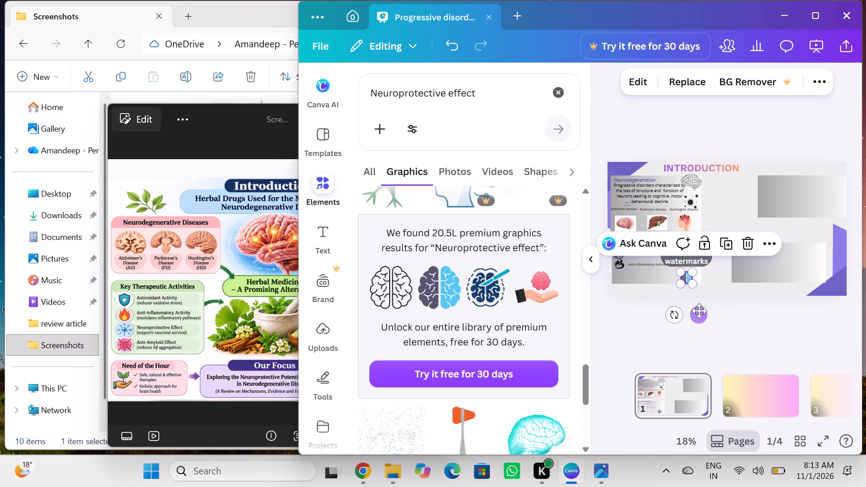
pyautogui.moveTo(699, 311); pyautogui.dragTo(634, 310)
pyautogui.click(694, 305)
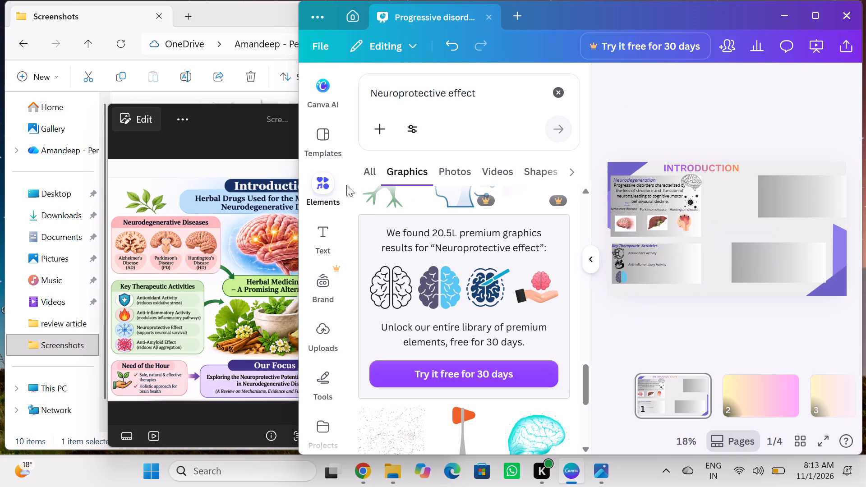
# Add a text box to the slide and replace its placeholder text with "Neuroprotective effect".
pyautogui.click(324, 238)
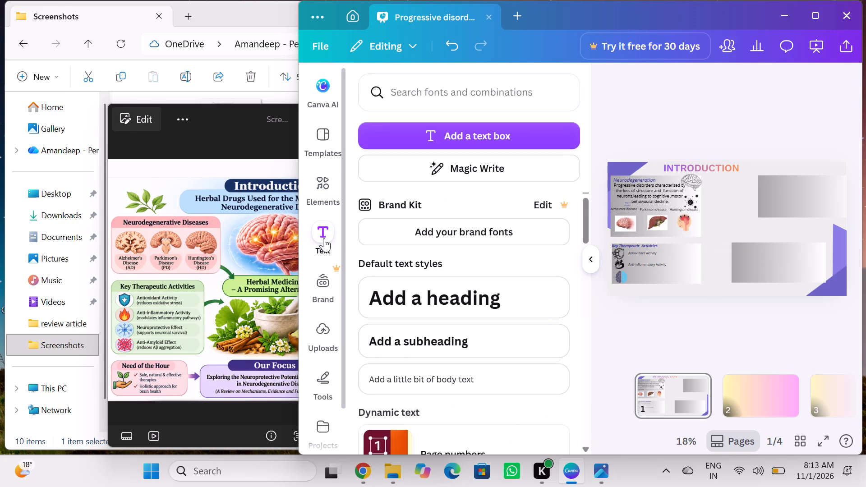
pyautogui.click(442, 138)
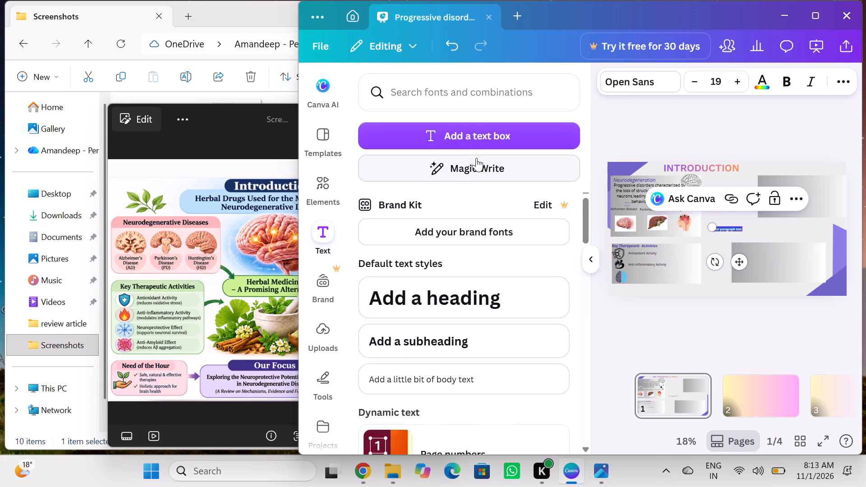
pyautogui.press('BackSpace')
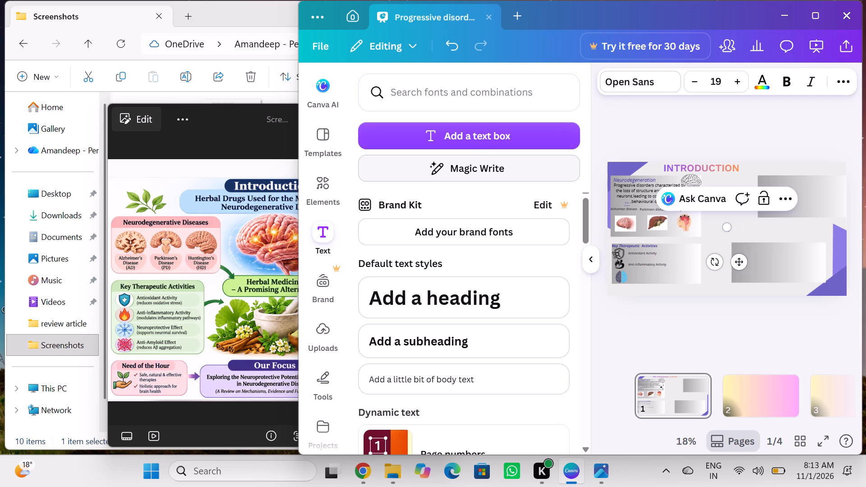
pyautogui.write('eur')
pyautogui.press('BackSpace')
pyautogui.press('BackSpace')
pyautogui.press('BackSpace')
pyautogui.press('BackSpace')
pyautogui.press('BackSpace')
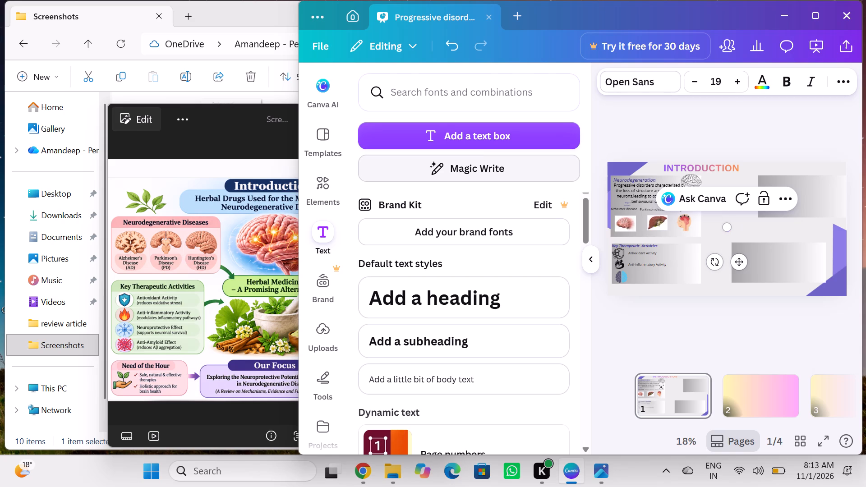
pyautogui.write('europro')
pyautogui.write('tective effect')
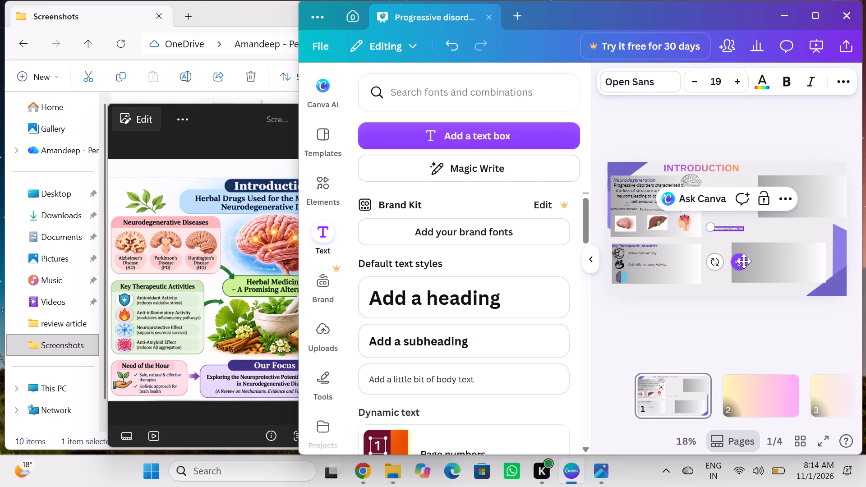
# Position the "Neuroprotective effect" label beside the brain icon in the Key Therapeutic Activities box.
pyautogui.moveTo(744, 261); pyautogui.dragTo(720, 255)
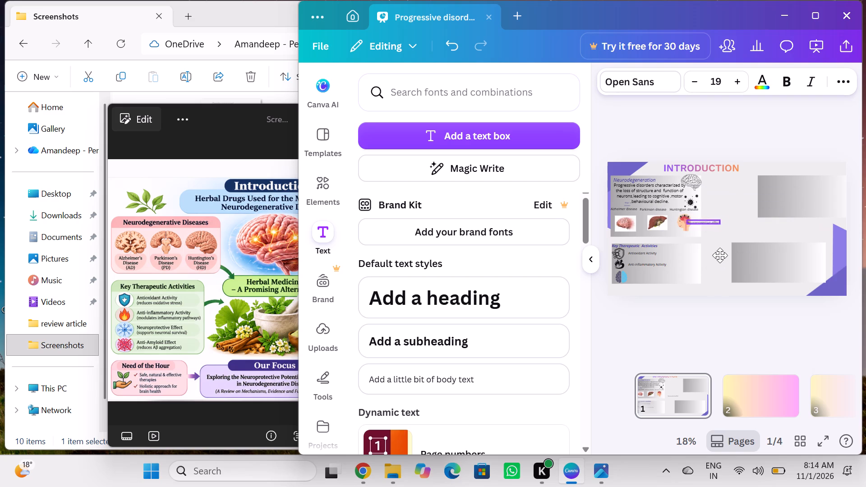
pyautogui.moveTo(720, 255); pyautogui.dragTo(664, 310)
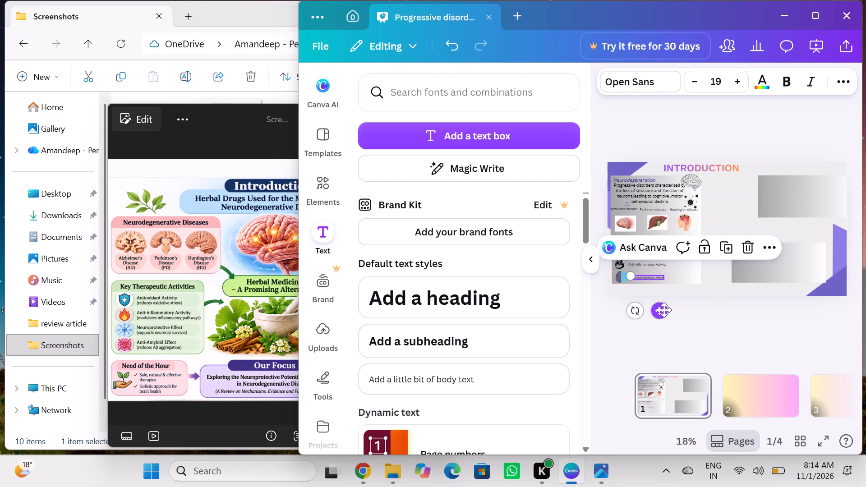
pyautogui.click(692, 310)
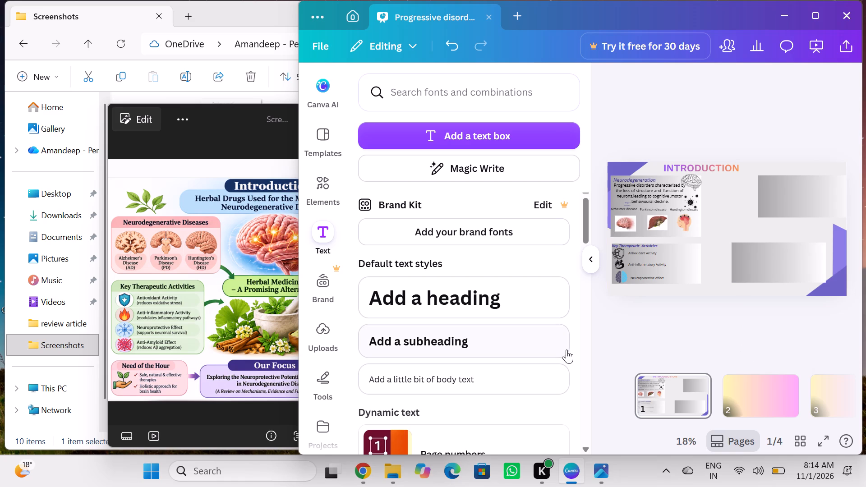
# Move the slide's upper-right gradient box inward and enlarge it to about 943 wide, extending its lower edge toward the box below.
pyautogui.click(214, 304)
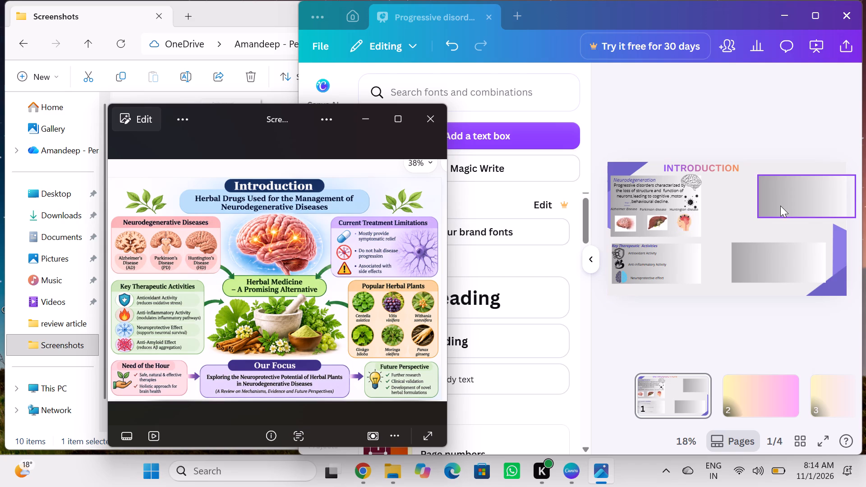
pyautogui.moveTo(783, 203); pyautogui.dragTo(760, 208)
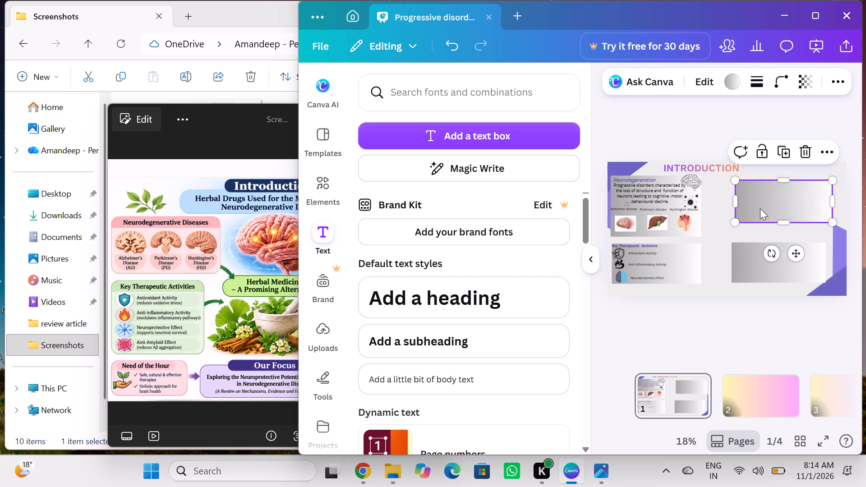
pyautogui.moveTo(730, 181); pyautogui.dragTo(717, 185)
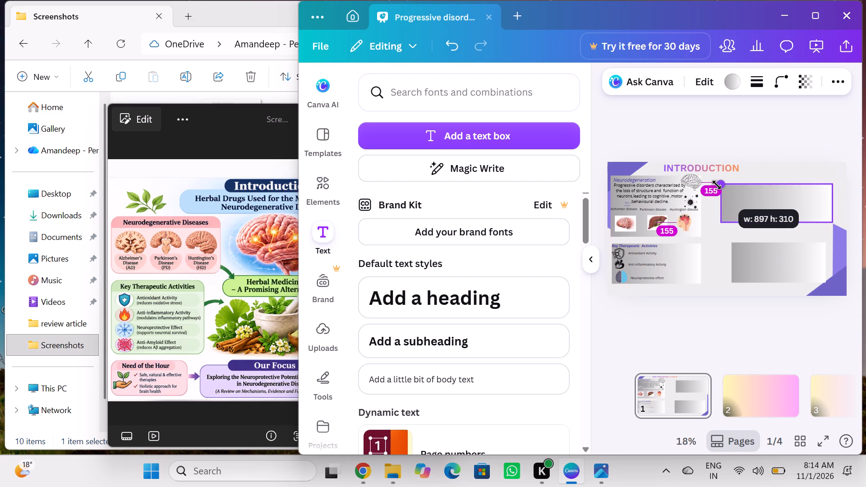
pyautogui.moveTo(717, 185); pyautogui.dragTo(711, 179)
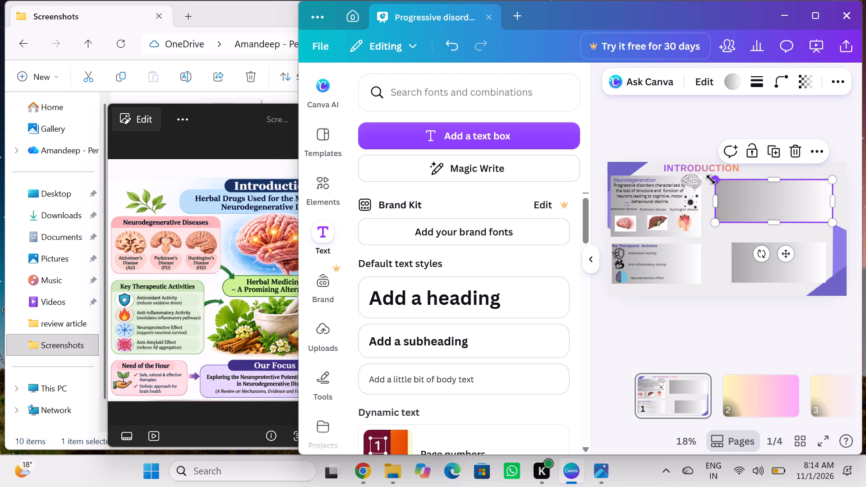
pyautogui.moveTo(771, 216); pyautogui.dragTo(772, 222)
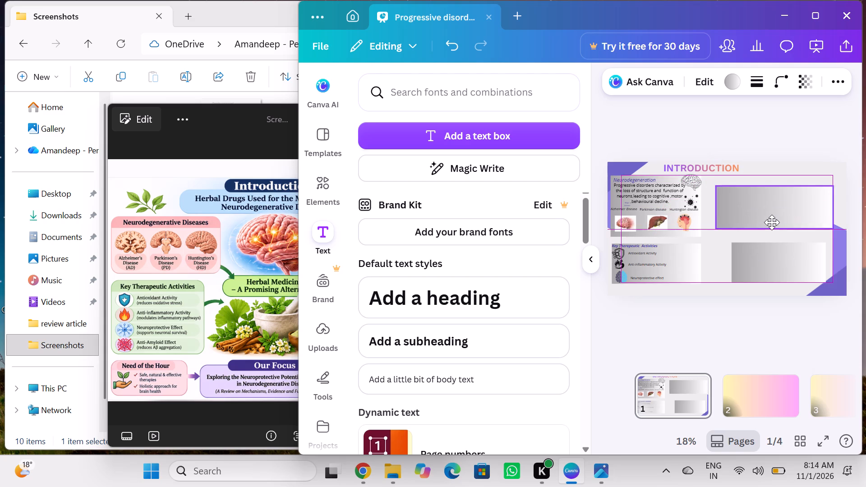
pyautogui.moveTo(772, 222); pyautogui.dragTo(769, 211)
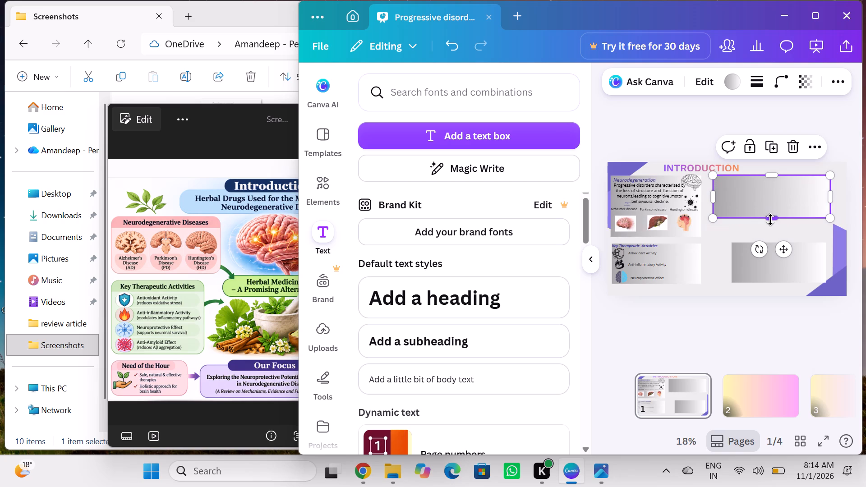
pyautogui.moveTo(770, 216); pyautogui.dragTo(771, 224)
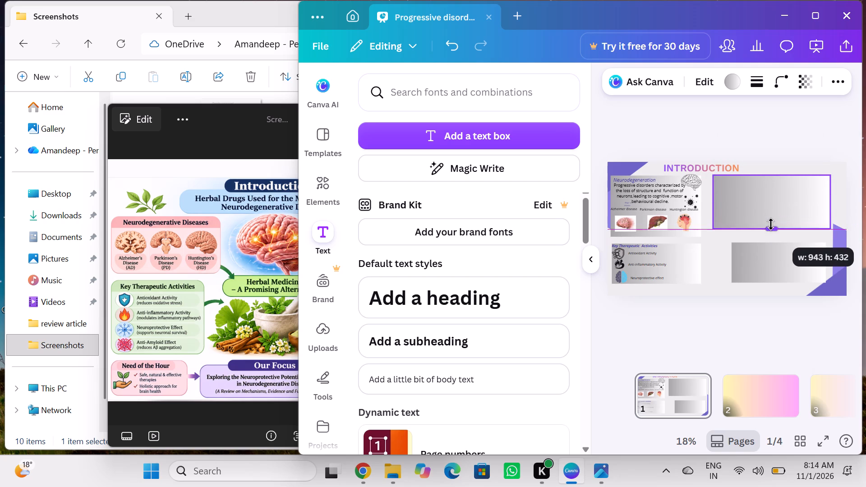
pyautogui.moveTo(771, 224); pyautogui.dragTo(773, 230)
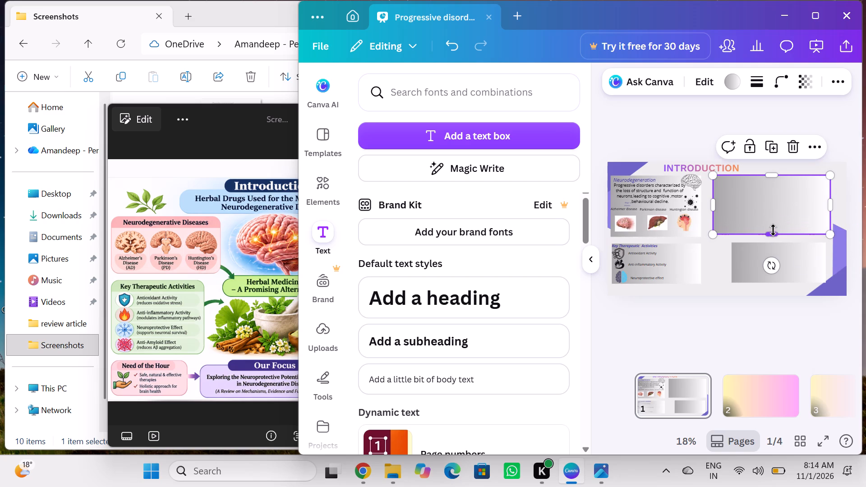
pyautogui.click(838, 134)
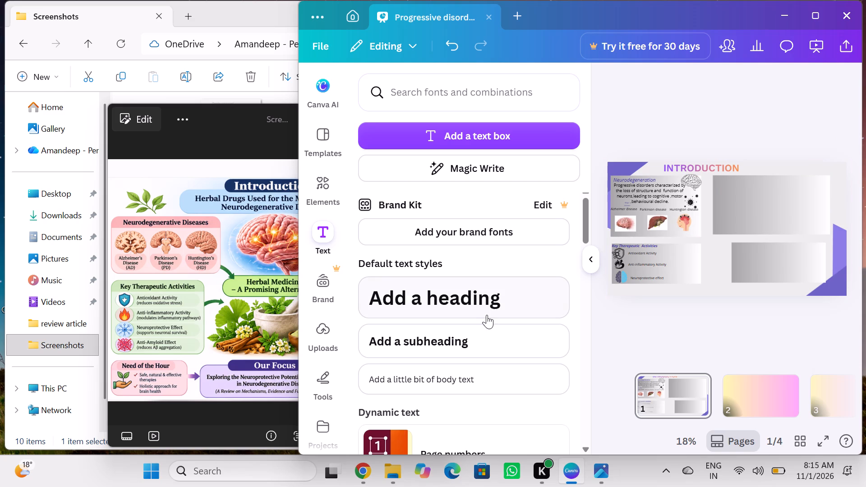
# Add a text box to the slide and replace its placeholder text with "Herbal Plants".
pyautogui.click(273, 314)
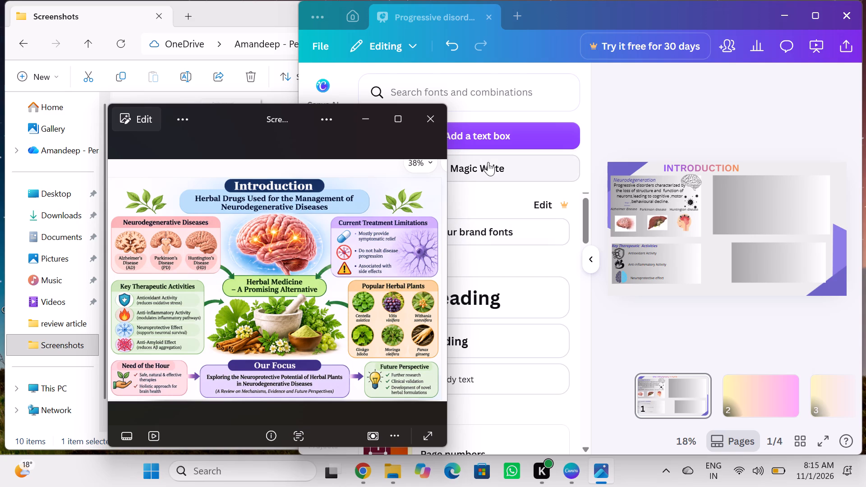
pyautogui.click(477, 199)
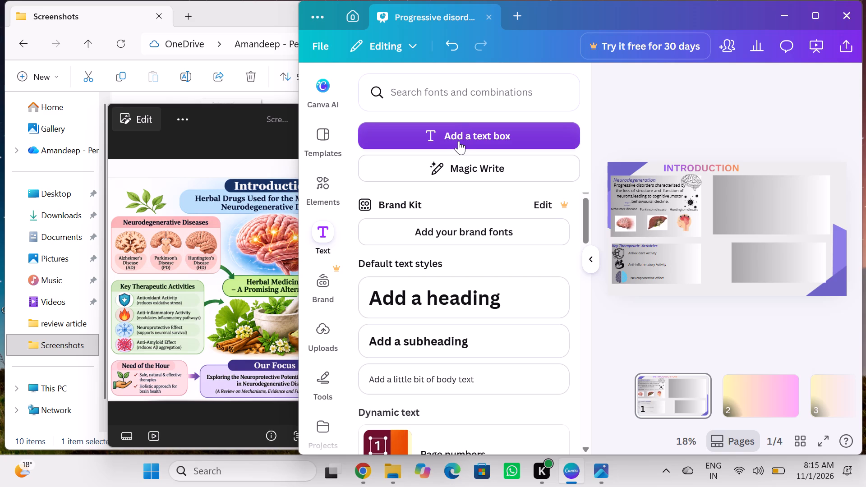
pyautogui.click(459, 141)
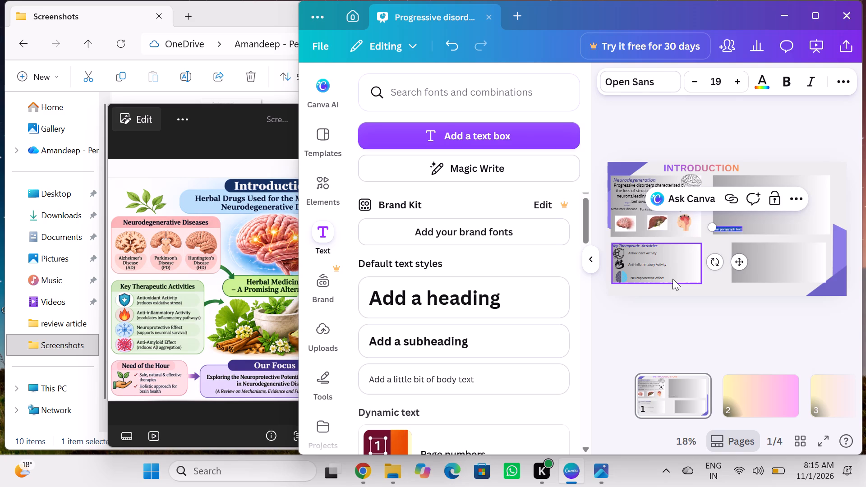
pyautogui.press('BackSpace')
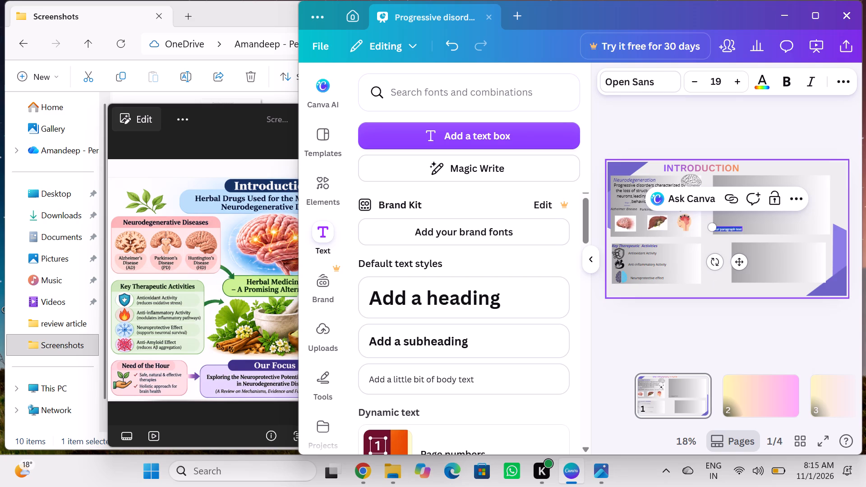
pyautogui.press('h')
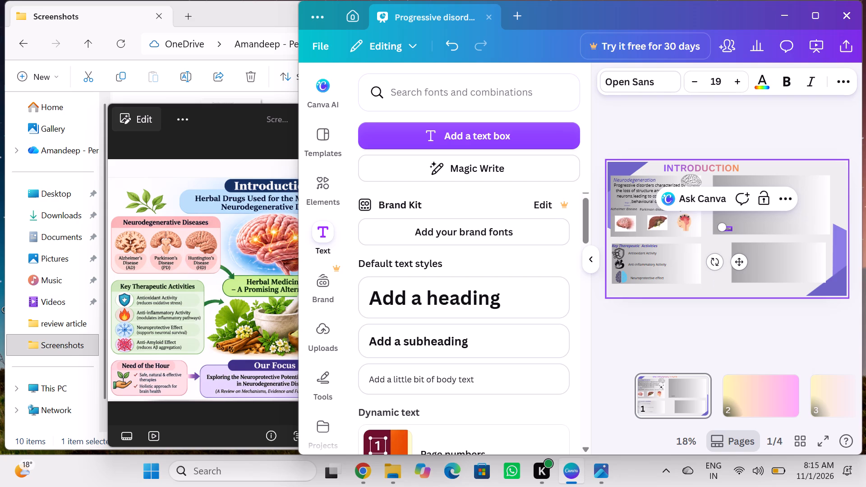
pyautogui.press('space')
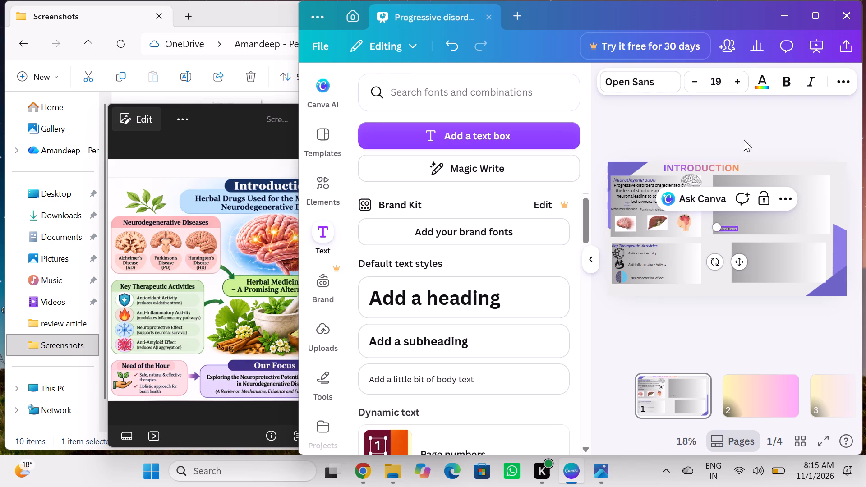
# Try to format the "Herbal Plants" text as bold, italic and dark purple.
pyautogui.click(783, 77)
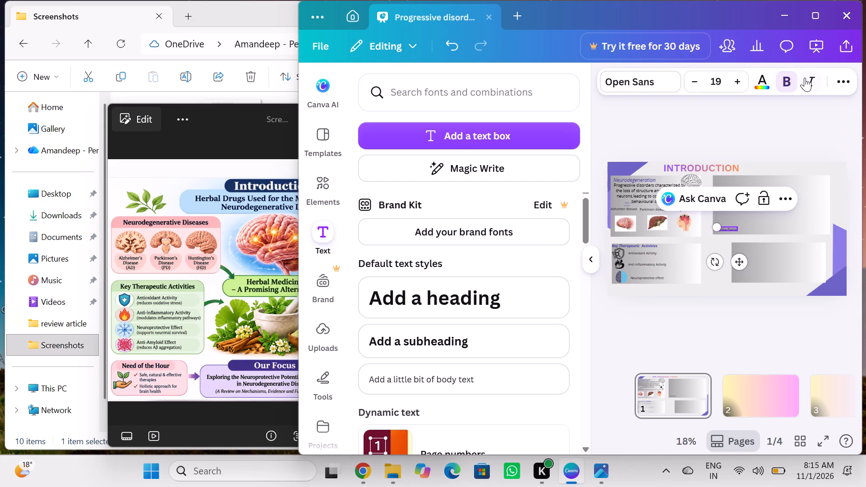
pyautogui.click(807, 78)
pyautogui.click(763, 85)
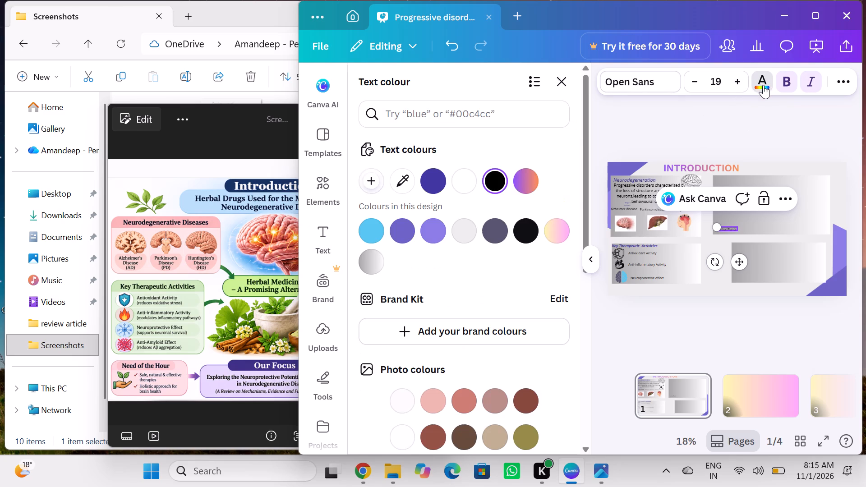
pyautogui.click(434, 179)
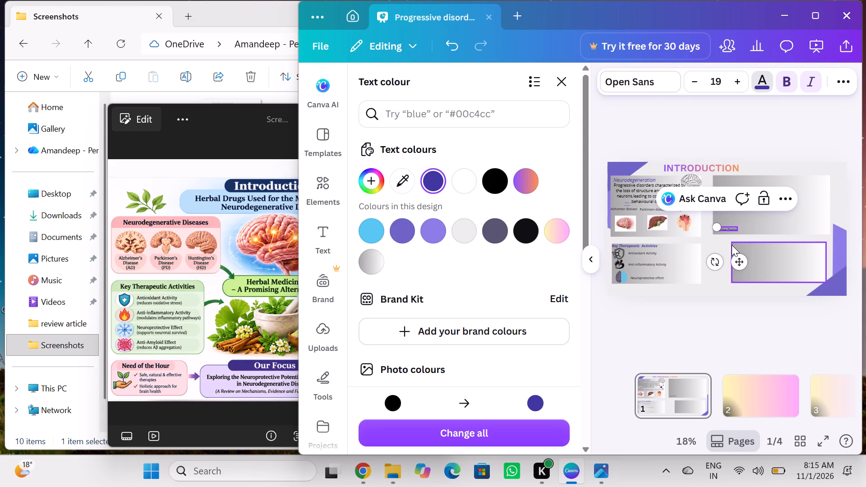
# Move the "Herbal Plants" text to the top-left corner of the slide's upper-right gradient box.
pyautogui.moveTo(741, 267); pyautogui.dragTo(745, 218)
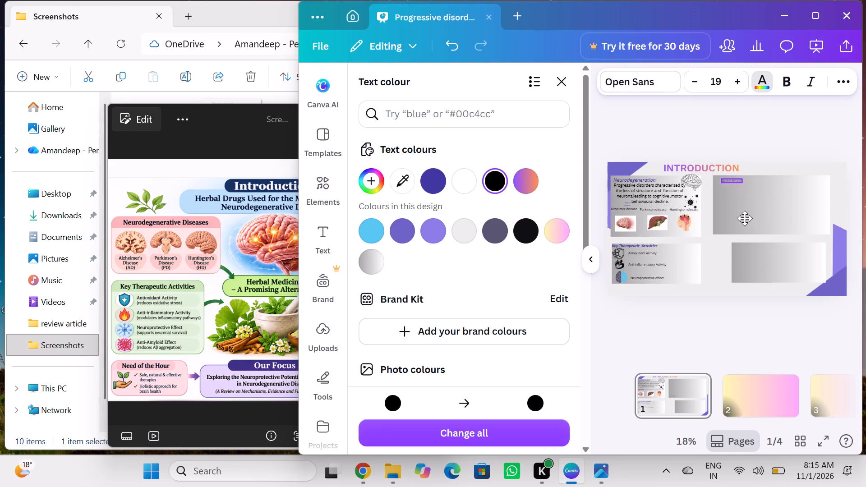
pyautogui.moveTo(745, 218); pyautogui.dragTo(740, 221)
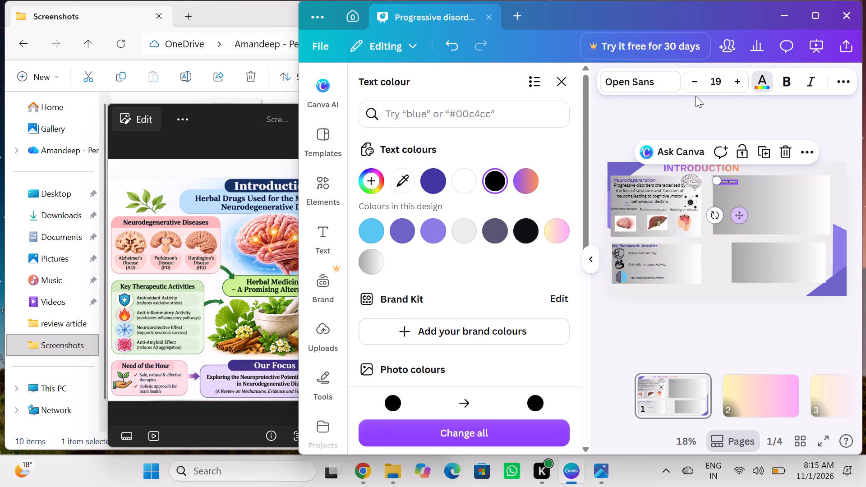
# Set the "Herbal Plants" heading to font size 25, bold and italic, with the dark purple text colour.
pyautogui.tripleClick(734, 81)
pyautogui.tripleClick(734, 81)
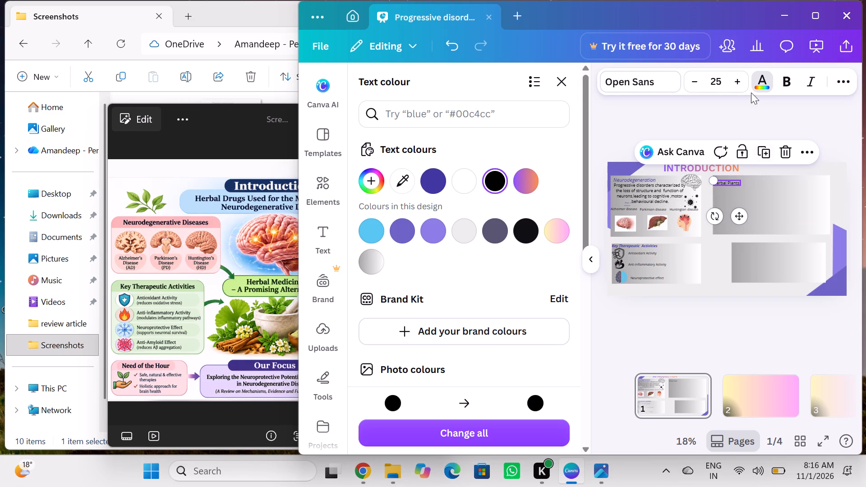
pyautogui.click(785, 77)
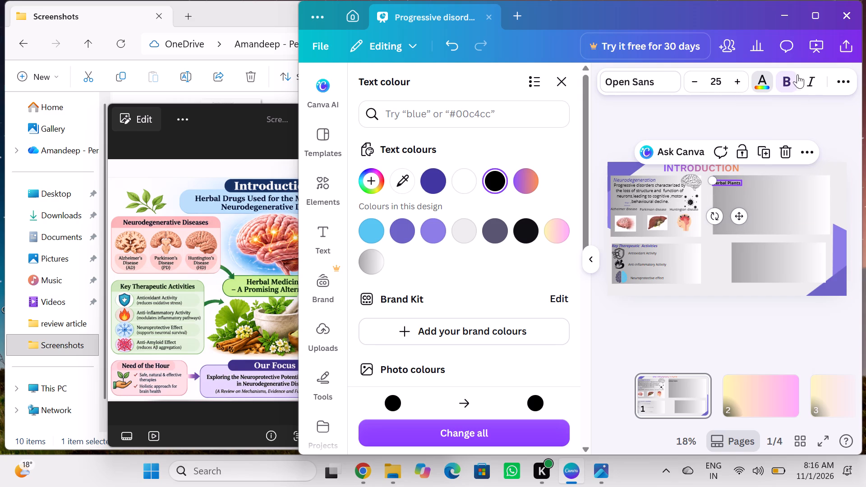
pyautogui.click(810, 77)
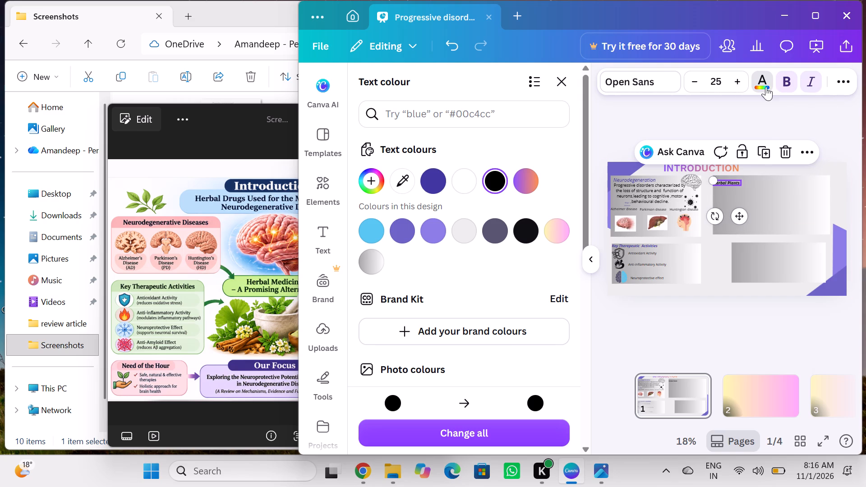
pyautogui.click(765, 87)
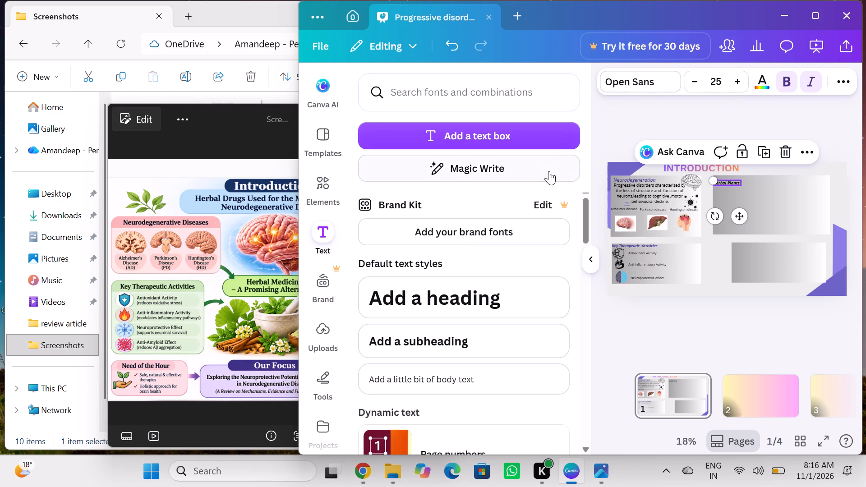
pyautogui.click(767, 87)
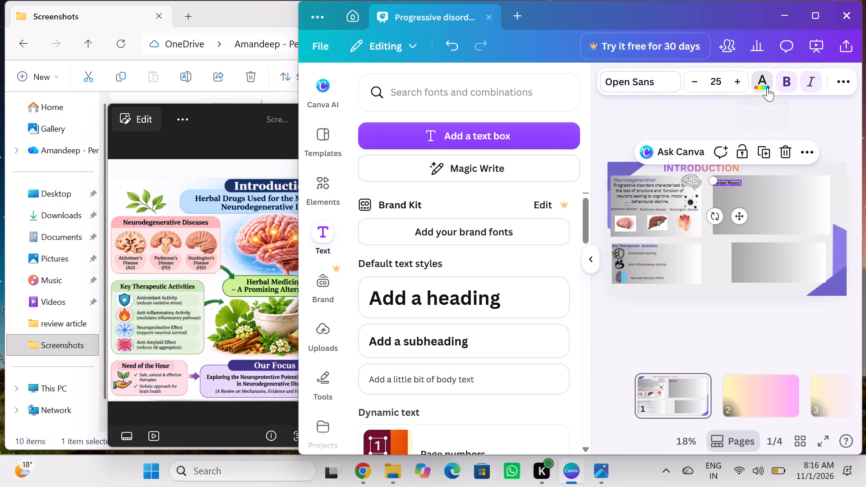
pyautogui.click(436, 179)
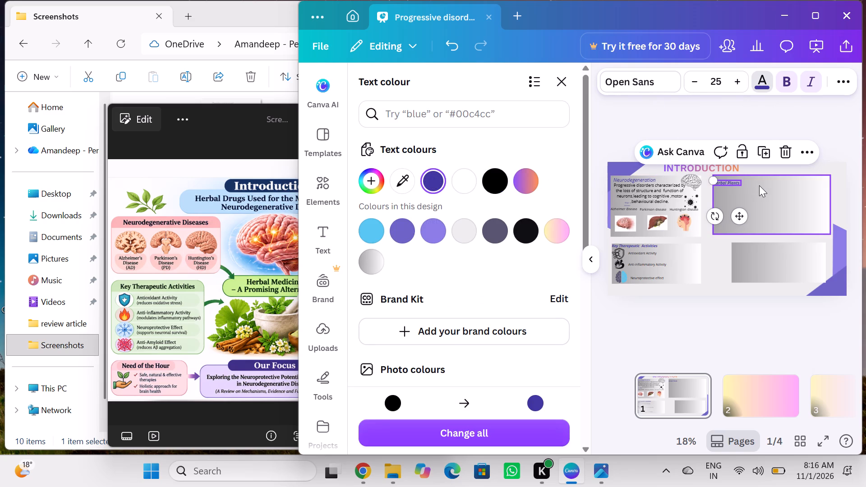
# Fine-tune the position of the "Herbal Plants" heading just inside the top-left corner of its gradient box and deselect it.
pyautogui.moveTo(739, 213); pyautogui.dragTo(742, 208)
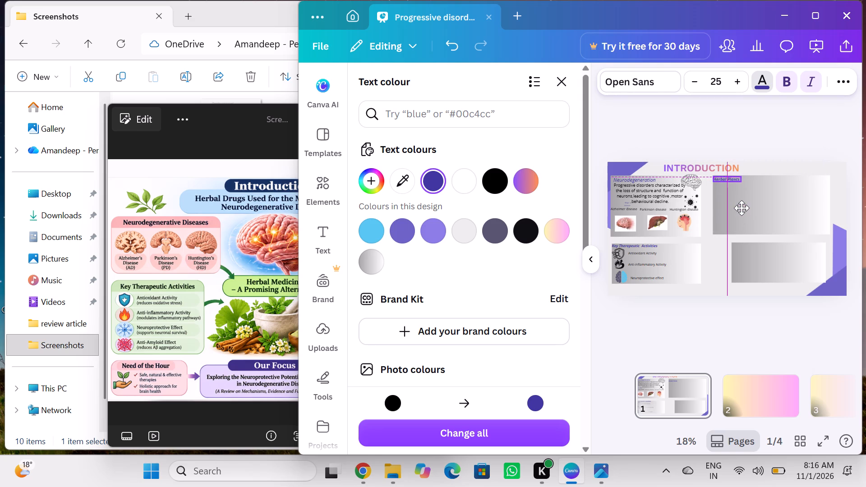
pyautogui.moveTo(742, 208); pyautogui.dragTo(743, 210)
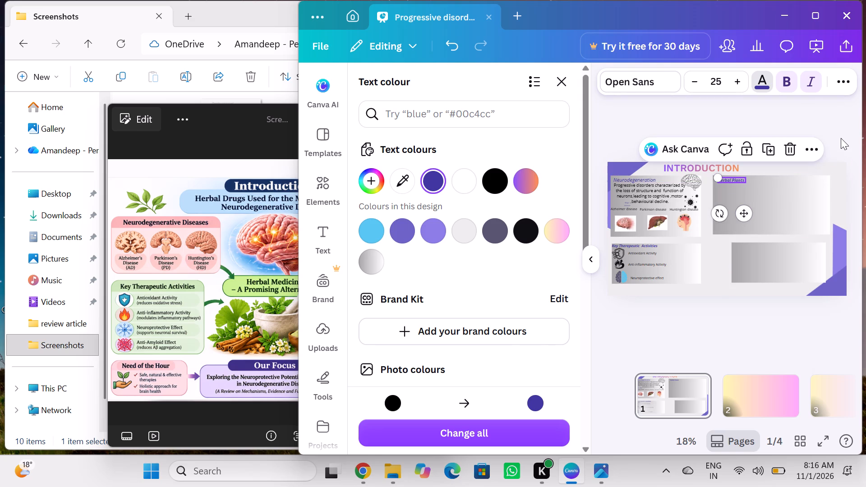
pyautogui.click(841, 138)
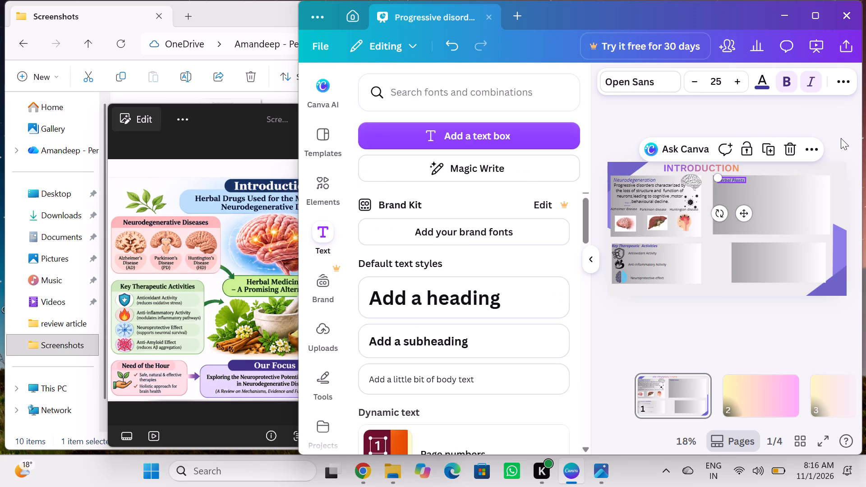
pyautogui.click(841, 138)
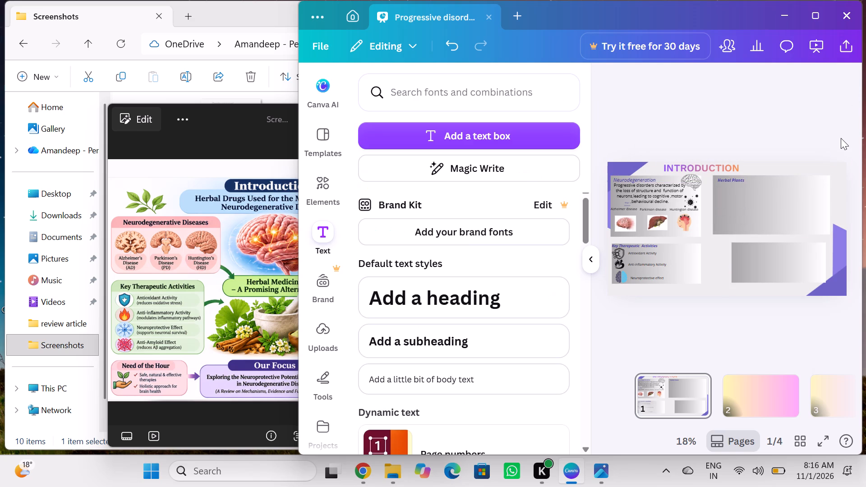
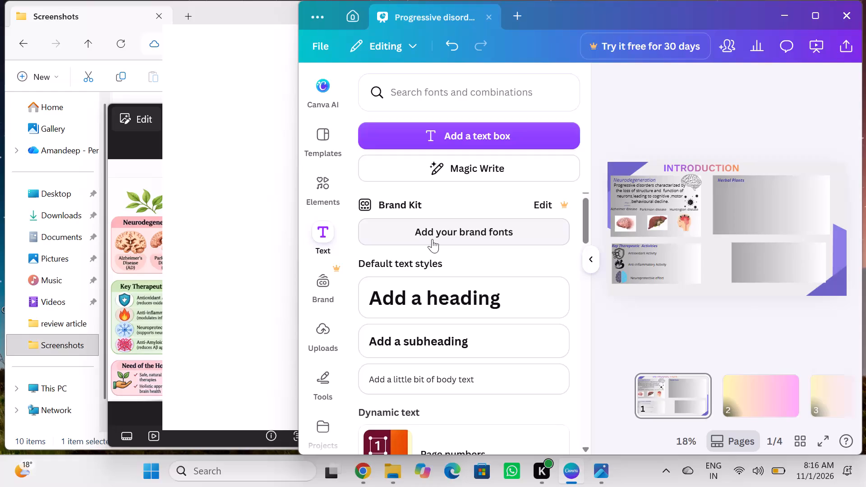
# View the infographic and the earlier Introduction slide screenshot in Photos, and close the viewer.
pyautogui.click(145, 227)
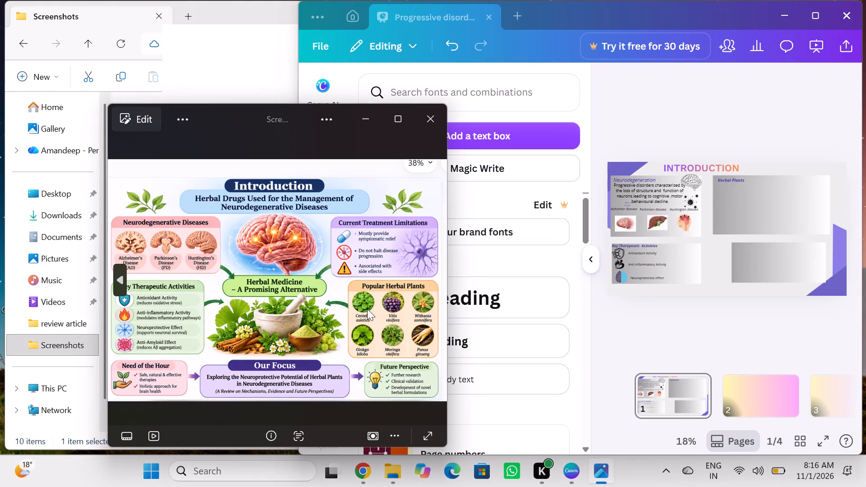
pyautogui.click(493, 257)
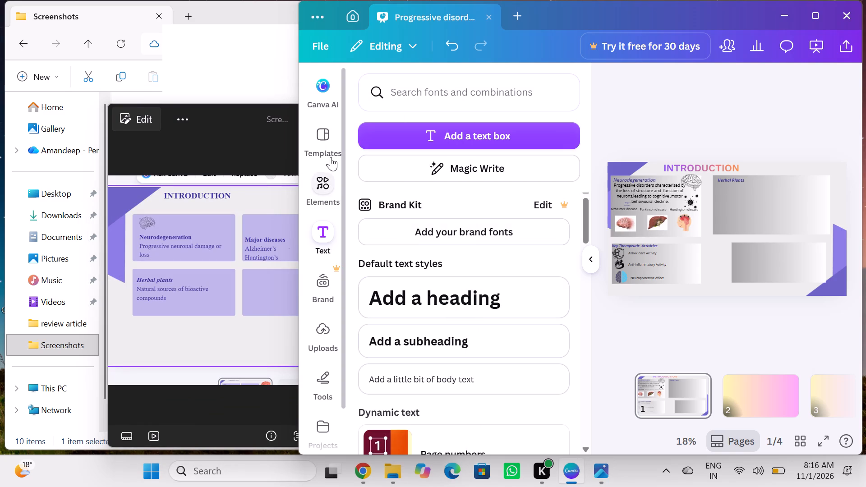
pyautogui.click(281, 338)
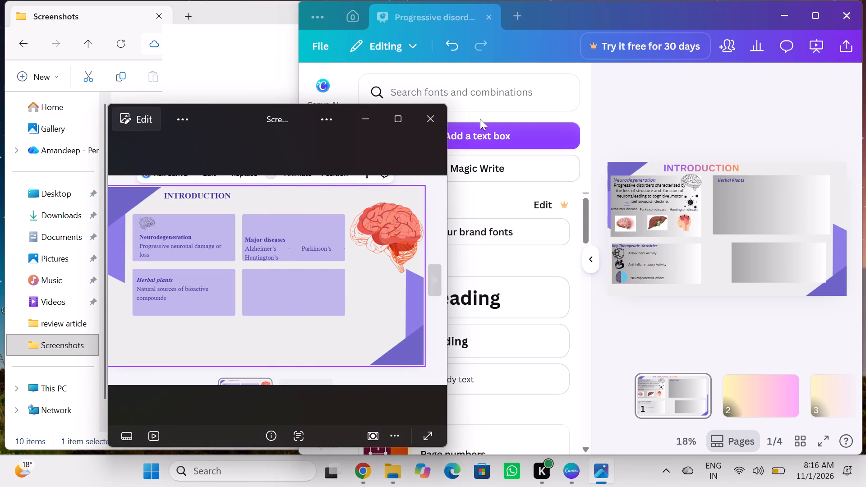
pyautogui.click(434, 115)
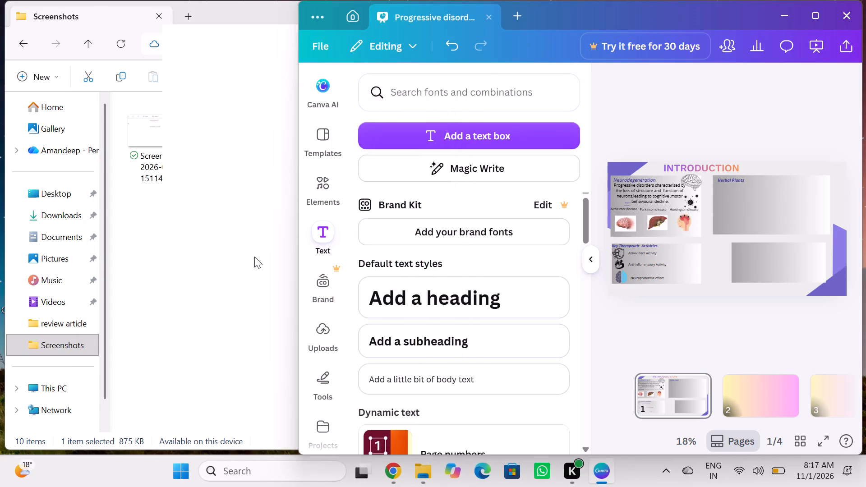
pyautogui.hscroll(-1, 254, 257)
pyautogui.click(127, 230)
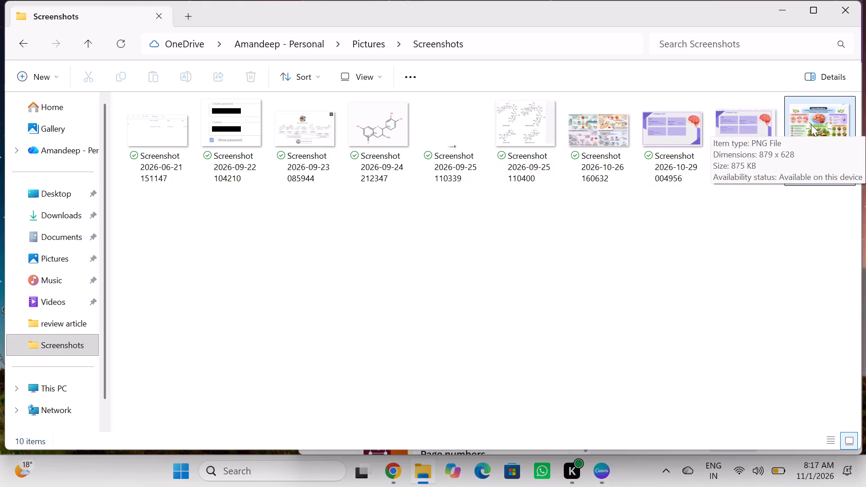
pyautogui.click(811, 124)
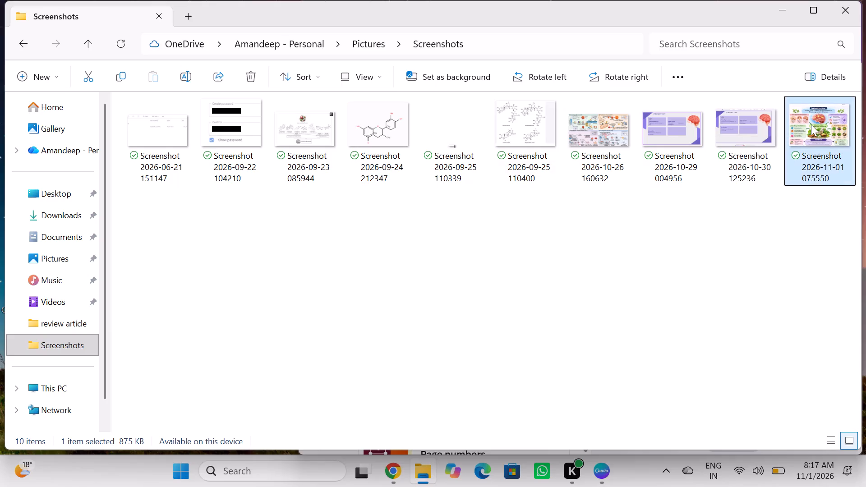
pyautogui.doubleClick(811, 124)
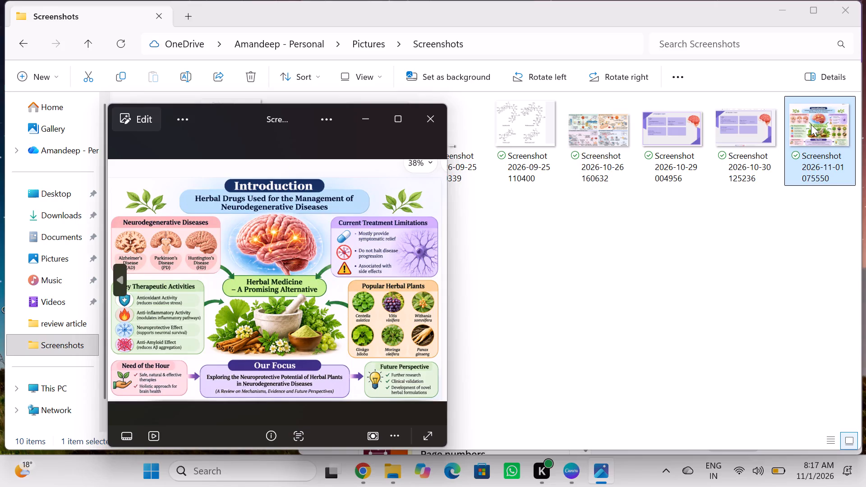
pyautogui.click(654, 271)
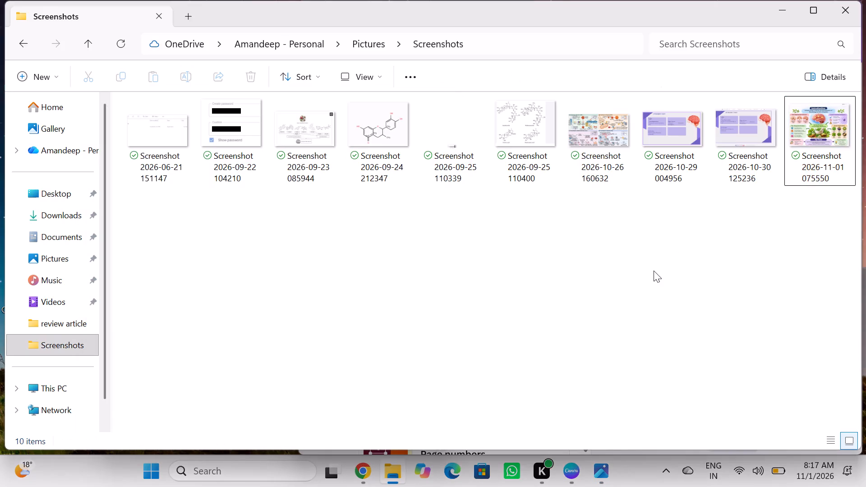
pyautogui.doubleClick(827, 106)
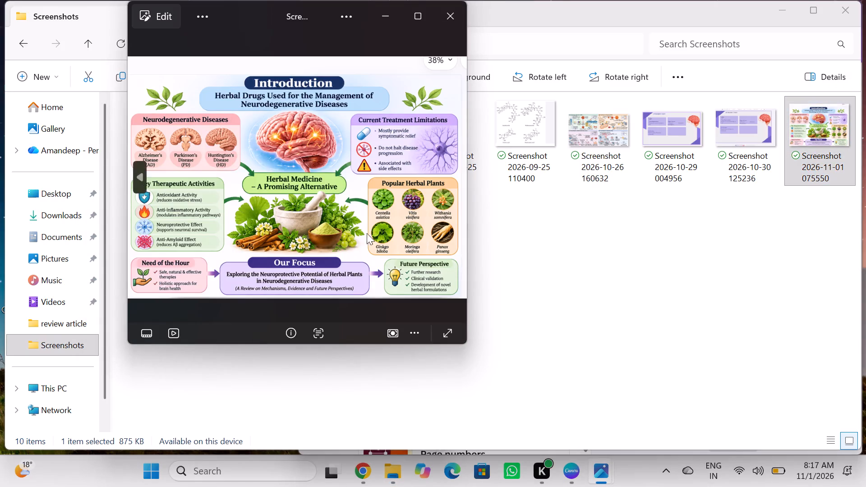
# Examine the infographic, including its Popular Herbal Plants section, at full-window size and beside Canva, and return to Canva.
pyautogui.click(419, 11)
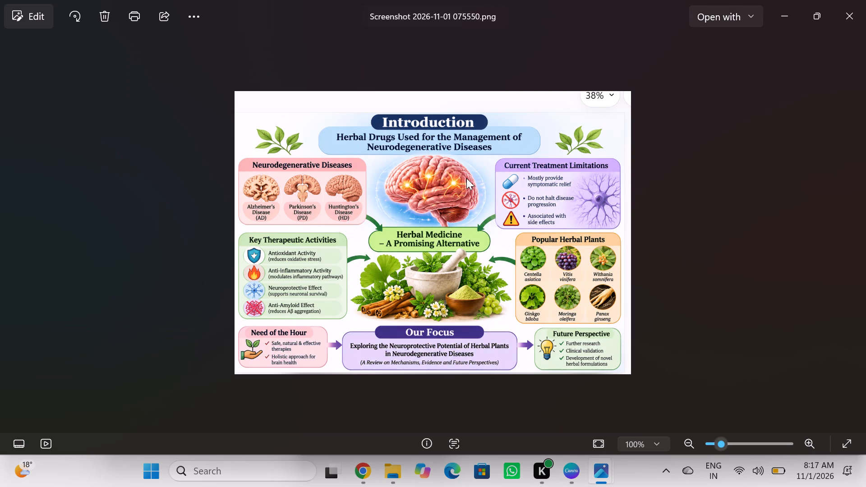
pyautogui.click(817, 11)
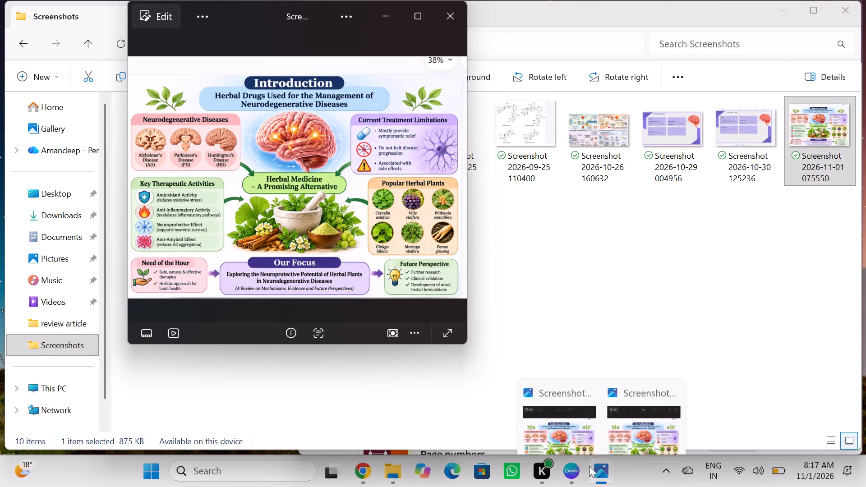
pyautogui.click(597, 413)
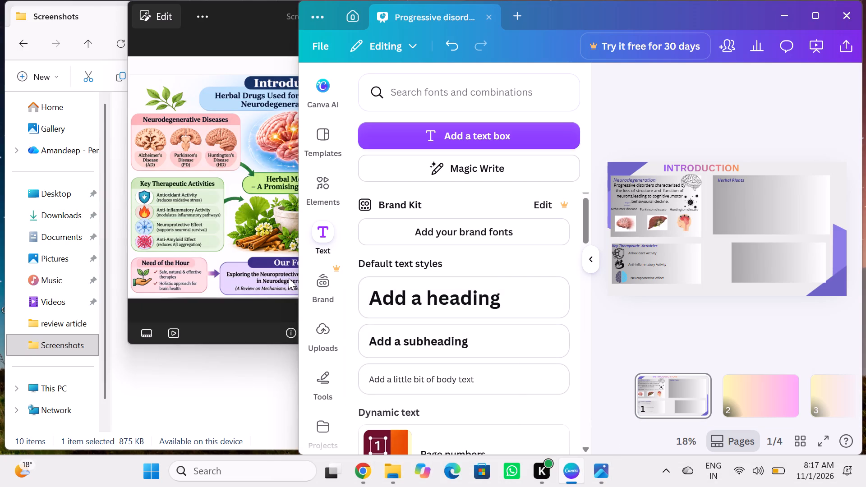
pyautogui.click(289, 278)
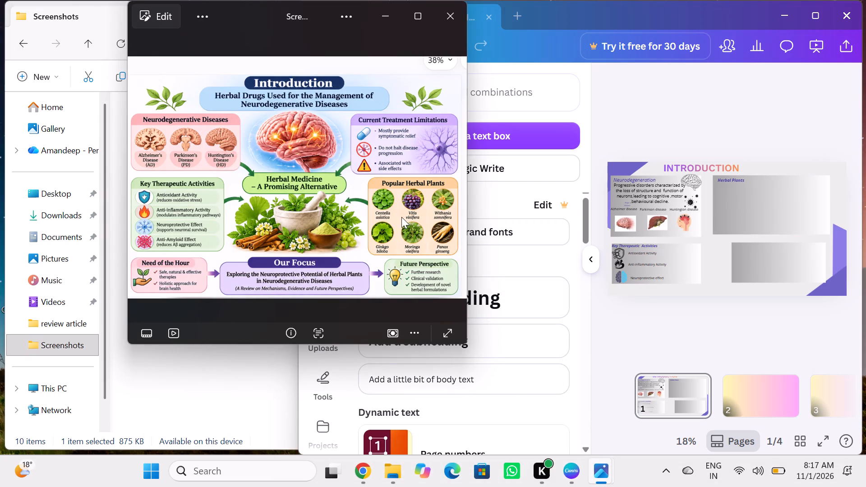
pyautogui.click(479, 267)
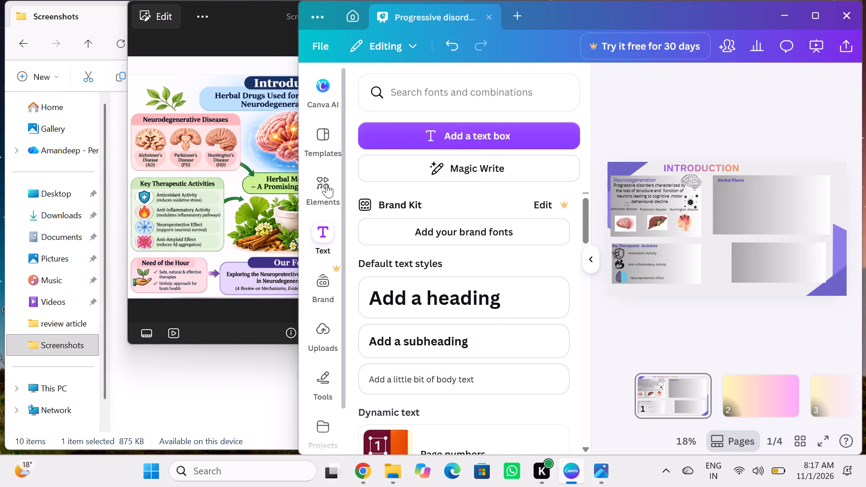
# Replace the previous Elements search with a search for "centella asiatica".
pyautogui.click(327, 184)
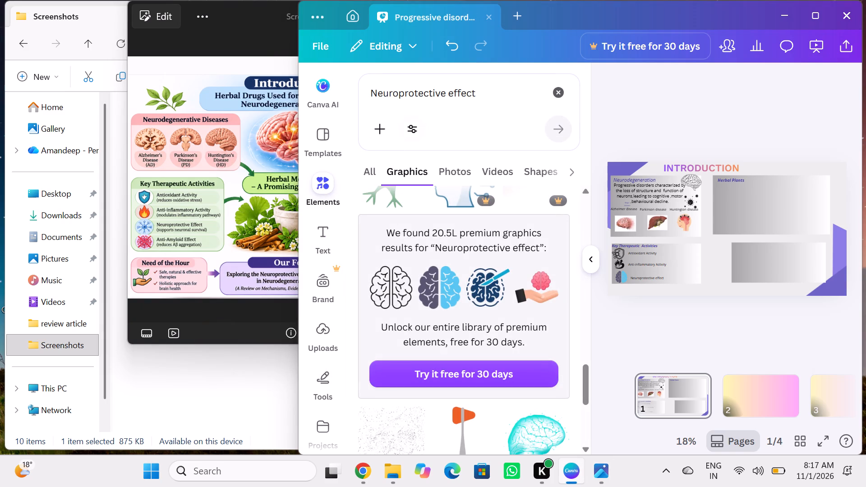
pyautogui.click(558, 90)
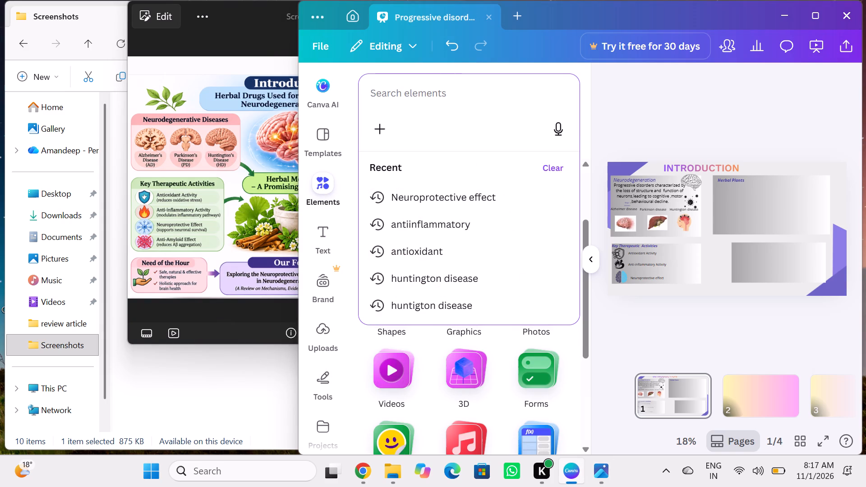
pyautogui.press('e')
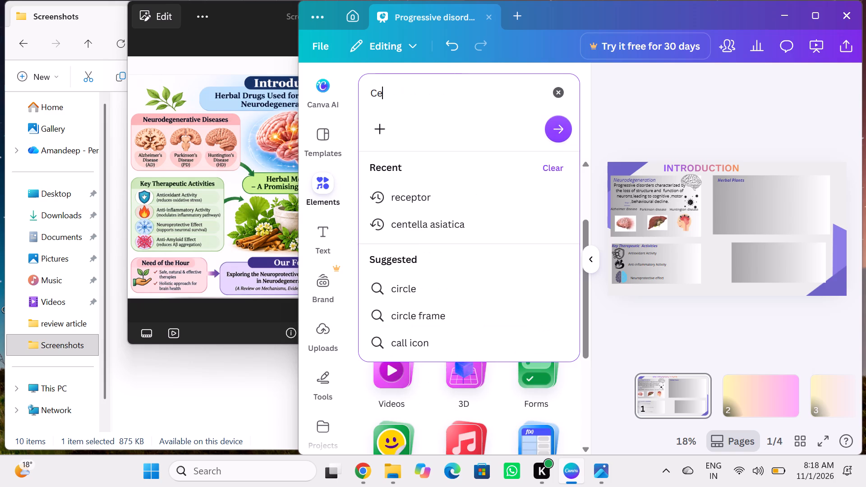
pyautogui.write('nte')
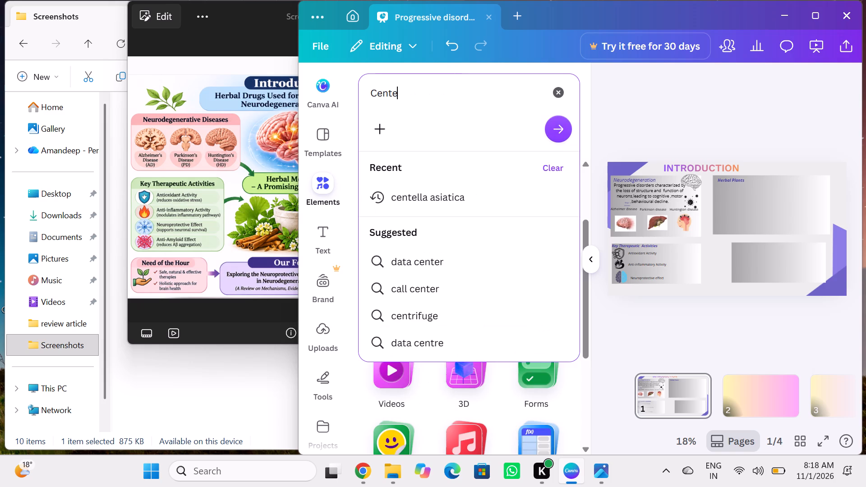
pyautogui.write('lla')
pyautogui.press('space')
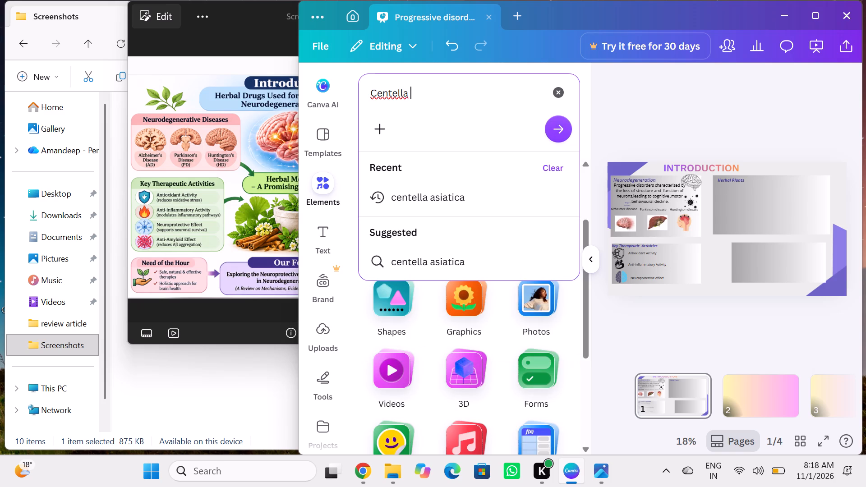
pyautogui.click(405, 196)
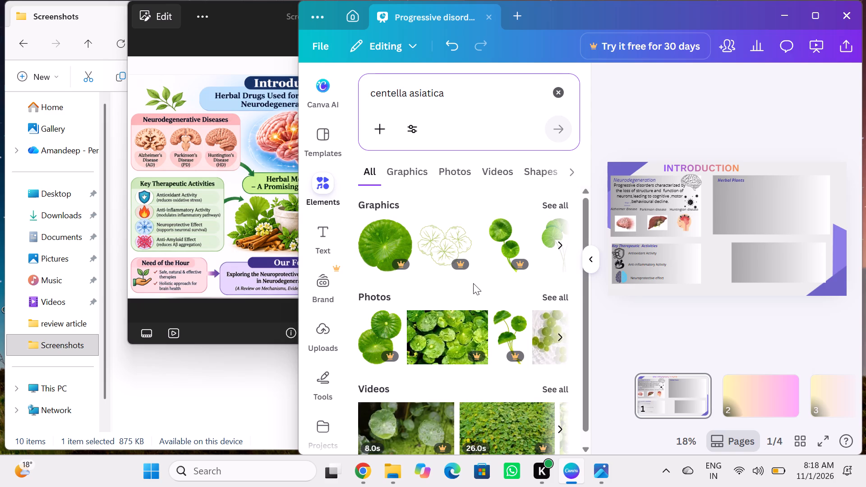
# Browse the first centella asiatica results and display the full set of graphics.
pyautogui.scroll(-4, 483, 332)
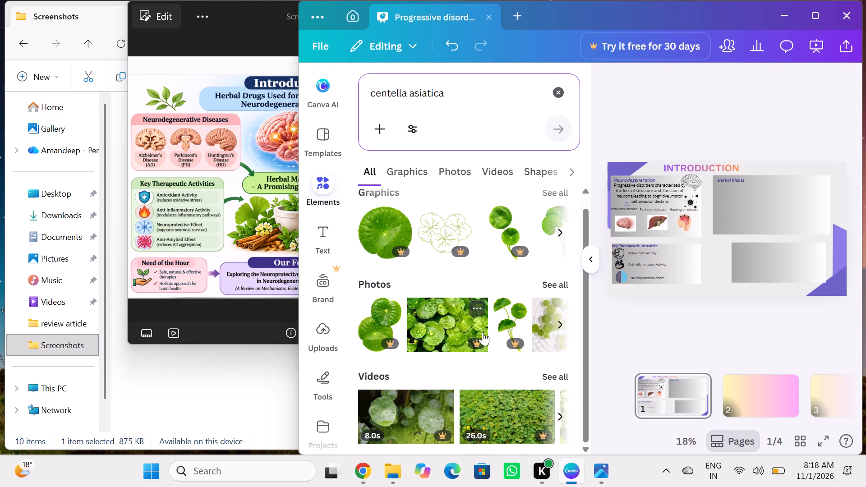
pyautogui.scroll(-2, 483, 332)
pyautogui.click(558, 234)
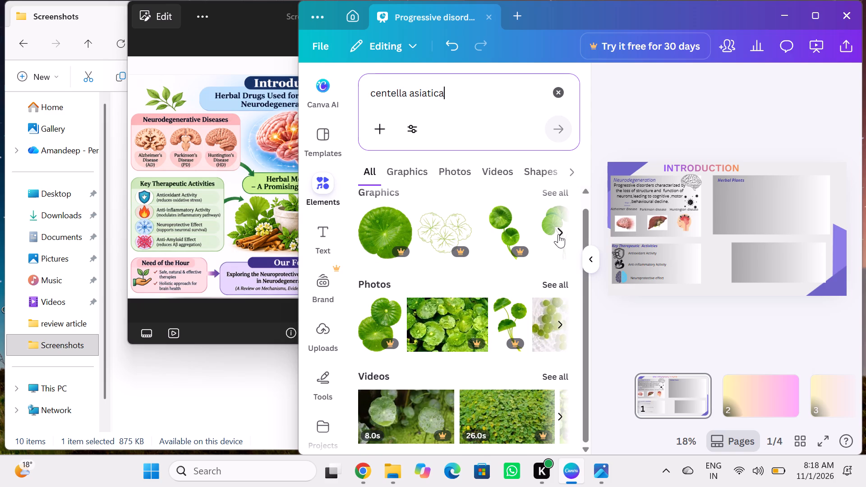
pyautogui.click(564, 188)
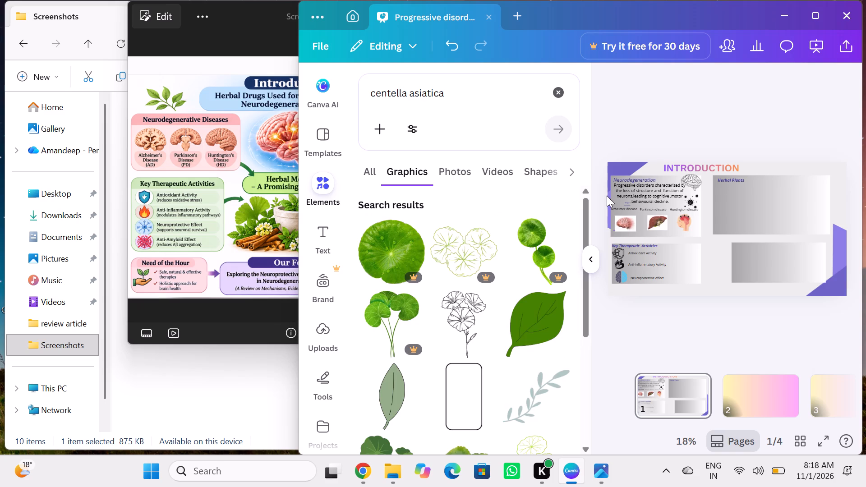
# Look through the centella asiatica graphics results for a suitable plant image for the Herbal Plants box.
pyautogui.scroll(-4, 507, 336)
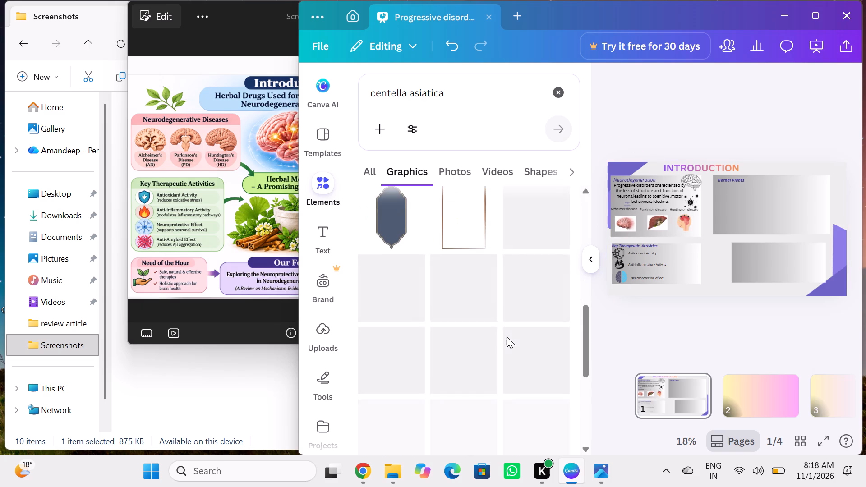
pyautogui.scroll(-6, 507, 336)
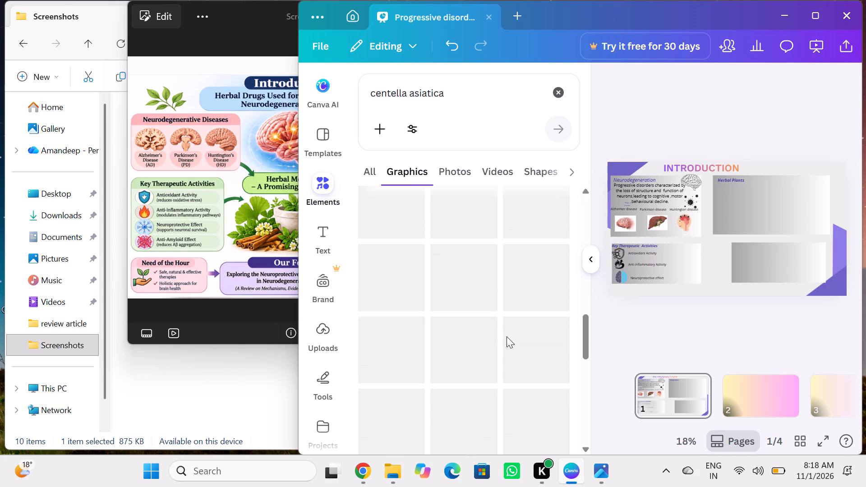
pyautogui.scroll(-5, 507, 336)
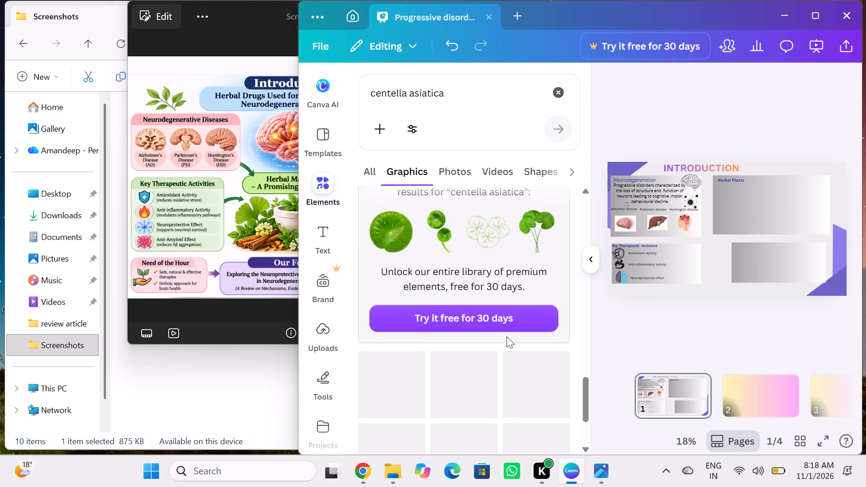
pyautogui.scroll(-1, 507, 336)
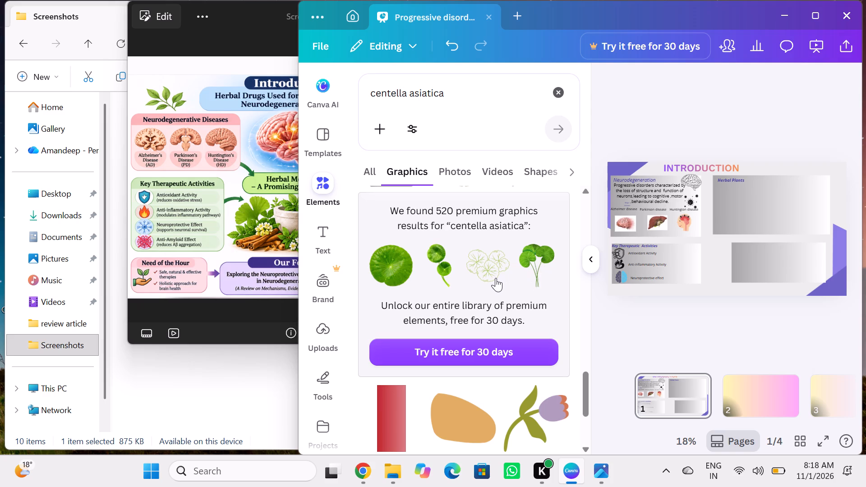
pyautogui.scroll(7, 494, 205)
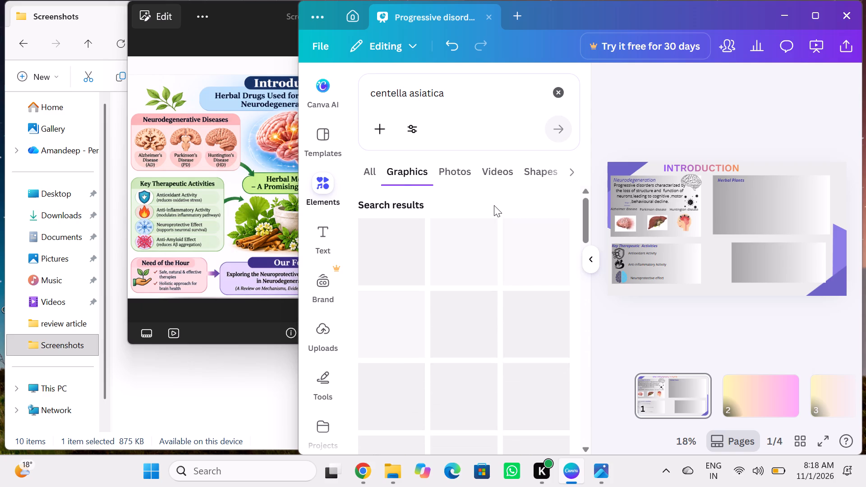
pyautogui.scroll(-4, 494, 205)
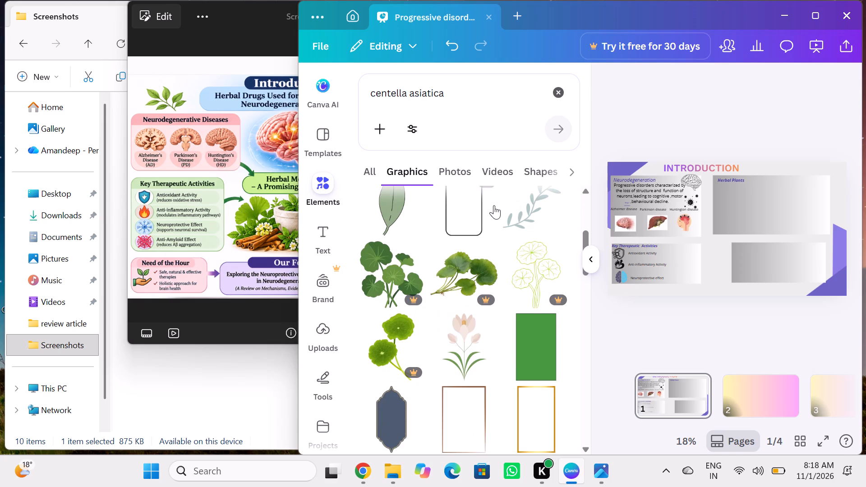
pyautogui.scroll(-4, 494, 205)
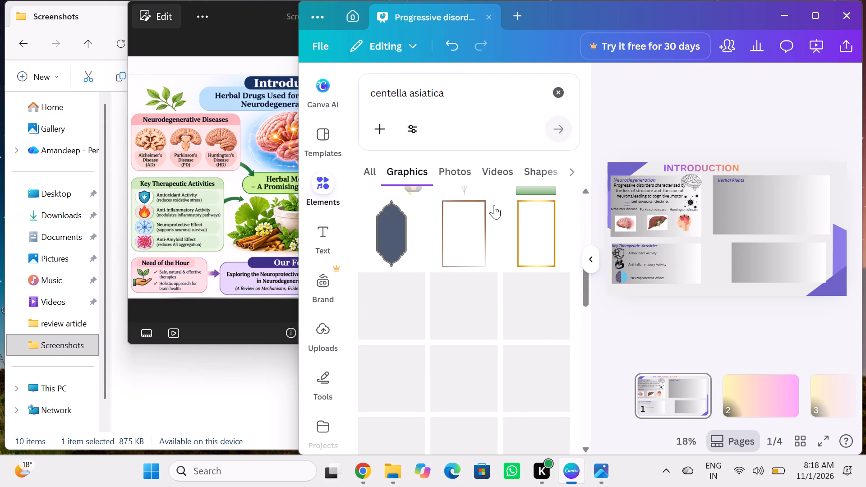
pyautogui.scroll(-2, 494, 205)
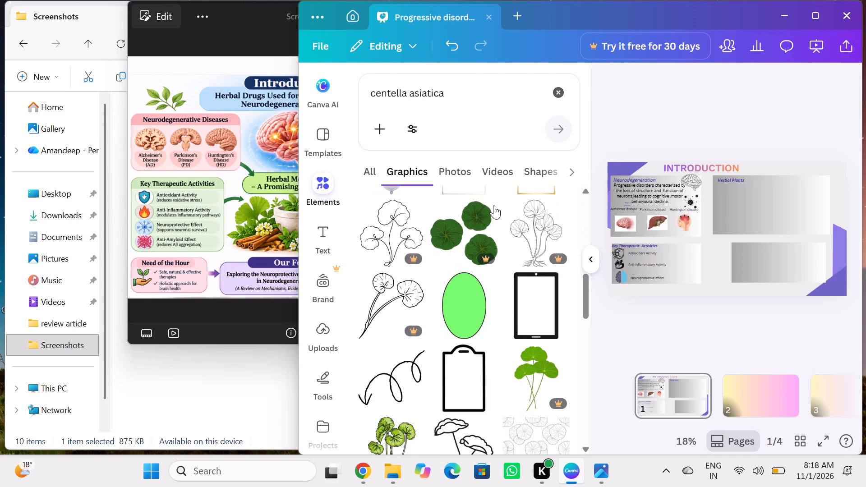
pyautogui.scroll(-3, 494, 205)
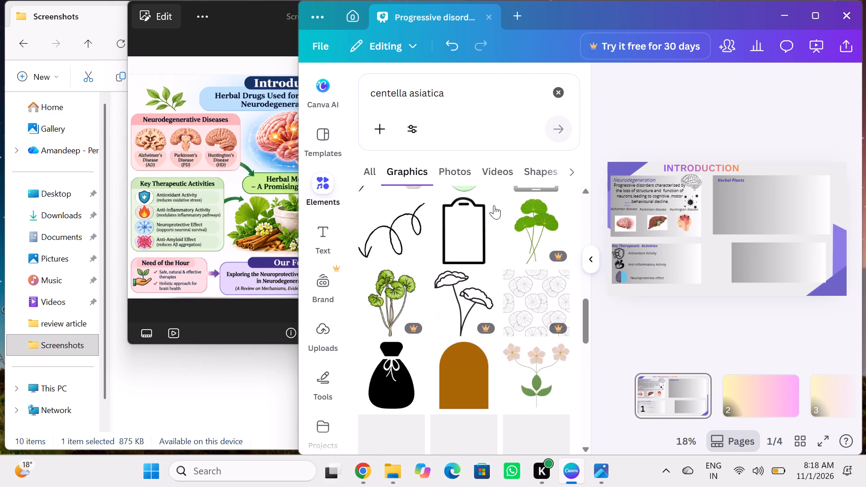
pyautogui.scroll(-4, 494, 205)
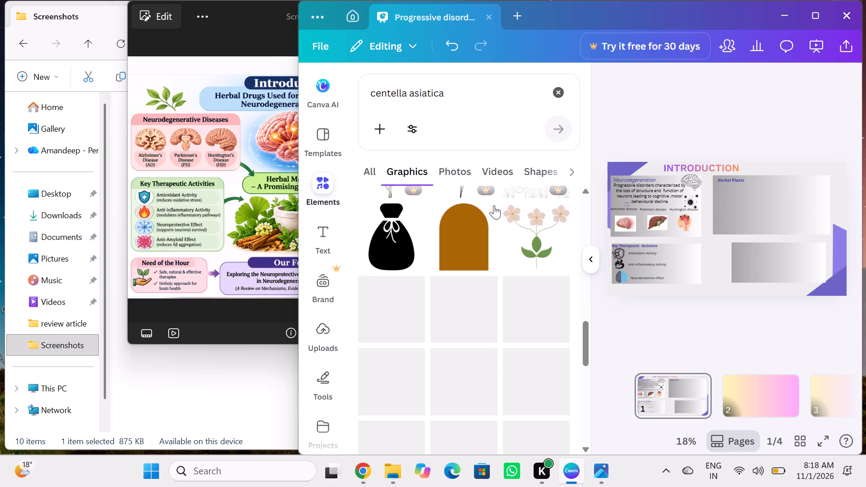
pyautogui.scroll(-3, 494, 205)
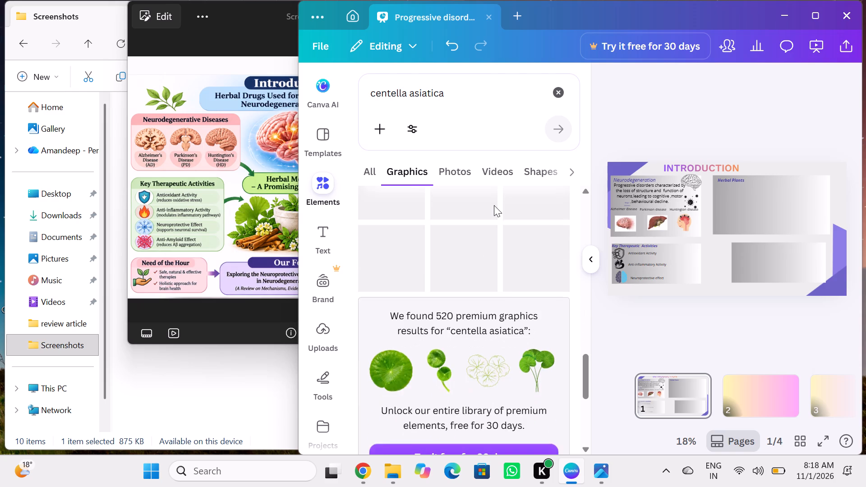
pyautogui.scroll(-1, 494, 205)
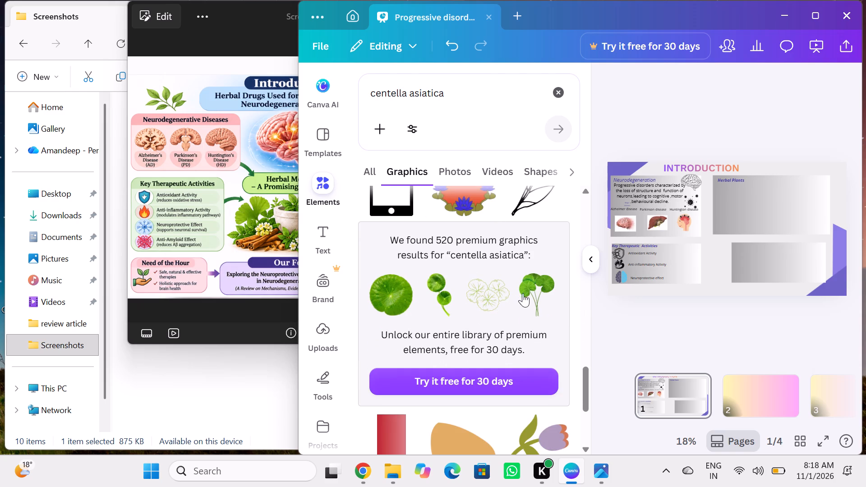
# Insert the green centella graphic with upright stems, shrink it to a small icon, and place it beneath the Herbal Plants heading.
pyautogui.click(534, 289)
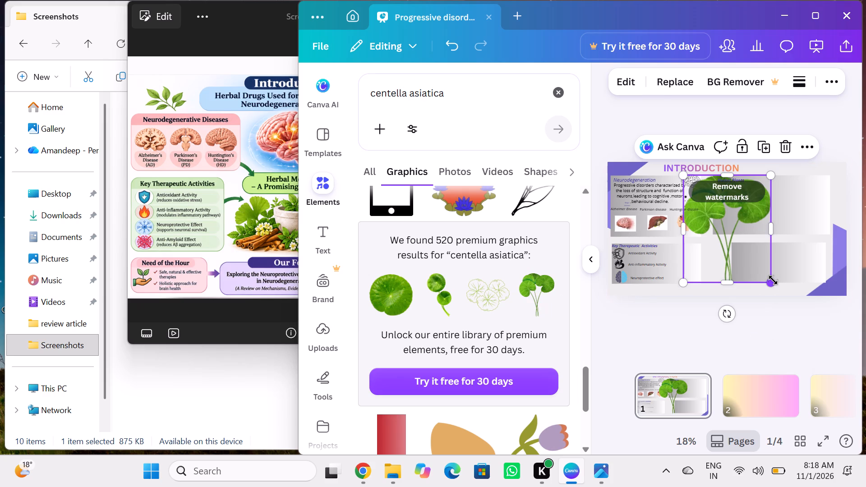
pyautogui.moveTo(773, 280); pyautogui.dragTo(709, 204)
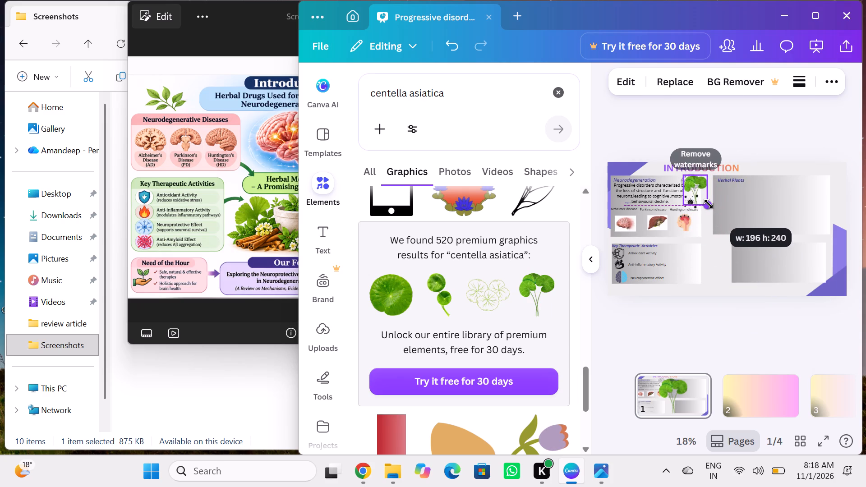
pyautogui.moveTo(709, 204); pyautogui.dragTo(703, 197)
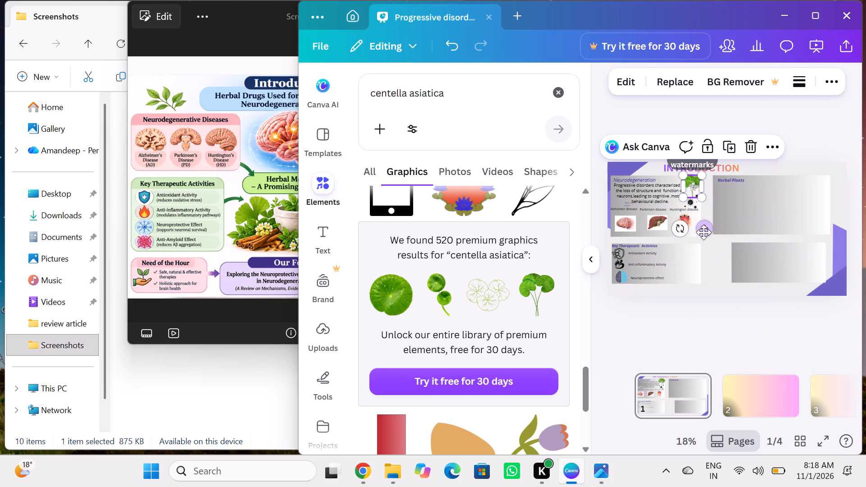
pyautogui.moveTo(703, 225); pyautogui.dragTo(740, 234)
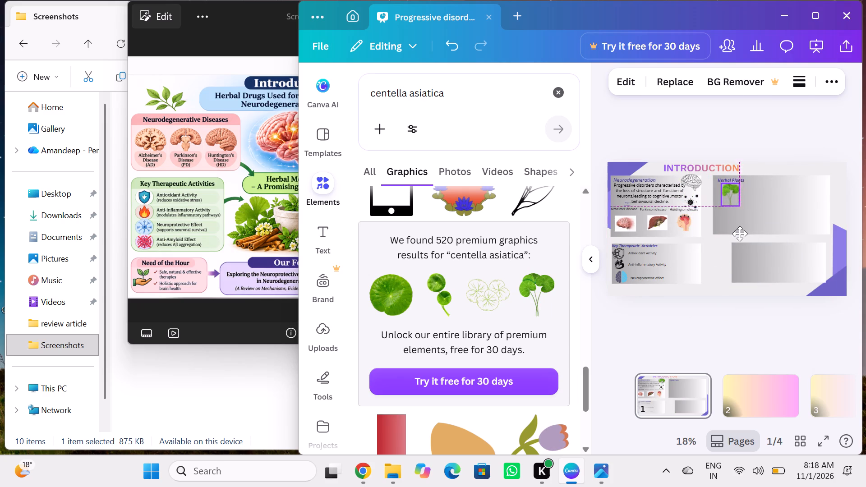
pyautogui.moveTo(740, 234); pyautogui.dragTo(737, 235)
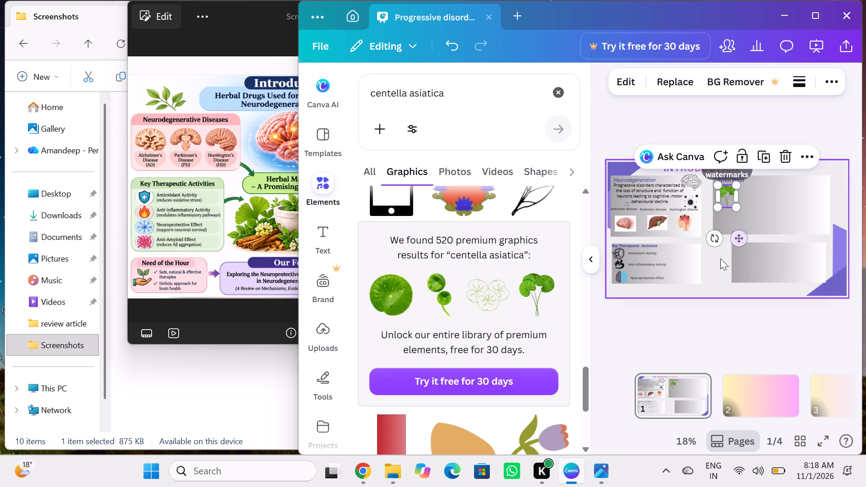
pyautogui.click(720, 259)
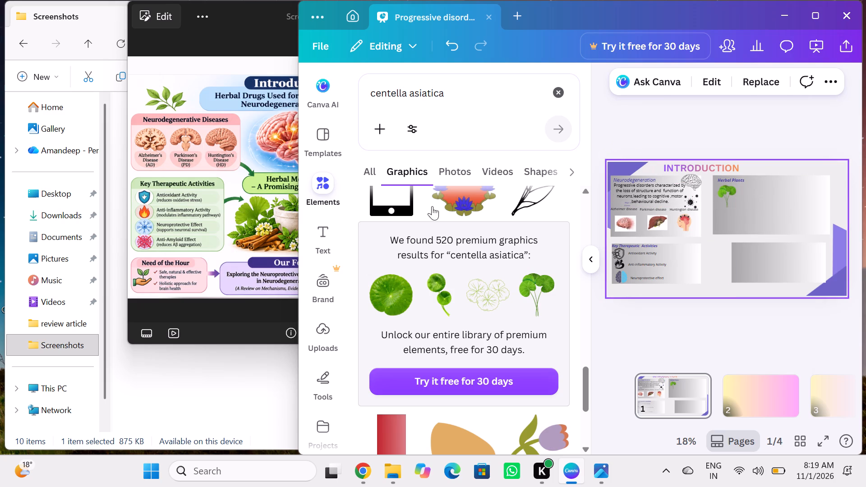
# Add a text label reading "Centella Asiatica" beside the plant graphic in the Herbal Plants box.
pyautogui.click(324, 240)
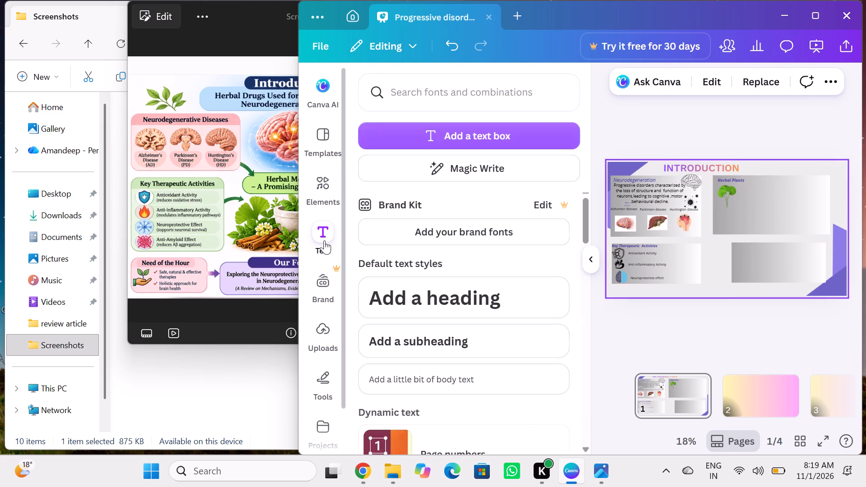
pyautogui.click(444, 137)
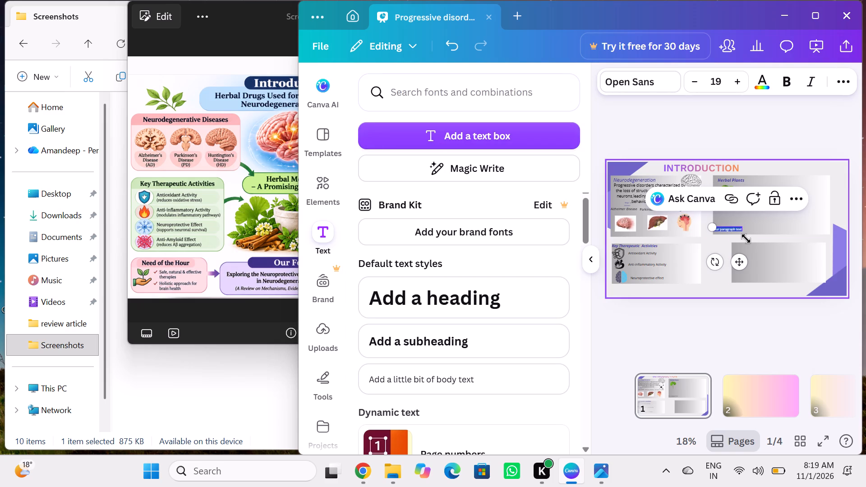
pyautogui.press('BackSpace')
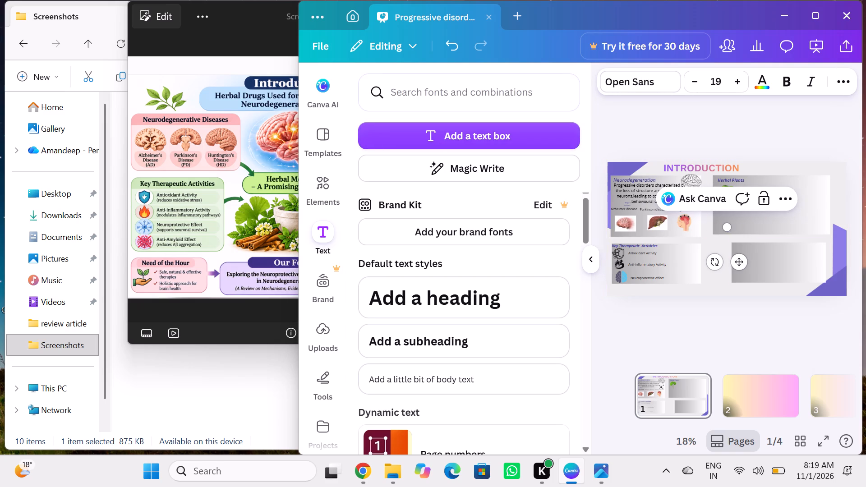
pyautogui.write('nte')
pyautogui.write('lla')
pyautogui.press('space')
pyautogui.press('a')
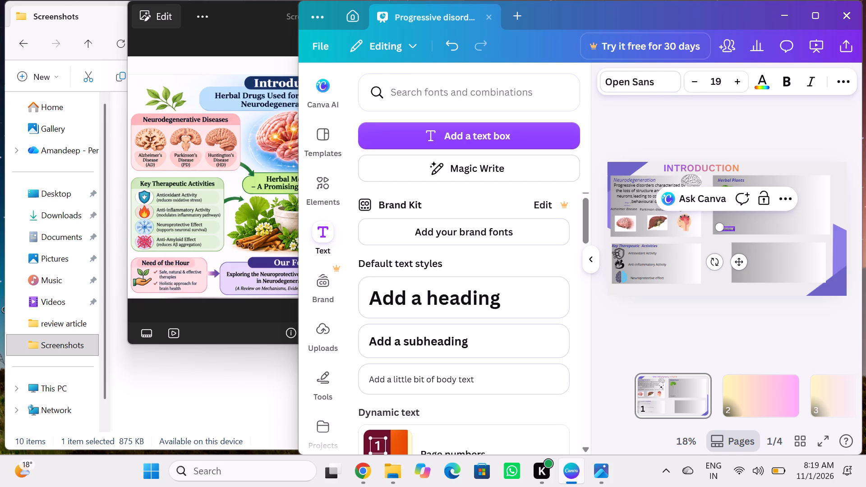
pyautogui.press('s')
pyautogui.write('iati')
pyautogui.write('ca')
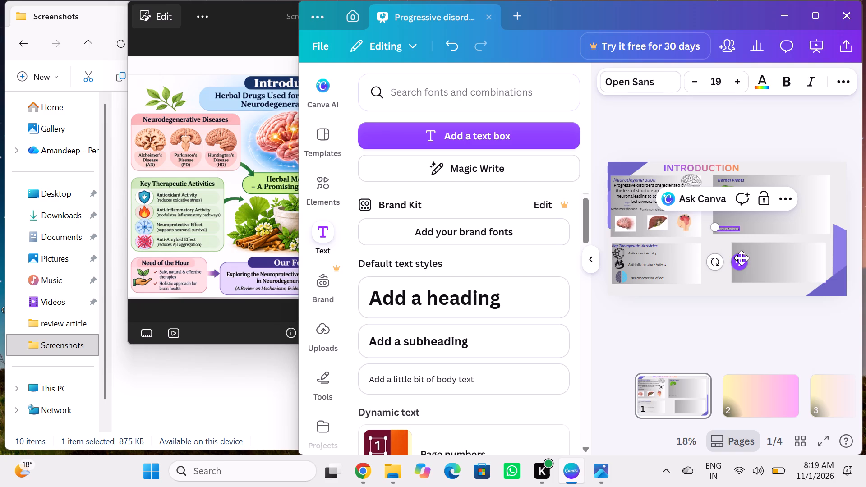
pyautogui.moveTo(742, 258); pyautogui.dragTo(772, 221)
pyautogui.click(840, 192)
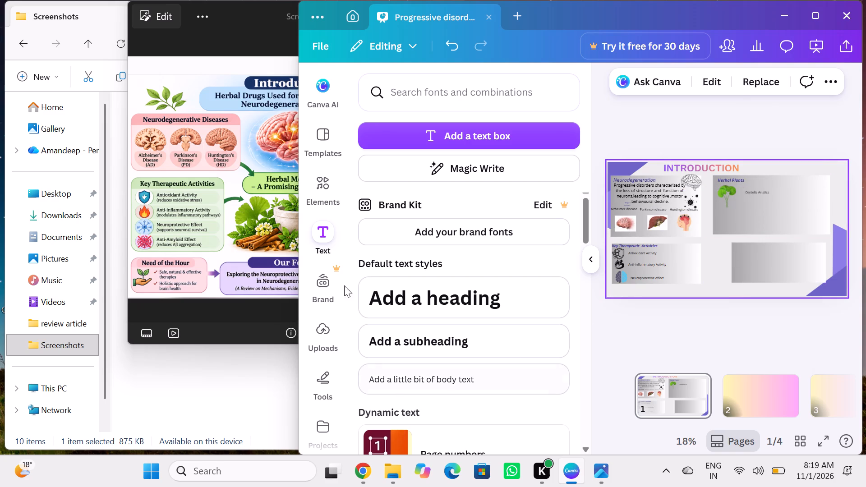
# Replace the previous Elements search with a search for "Vitis vinifera".
pyautogui.click(315, 180)
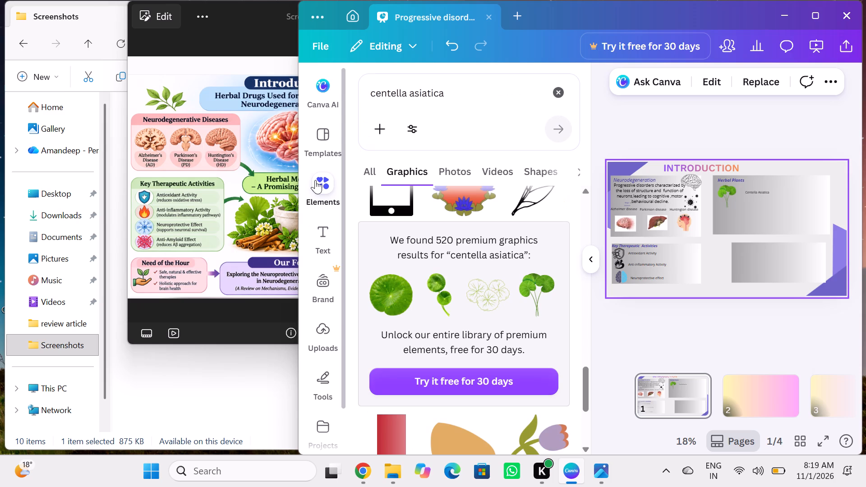
pyautogui.click(453, 87)
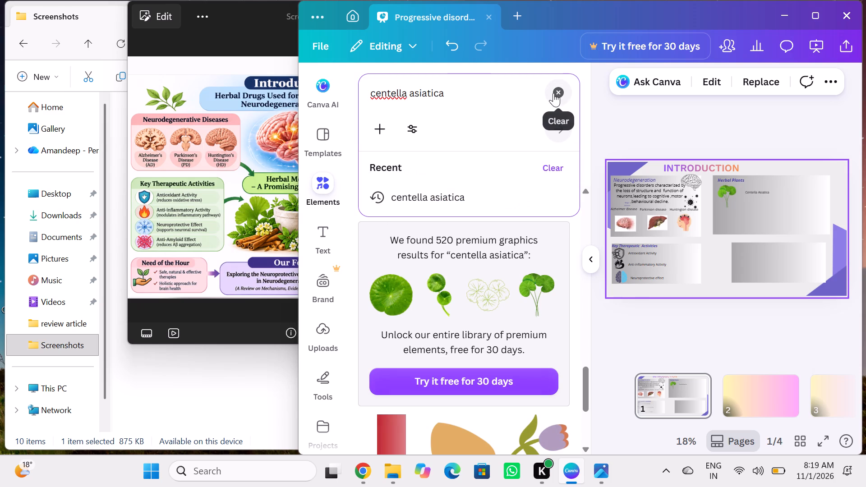
pyautogui.click(557, 92)
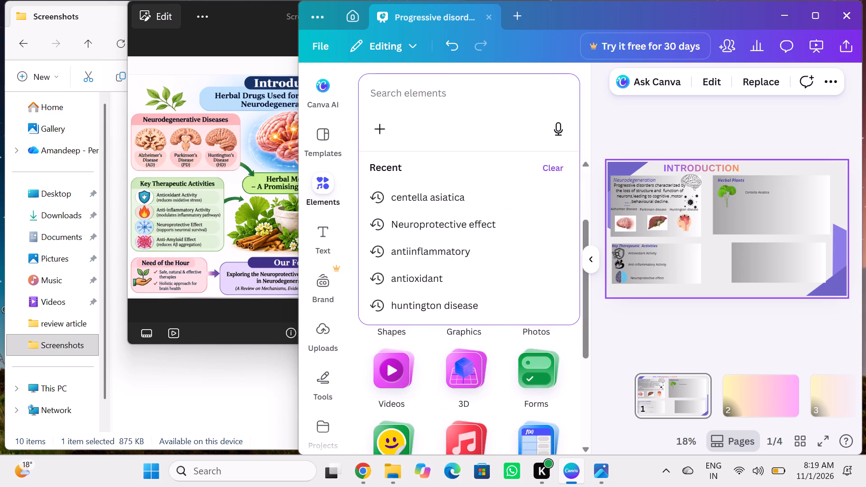
pyautogui.write('itis')
pyautogui.press('space')
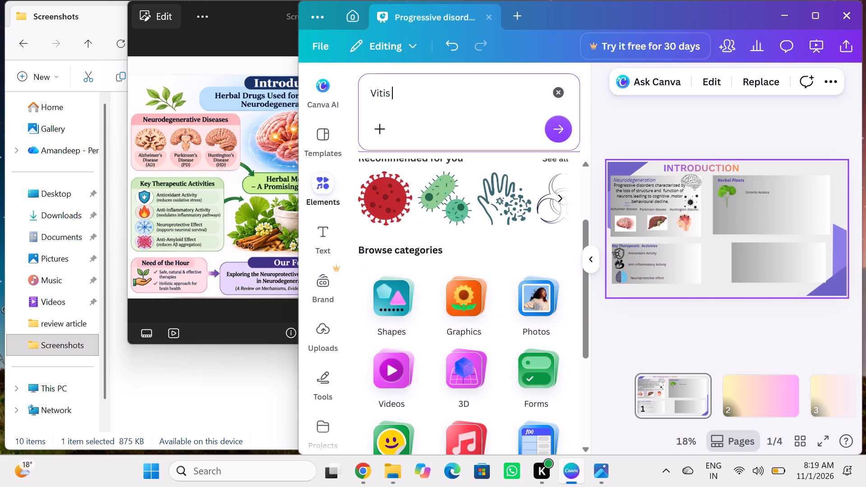
pyautogui.write('vinifera')
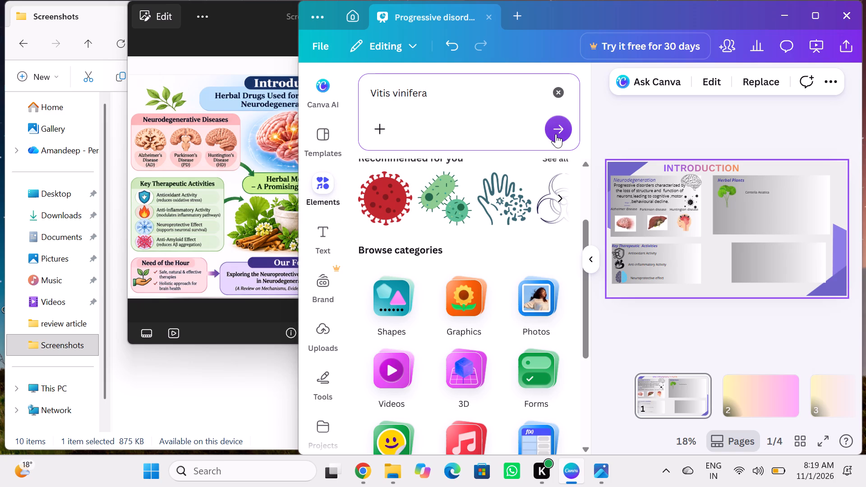
pyautogui.click(556, 133)
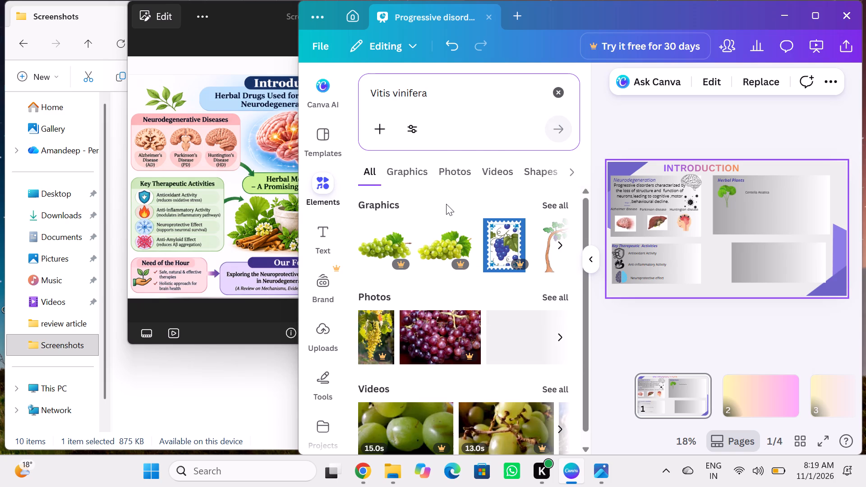
# Look through the Vitis vinifera graphics results for a suitable grape image for the Herbal Plants box.
pyautogui.scroll(-2, 462, 223)
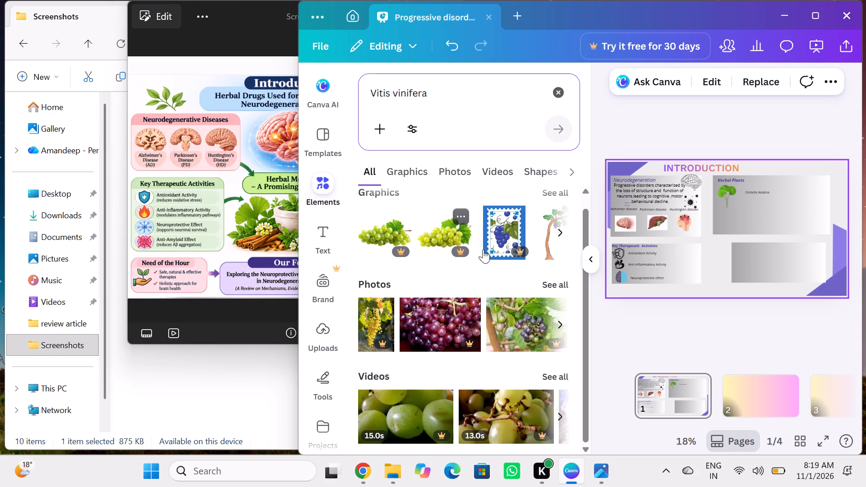
pyautogui.scroll(-1, 488, 301)
pyautogui.click(421, 170)
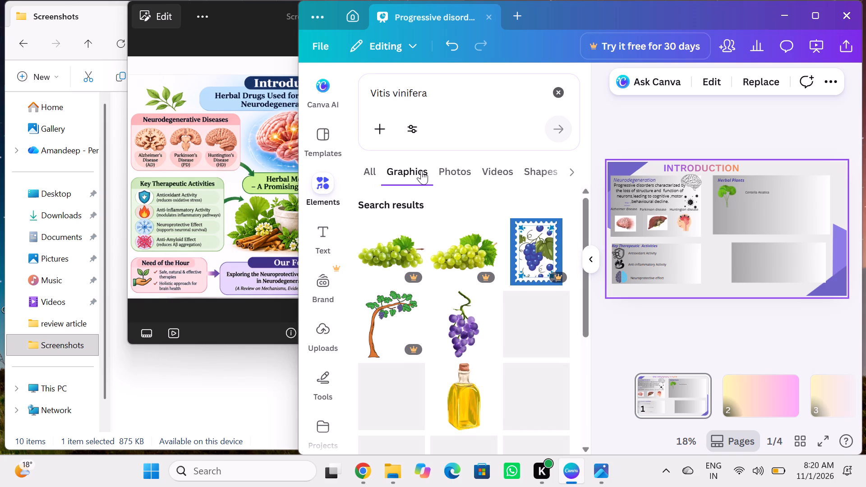
pyautogui.click(370, 167)
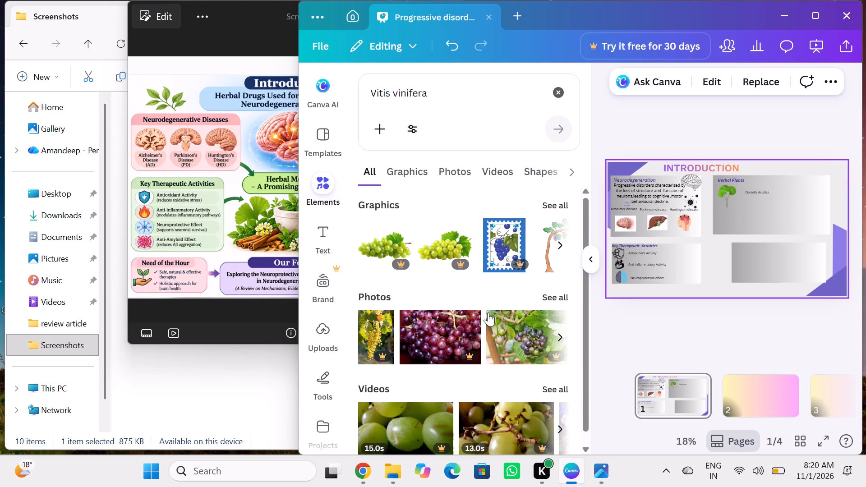
pyautogui.scroll(-1, 488, 312)
pyautogui.click(562, 194)
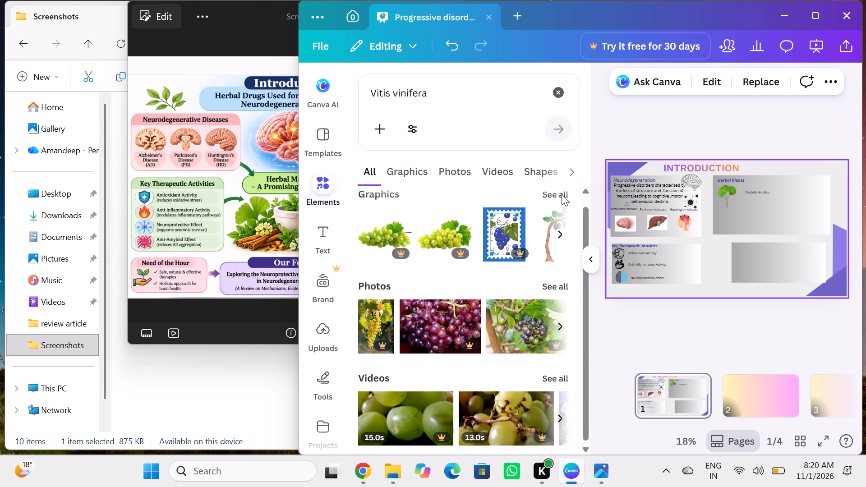
pyautogui.scroll(-1, 467, 296)
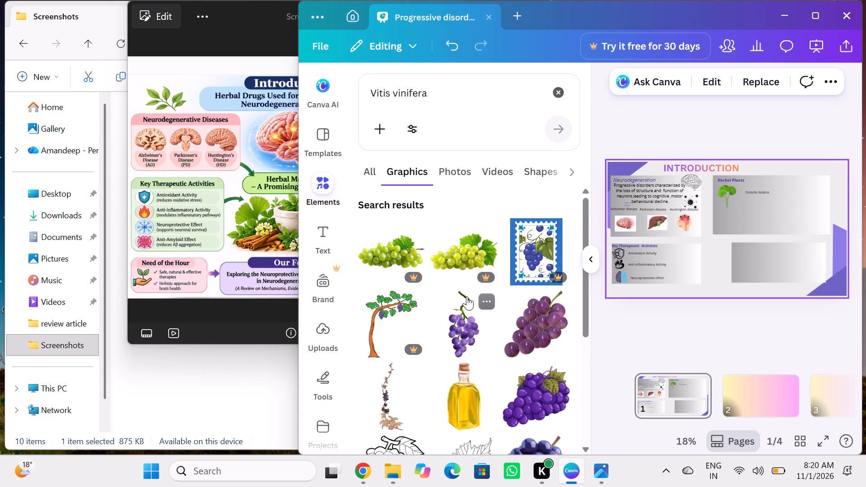
pyautogui.scroll(-3, 467, 296)
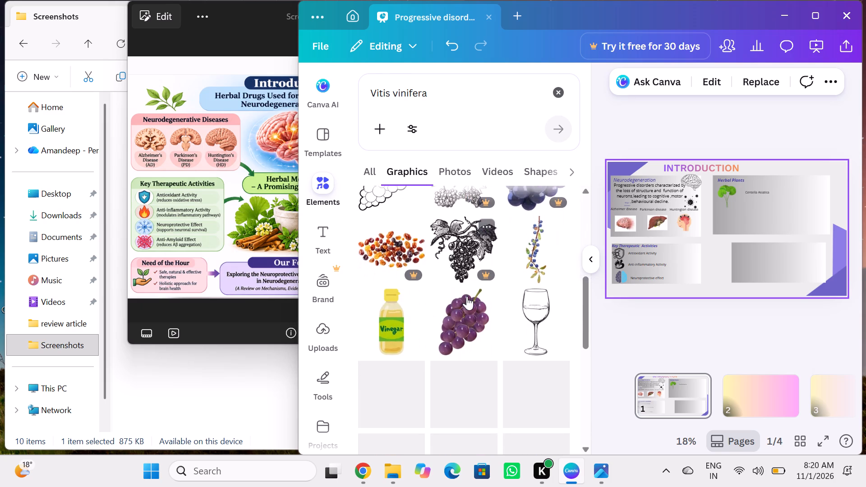
pyautogui.scroll(-1, 467, 296)
pyautogui.scroll(1, 467, 296)
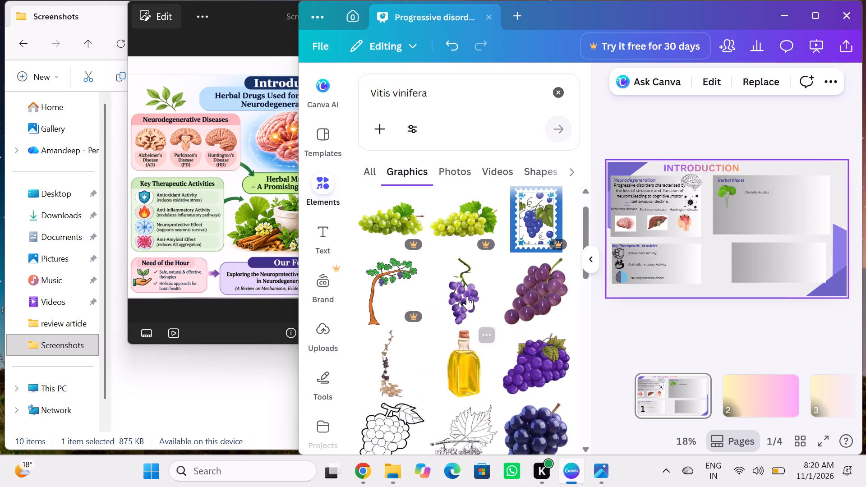
pyautogui.scroll(-4, 467, 296)
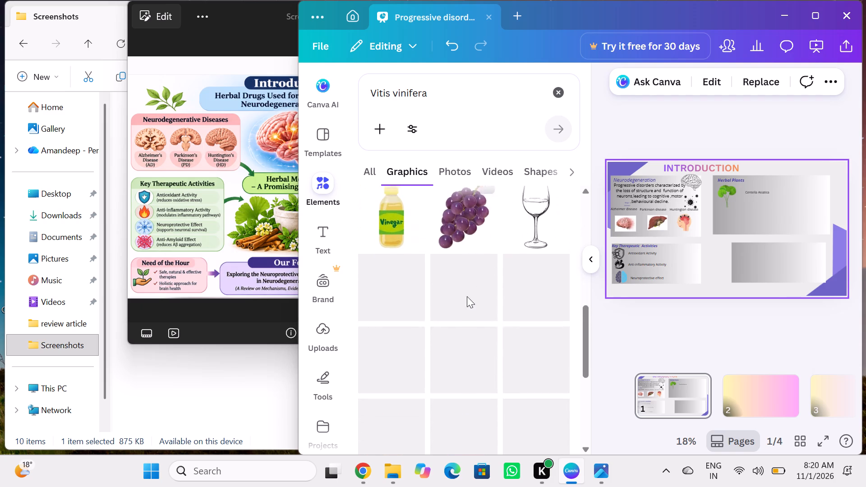
pyautogui.scroll(-3, 467, 296)
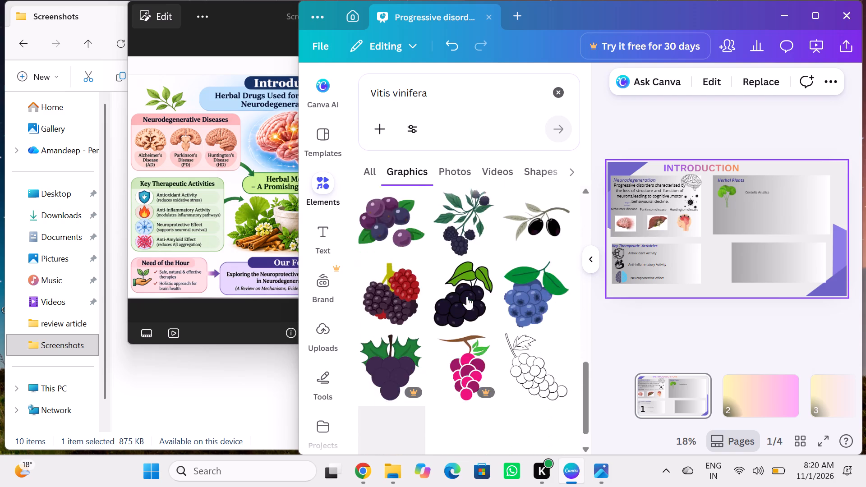
pyautogui.scroll(-2, 467, 296)
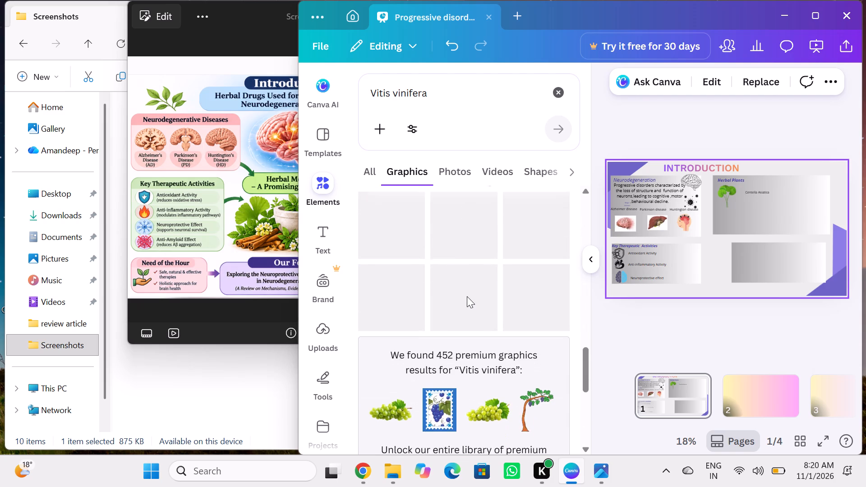
pyautogui.scroll(-2, 467, 296)
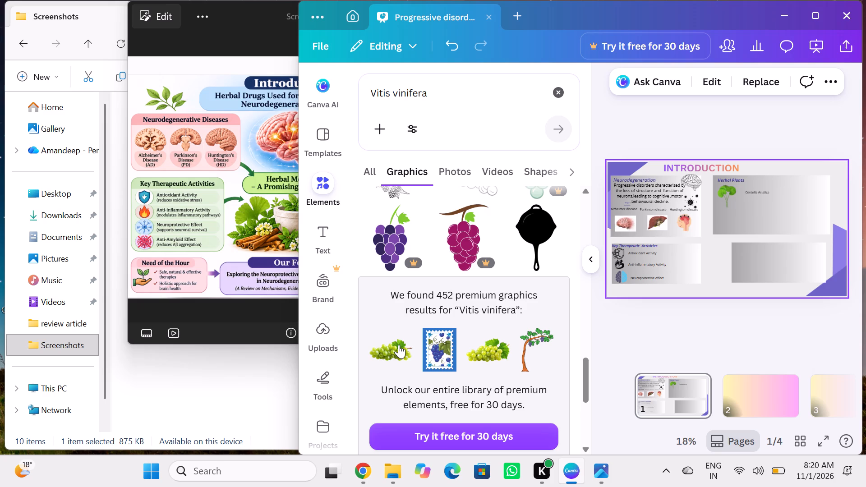
# Insert the green grape bunch graphic, shrink it to a small icon, and place it beneath the centella plant in the Herbal Plants box.
pyautogui.click(391, 350)
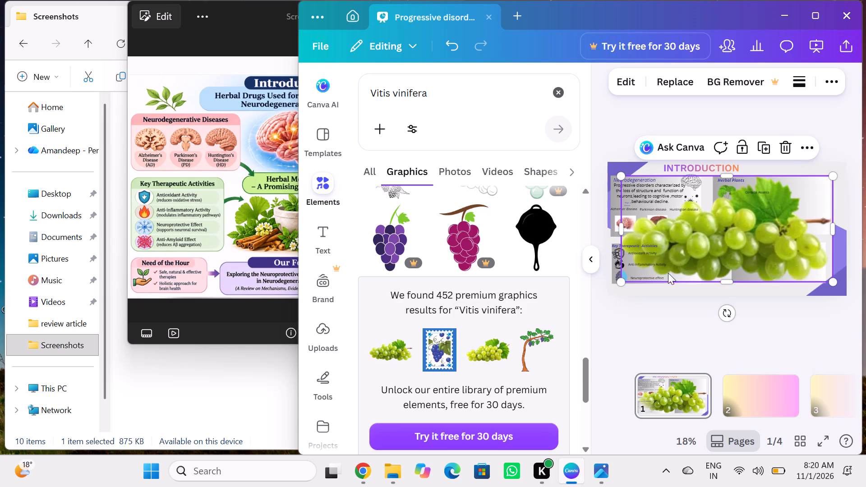
pyautogui.moveTo(833, 280); pyautogui.dragTo(756, 257)
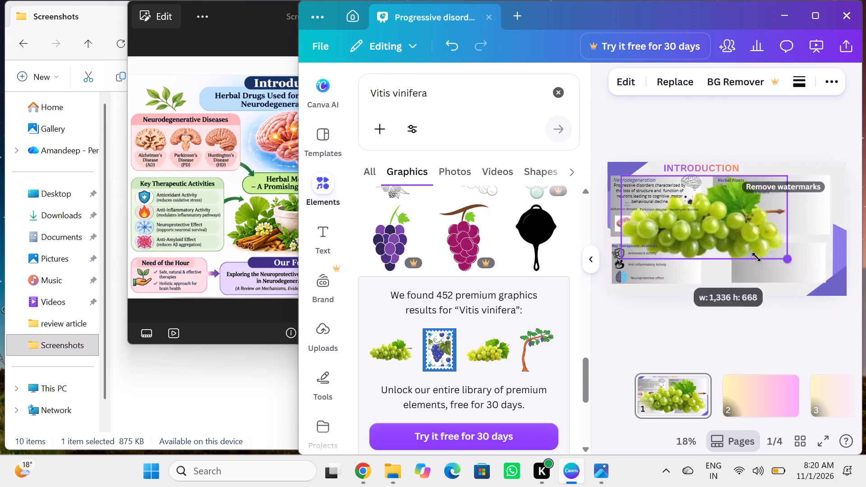
pyautogui.moveTo(756, 257); pyautogui.dragTo(634, 217)
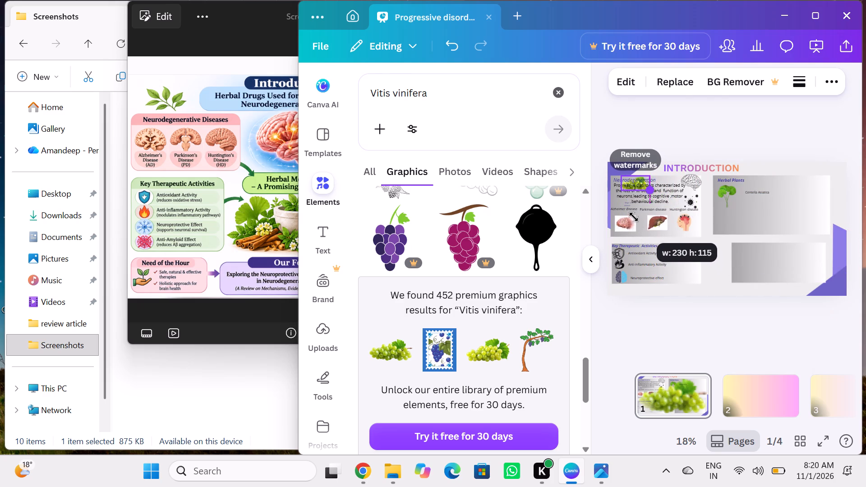
pyautogui.moveTo(634, 217); pyautogui.dragTo(632, 209)
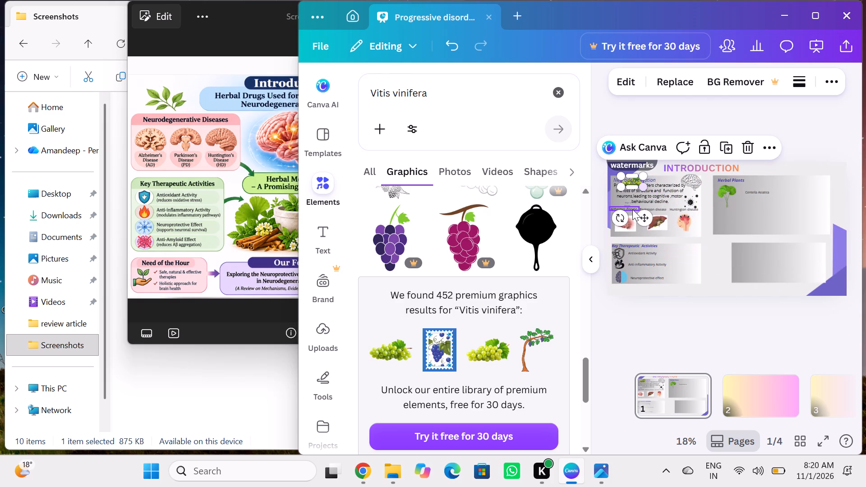
pyautogui.moveTo(647, 216); pyautogui.dragTo(755, 260)
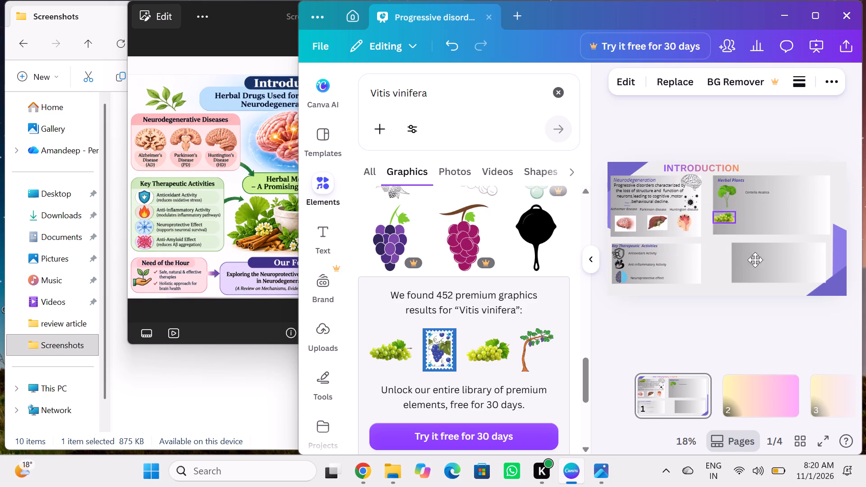
pyautogui.moveTo(755, 260); pyautogui.dragTo(742, 248)
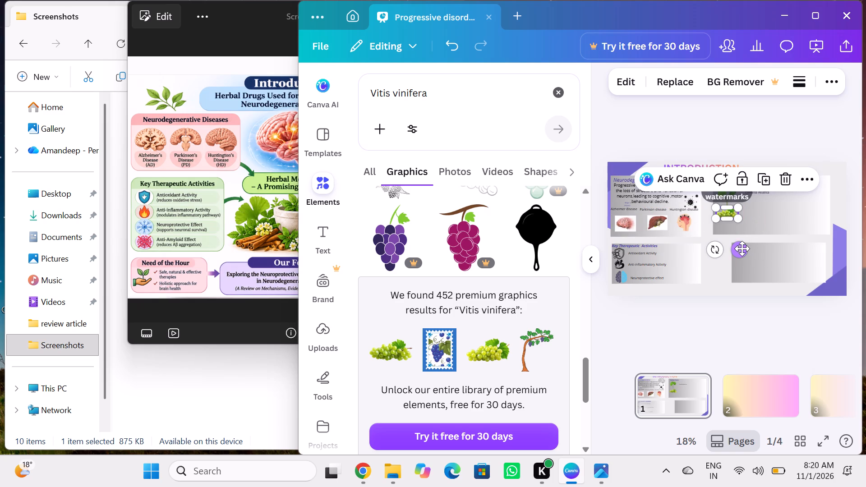
pyautogui.click(705, 327)
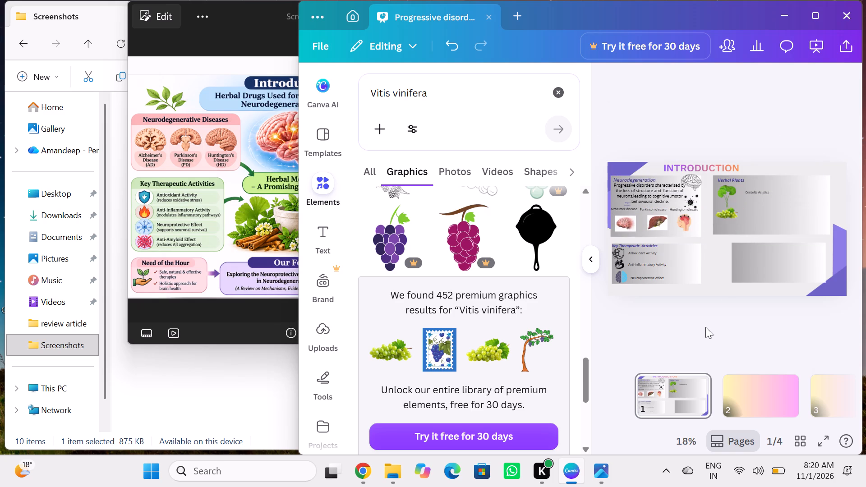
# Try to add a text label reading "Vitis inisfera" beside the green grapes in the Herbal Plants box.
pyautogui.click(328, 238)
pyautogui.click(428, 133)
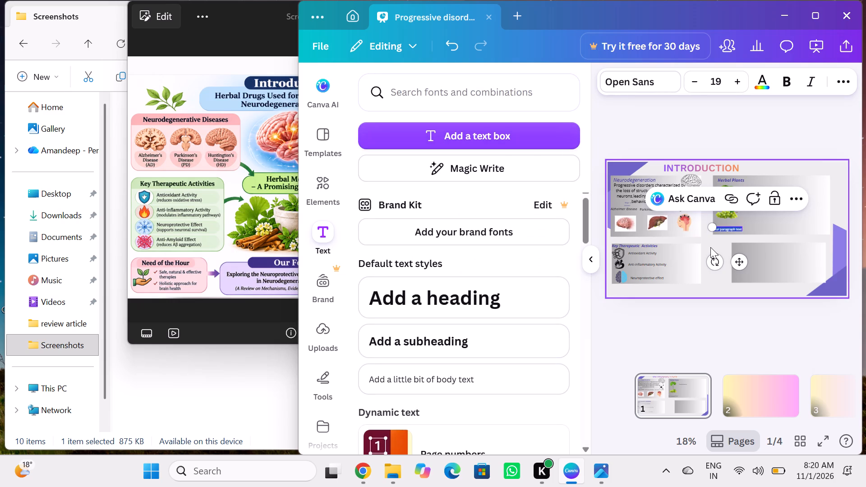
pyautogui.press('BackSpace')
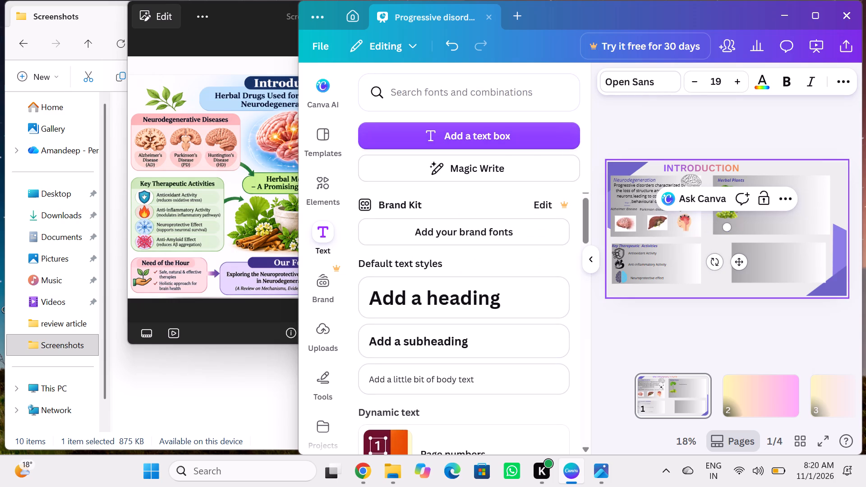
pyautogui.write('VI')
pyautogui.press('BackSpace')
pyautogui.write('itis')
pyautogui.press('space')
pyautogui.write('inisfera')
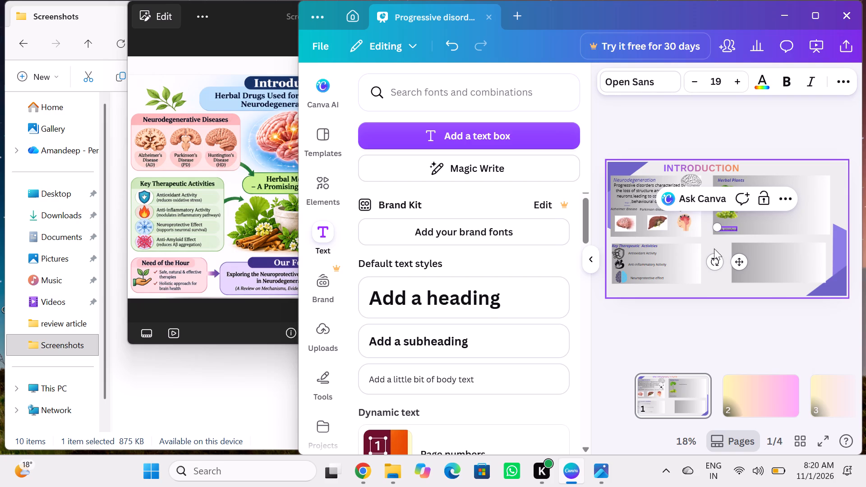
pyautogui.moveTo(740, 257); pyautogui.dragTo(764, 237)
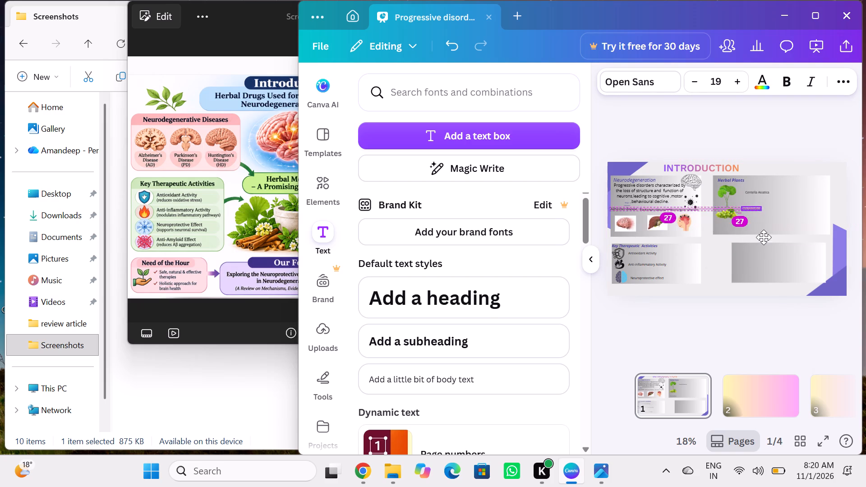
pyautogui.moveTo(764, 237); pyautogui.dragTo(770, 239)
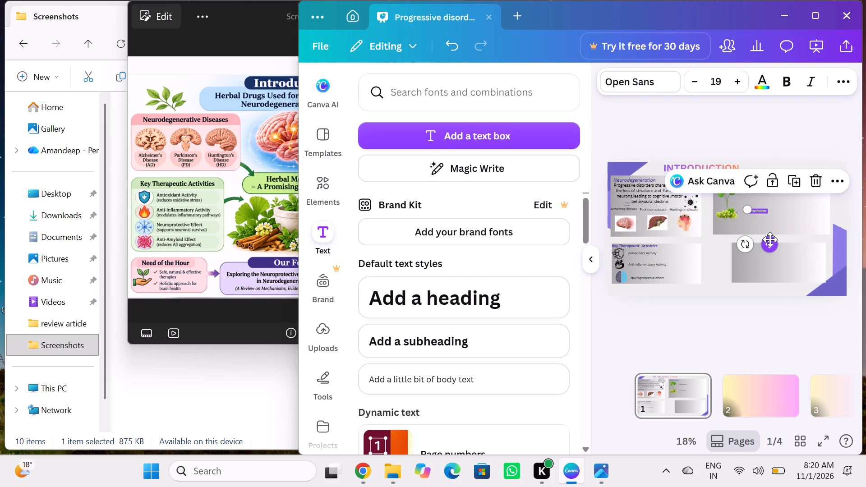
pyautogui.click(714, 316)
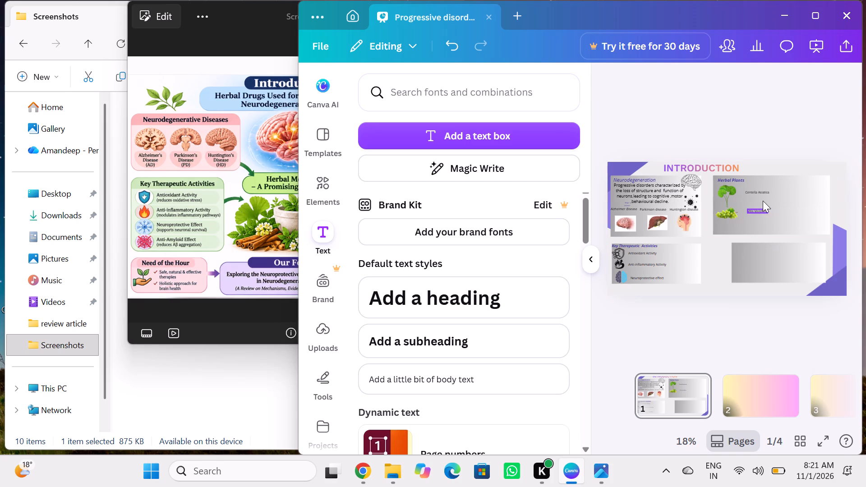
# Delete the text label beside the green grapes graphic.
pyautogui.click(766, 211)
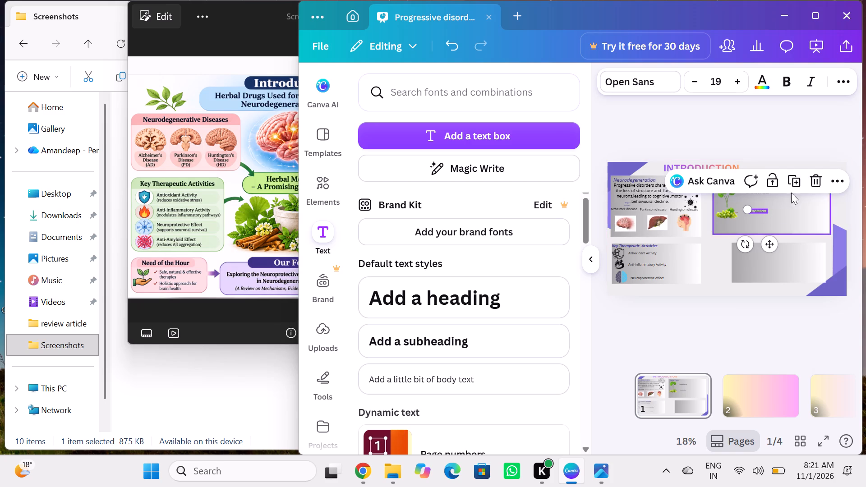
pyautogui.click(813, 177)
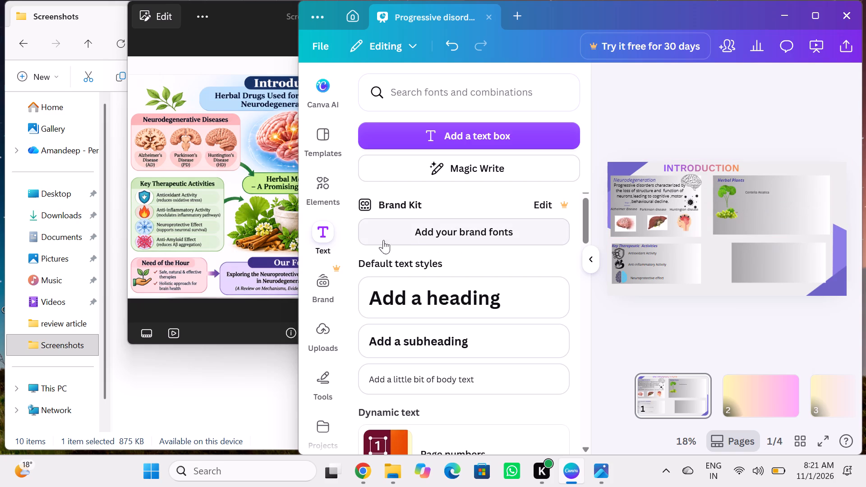
# Add a text label reading "Vitis vinifera" and place it beside the green grapes in the Herbal Plants box.
pyautogui.click(322, 240)
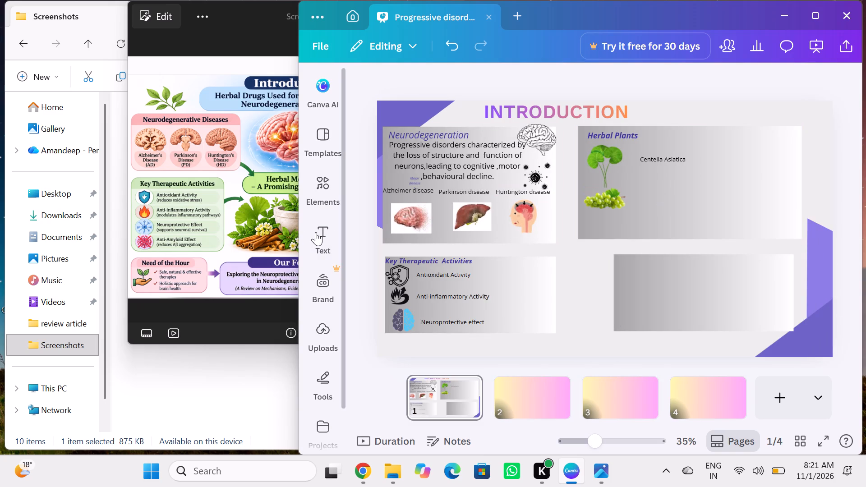
pyautogui.click(332, 229)
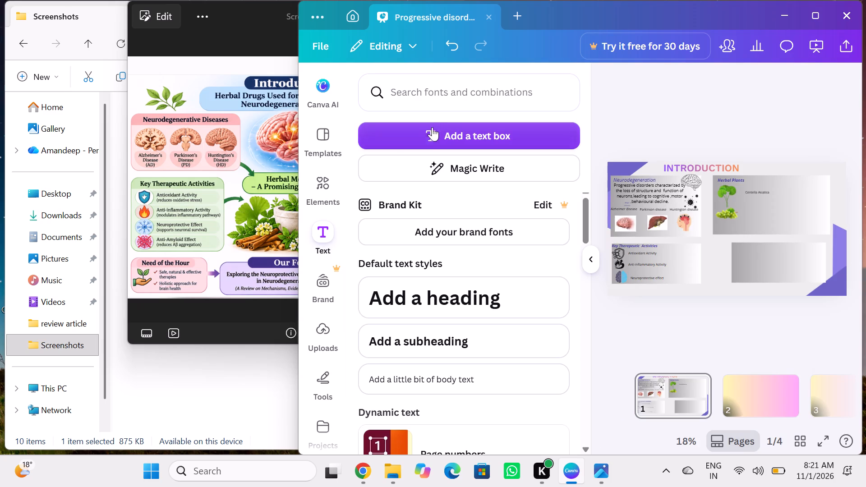
pyautogui.click(431, 130)
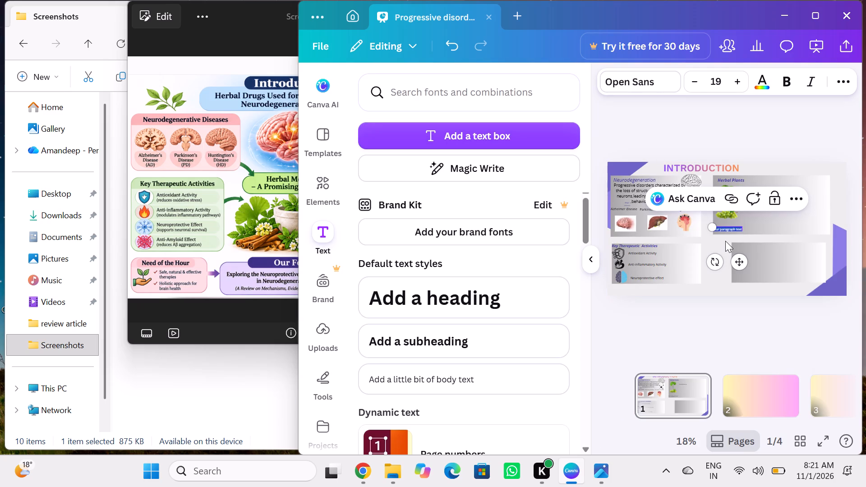
pyautogui.press('BackSpace')
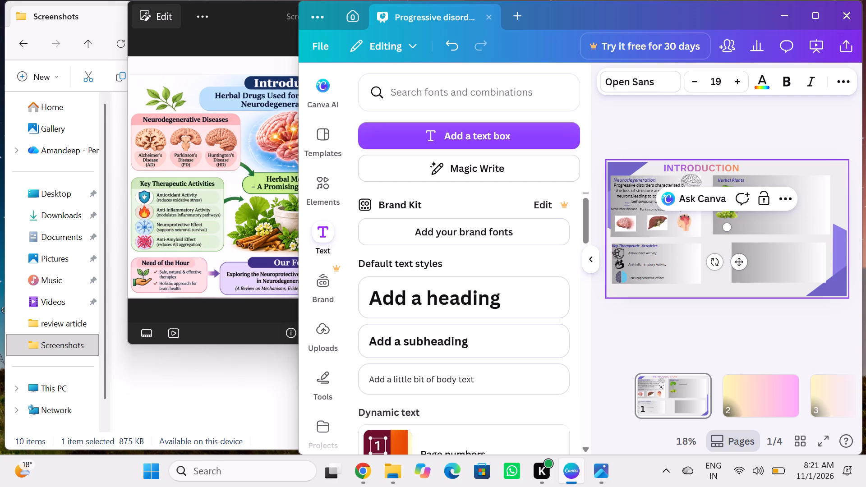
pyautogui.press('v')
pyautogui.write('iti')
pyautogui.write('s')
pyautogui.press('space')
pyautogui.press('v')
pyautogui.press('i')
pyautogui.write('nifera')
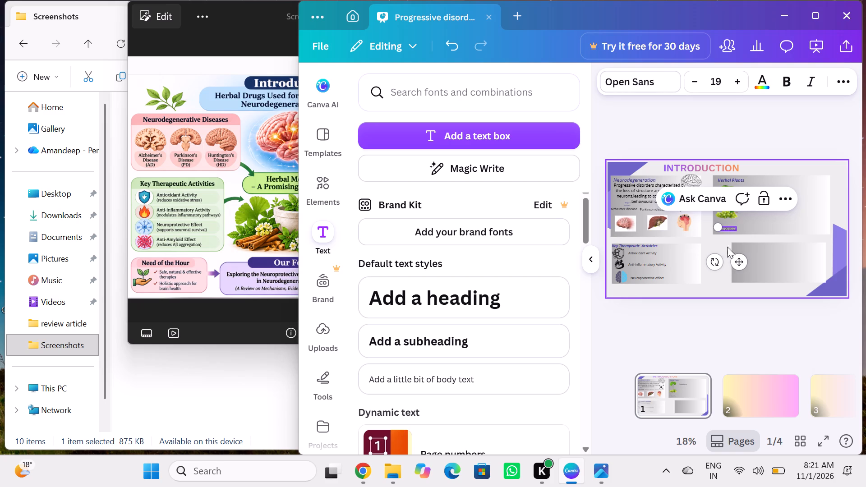
pyautogui.moveTo(738, 261); pyautogui.dragTo(762, 247)
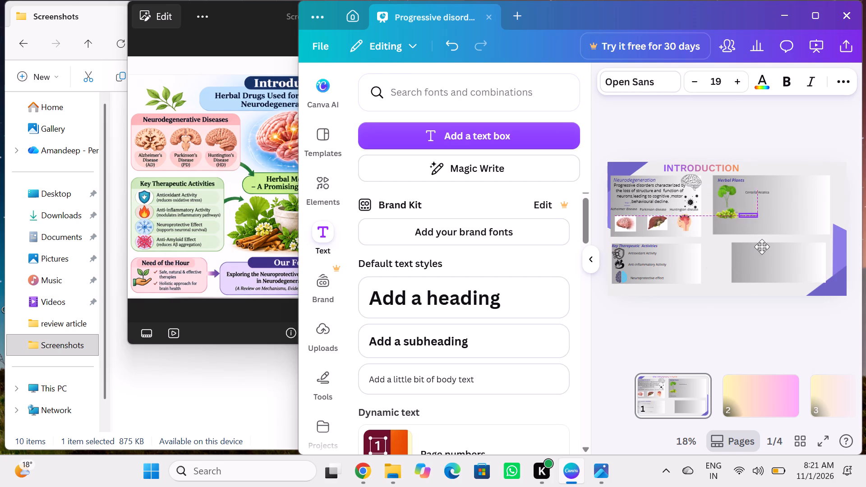
pyautogui.moveTo(762, 247); pyautogui.dragTo(769, 247)
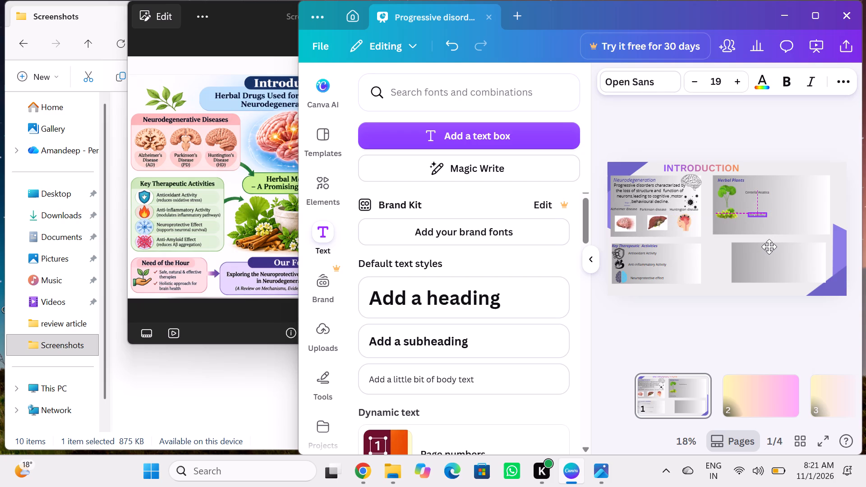
pyautogui.moveTo(769, 247); pyautogui.dragTo(768, 246)
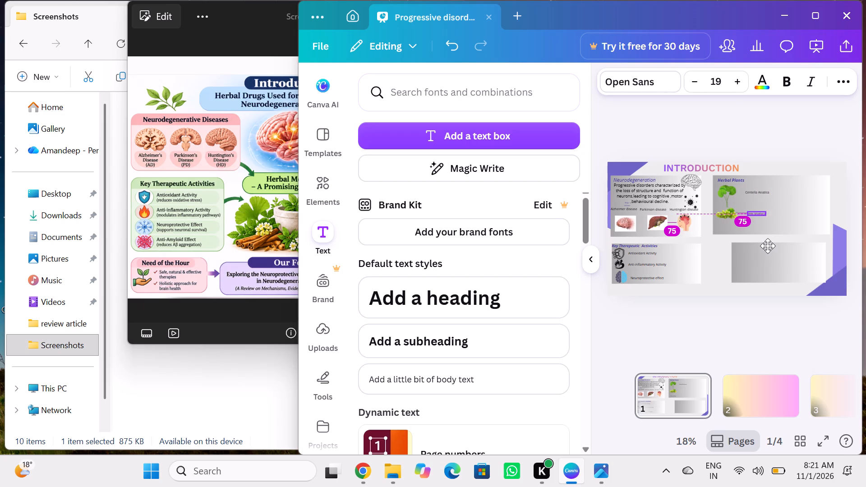
pyautogui.click(797, 317)
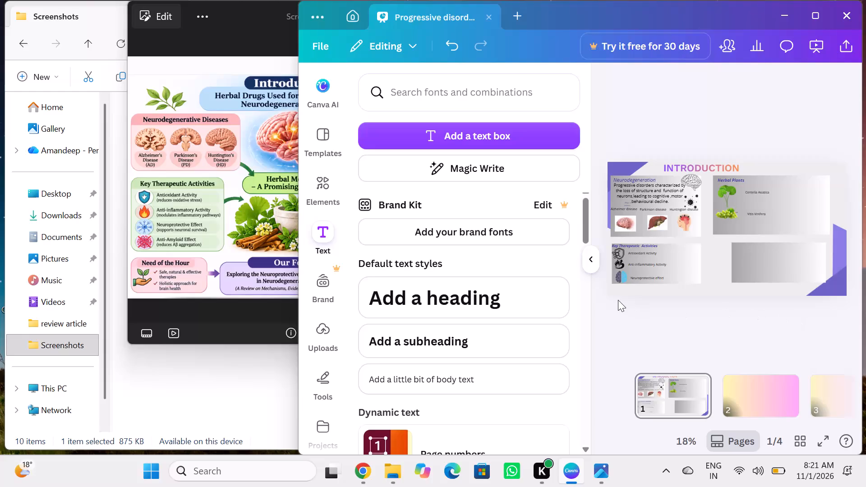
# Check the next herb in the infographic and search the graphics elements for "withania somnifera".
pyautogui.click(245, 284)
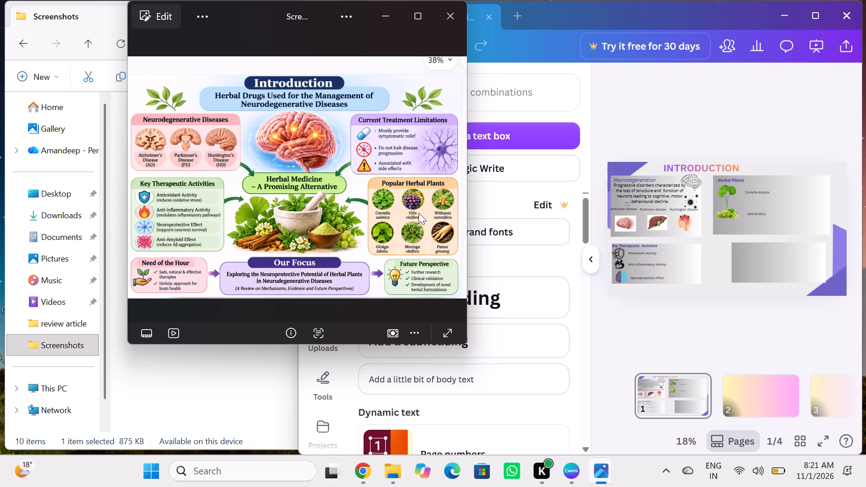
pyautogui.click(504, 198)
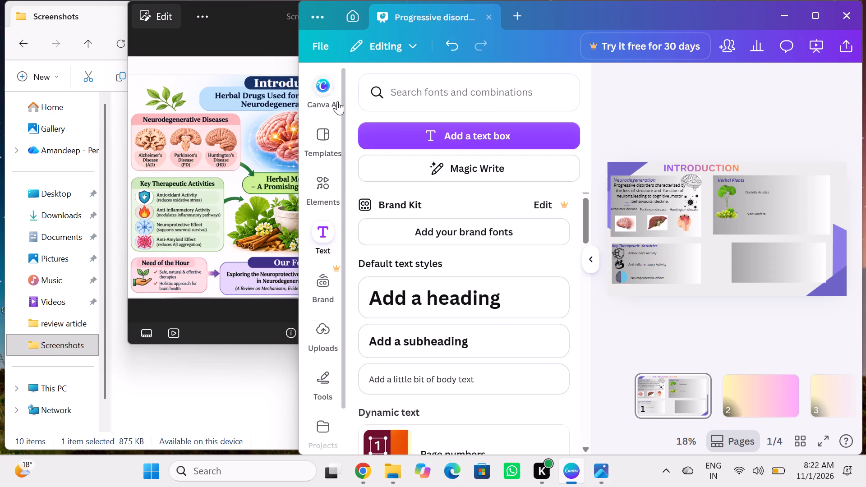
pyautogui.click(325, 183)
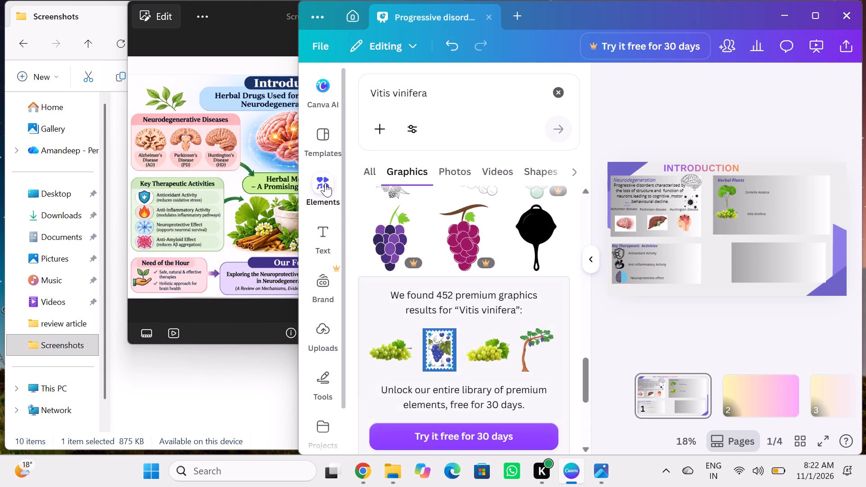
pyautogui.click(556, 93)
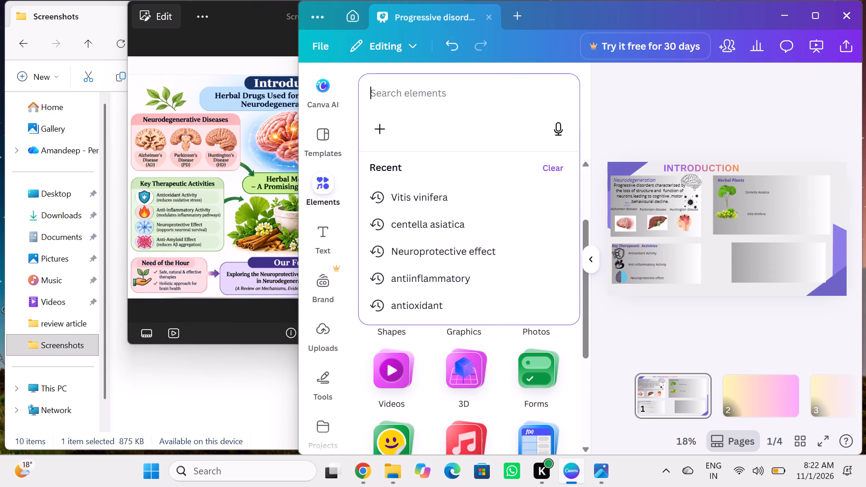
pyautogui.write('WI')
pyautogui.press('BackSpace')
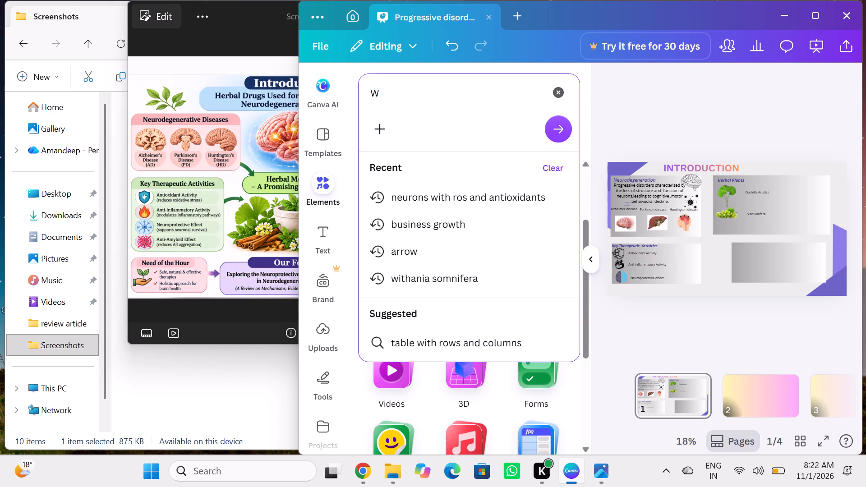
pyautogui.write('ithania')
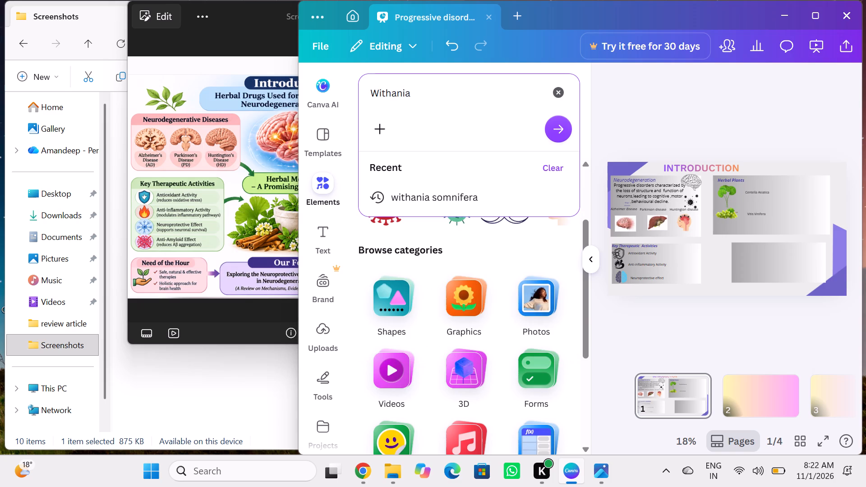
pyautogui.click(532, 192)
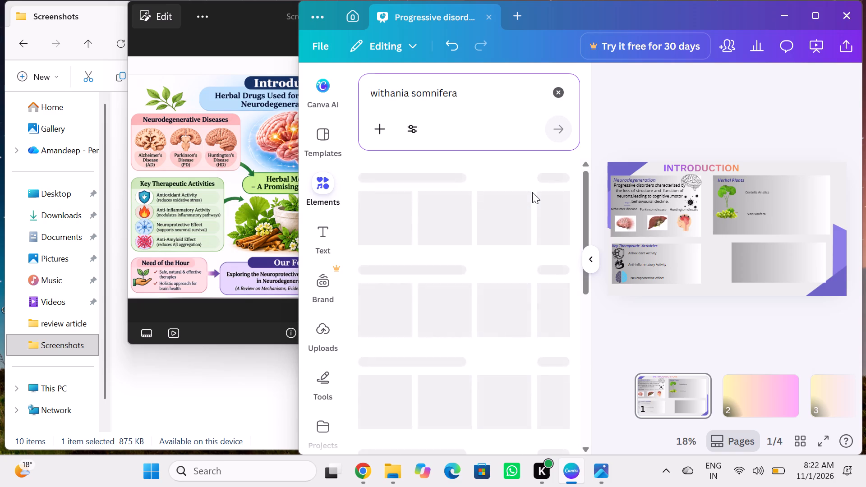
pyautogui.click(550, 201)
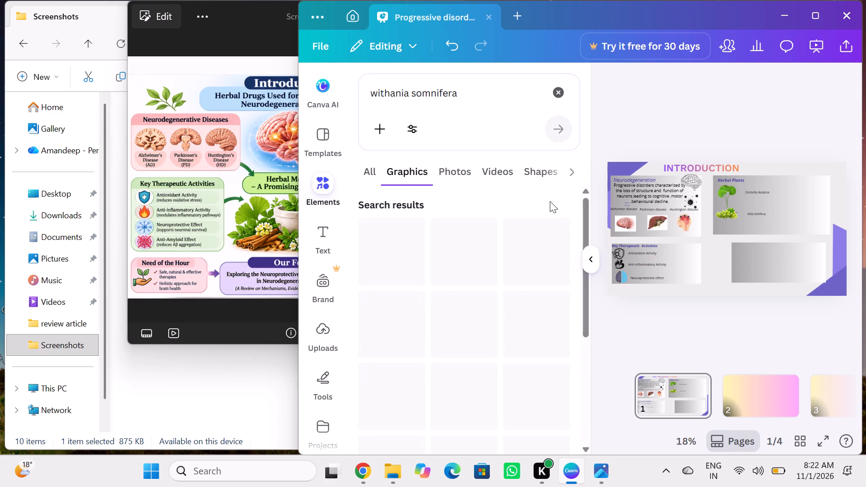
# Insert the red-berried withania plant graphic, shrink it to a small icon, and place it beneath the green grapes in the Herbal Plants box.
pyautogui.scroll(-4, 482, 281)
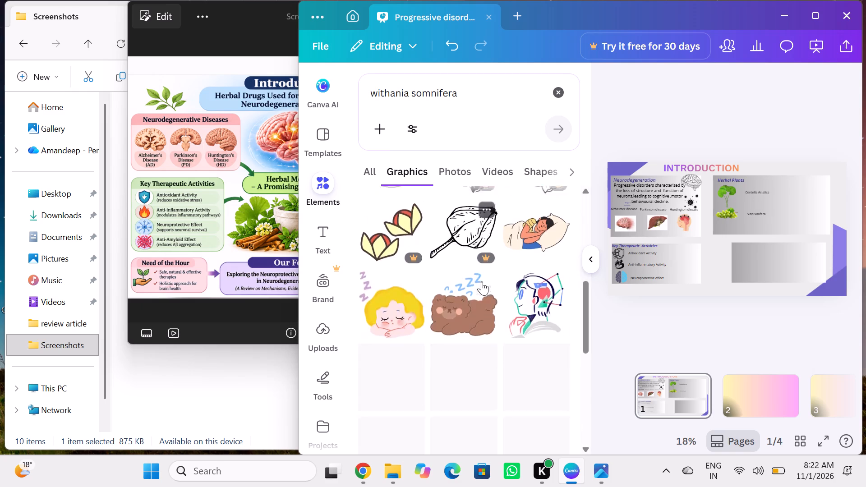
pyautogui.scroll(-2, 482, 281)
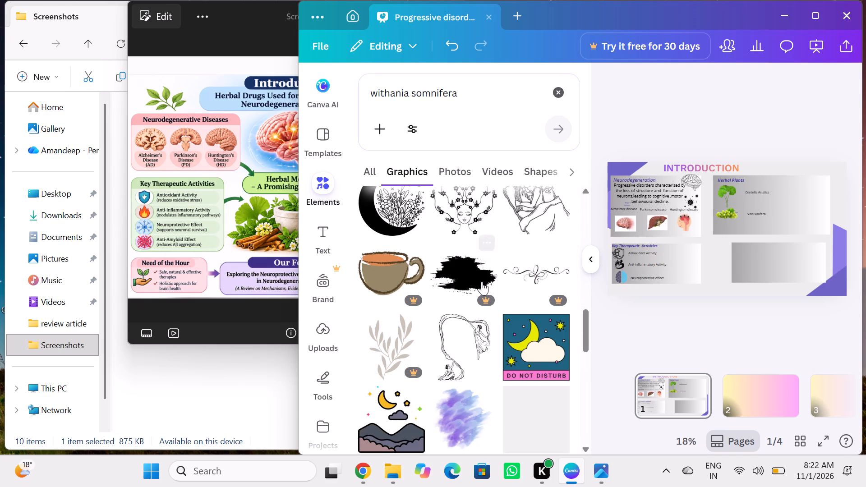
pyautogui.scroll(-2, 482, 281)
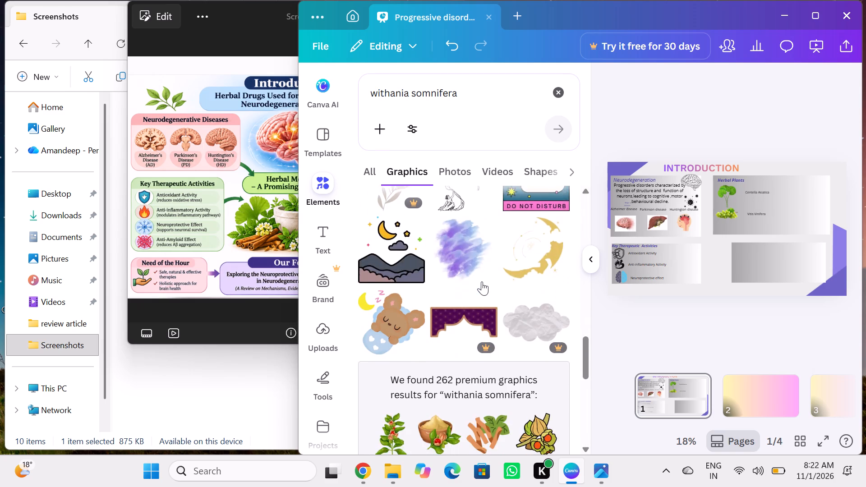
pyautogui.scroll(-1, 482, 281)
pyautogui.click(393, 344)
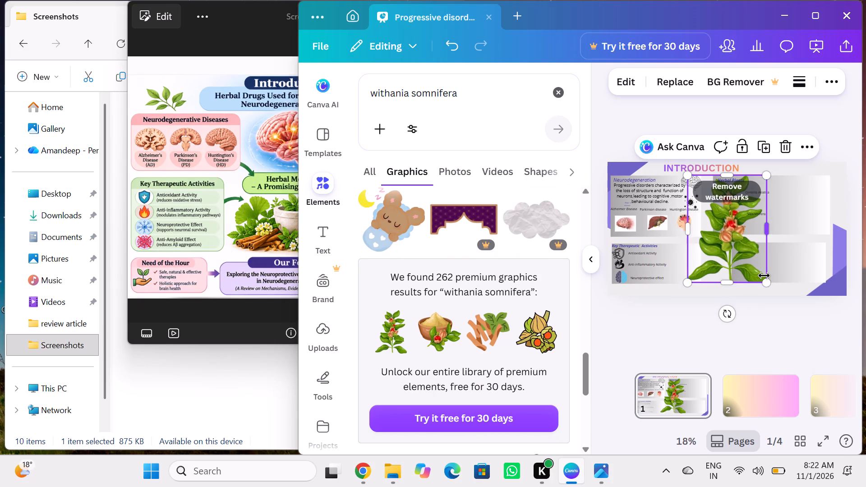
pyautogui.moveTo(765, 279); pyautogui.dragTo(723, 219)
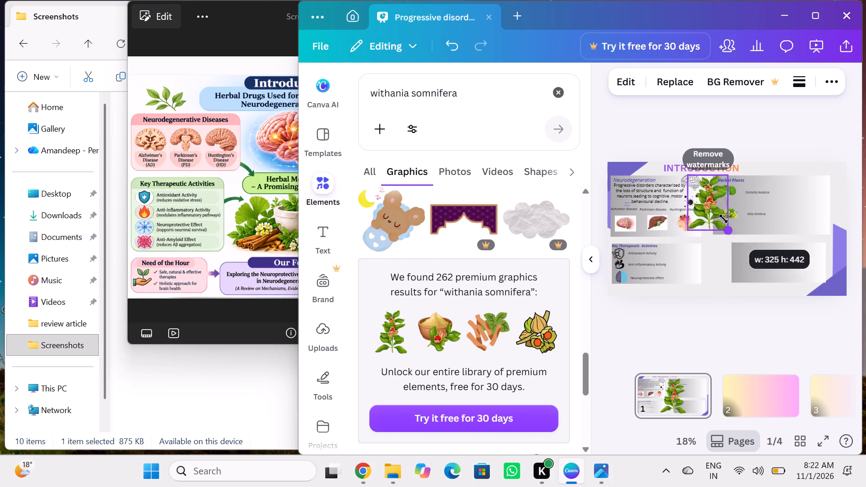
pyautogui.moveTo(723, 219); pyautogui.dragTo(710, 191)
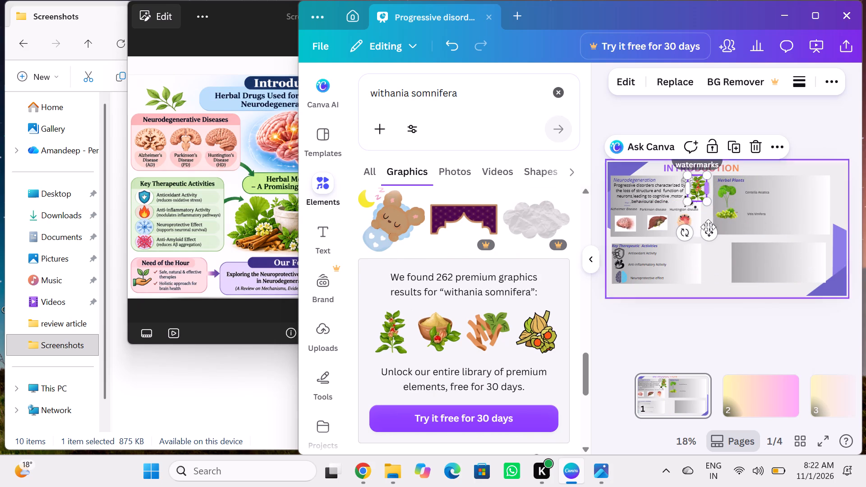
pyautogui.moveTo(709, 235); pyautogui.dragTo(799, 232)
pyautogui.moveTo(796, 198); pyautogui.dragTo(783, 189)
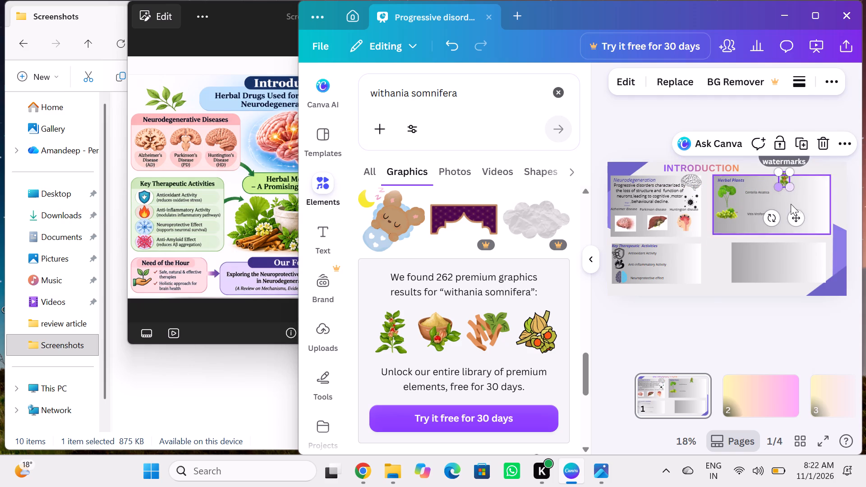
pyautogui.moveTo(797, 215); pyautogui.dragTo(744, 260)
pyautogui.moveTo(744, 260); pyautogui.dragTo(736, 264)
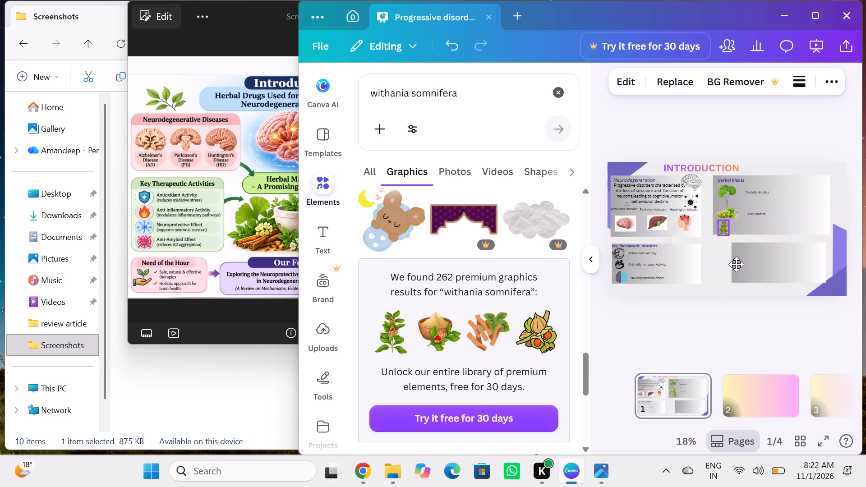
pyautogui.moveTo(736, 264); pyautogui.dragTo(739, 263)
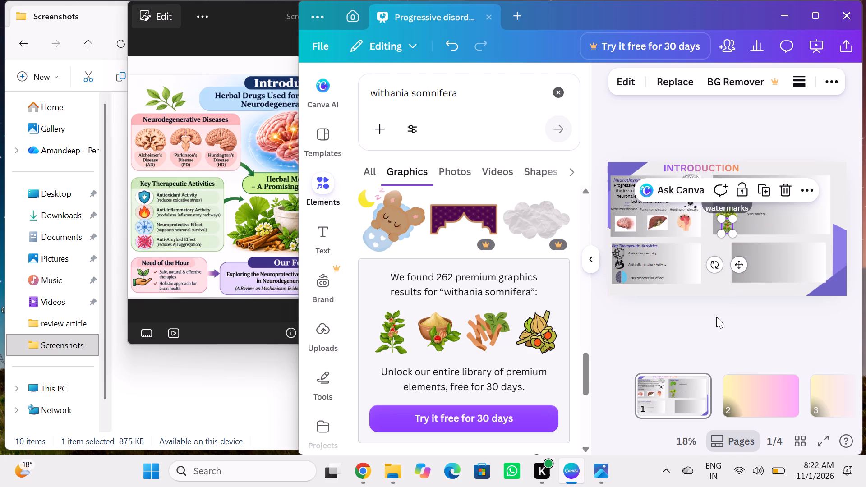
pyautogui.click(716, 317)
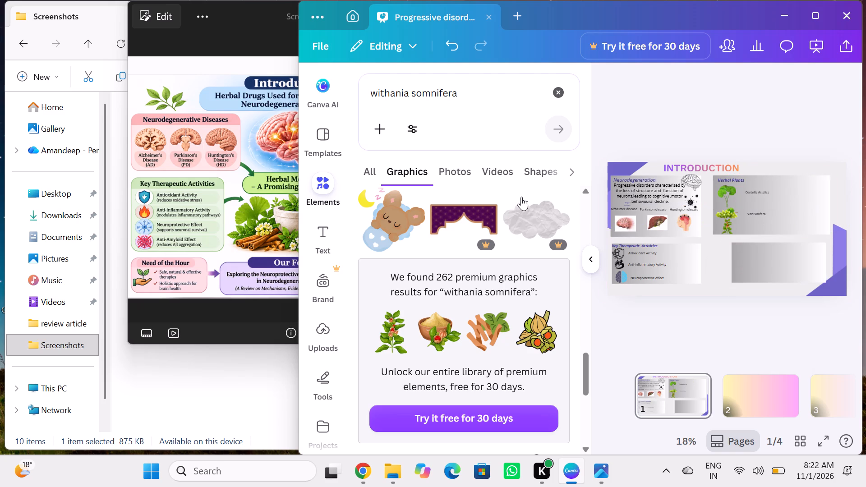
# Add a text label reading "Withania Somnifera" and place it beneath the Vitis vinifera label, beside the withania graphic in the Herbal Plants box.
pyautogui.click(326, 225)
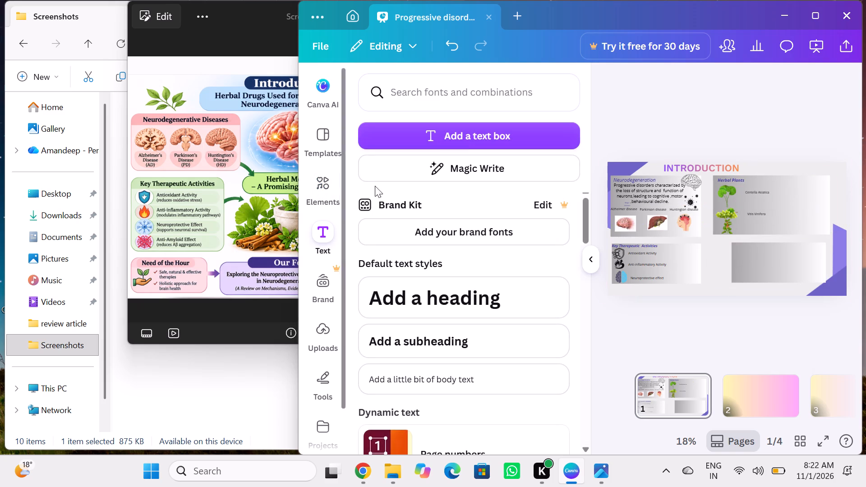
pyautogui.click(476, 138)
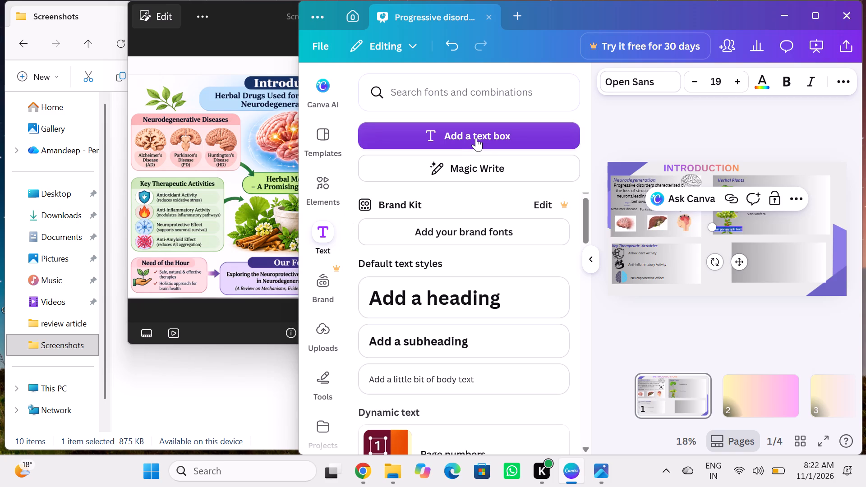
pyautogui.press('BackSpace')
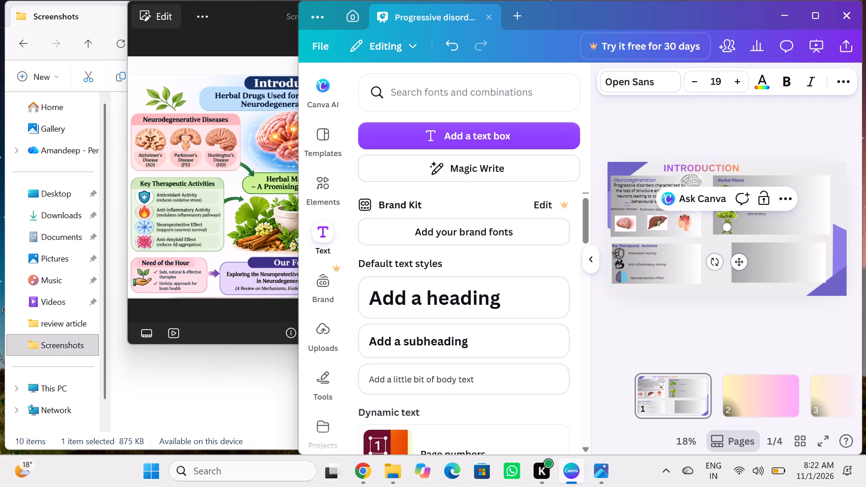
pyautogui.press('w')
pyautogui.write('ithania')
pyautogui.press('space')
pyautogui.press('s')
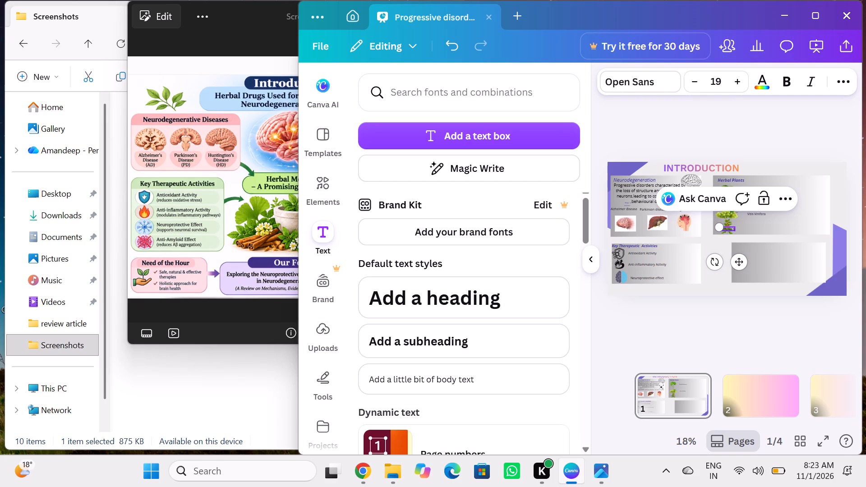
pyautogui.write('omnifera')
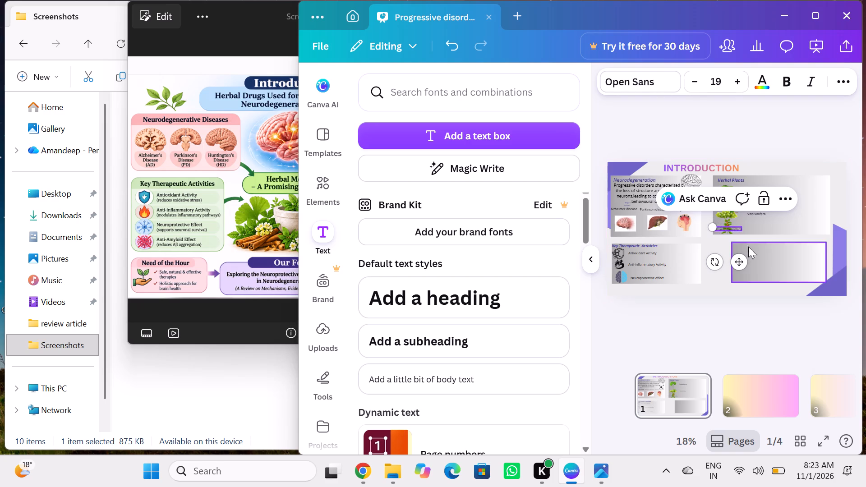
pyautogui.moveTo(741, 259); pyautogui.dragTo(770, 256)
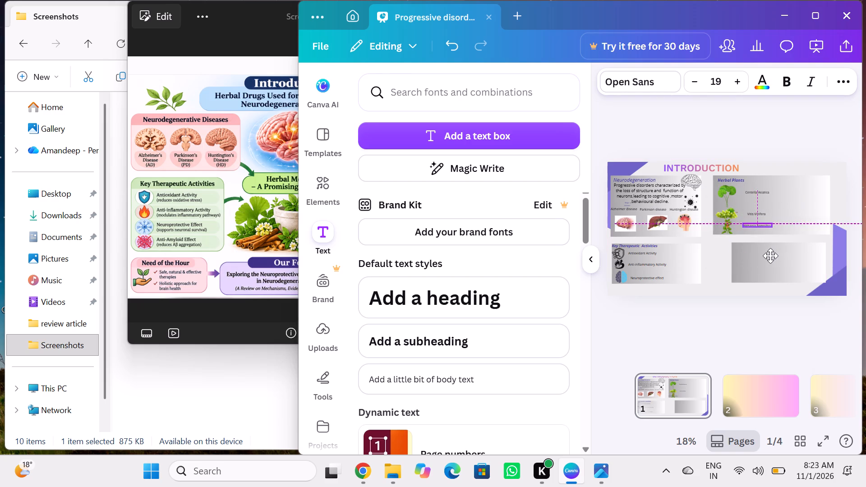
pyautogui.moveTo(770, 256); pyautogui.dragTo(776, 256)
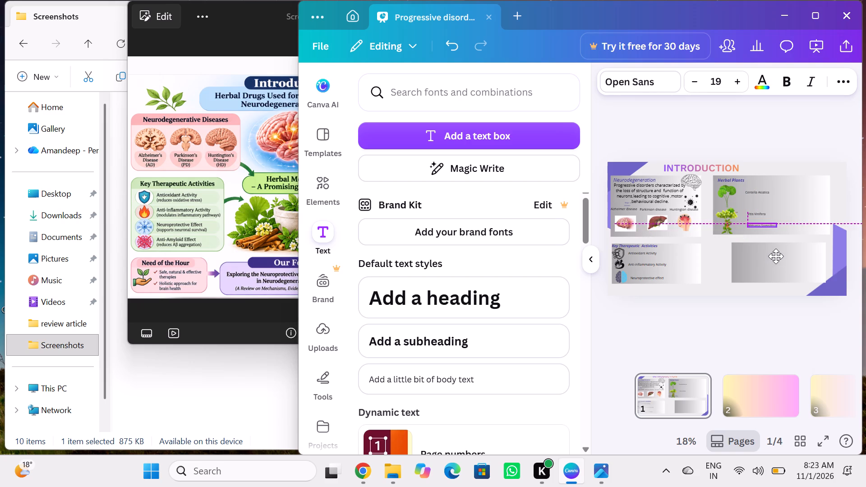
pyautogui.moveTo(776, 256); pyautogui.dragTo(776, 258)
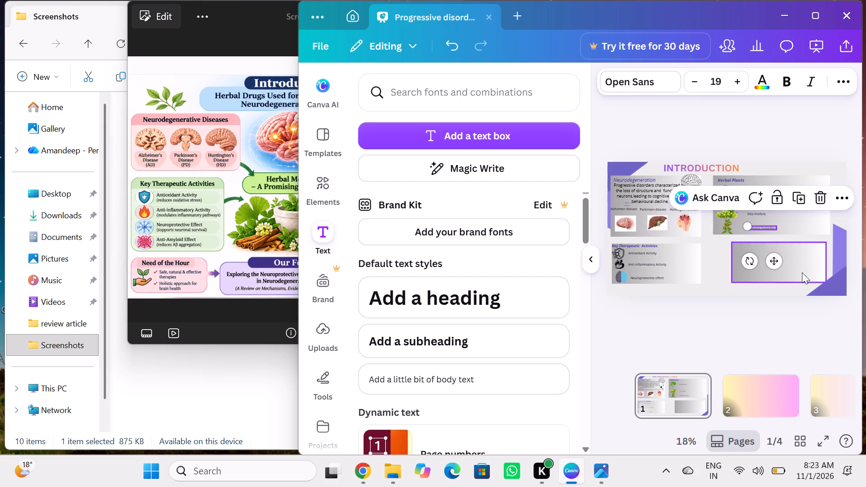
pyautogui.click(785, 315)
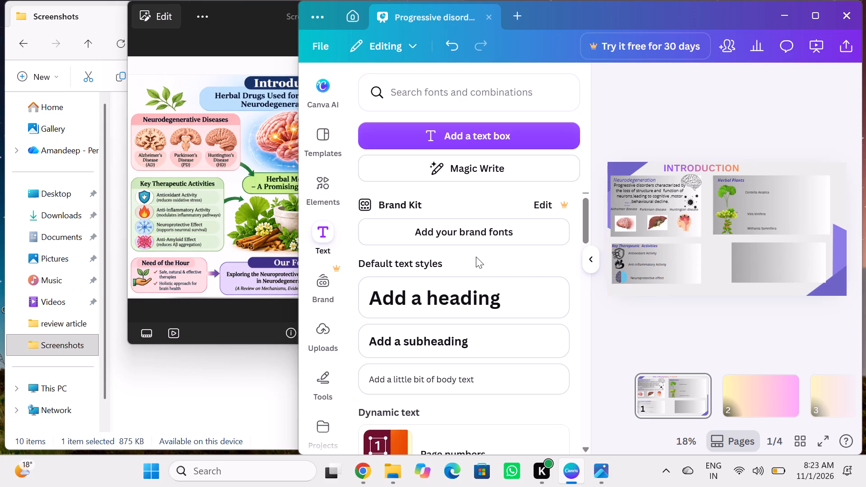
# Check the next herb in the infographic and search the graphics elements for "ginkgo biloba".
pyautogui.click(288, 201)
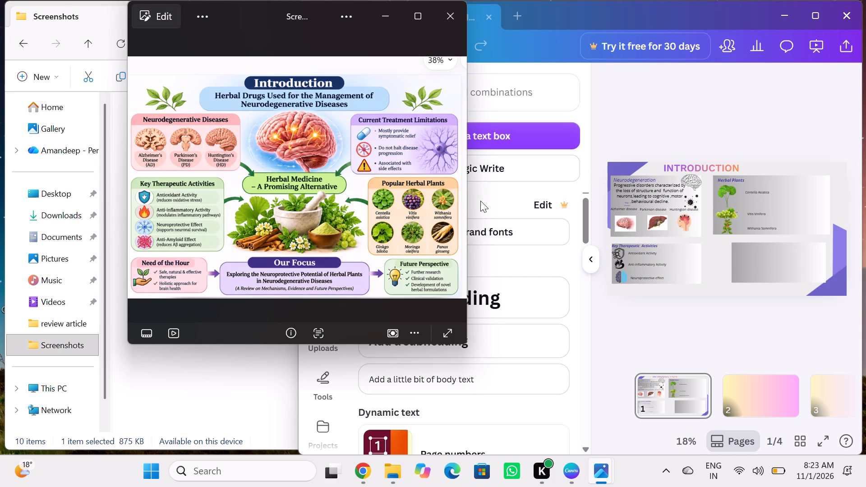
pyautogui.click(495, 194)
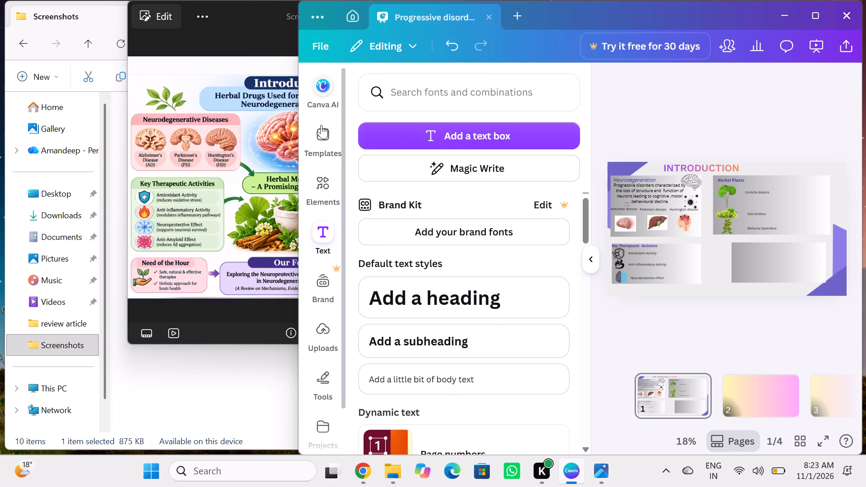
pyautogui.click(325, 184)
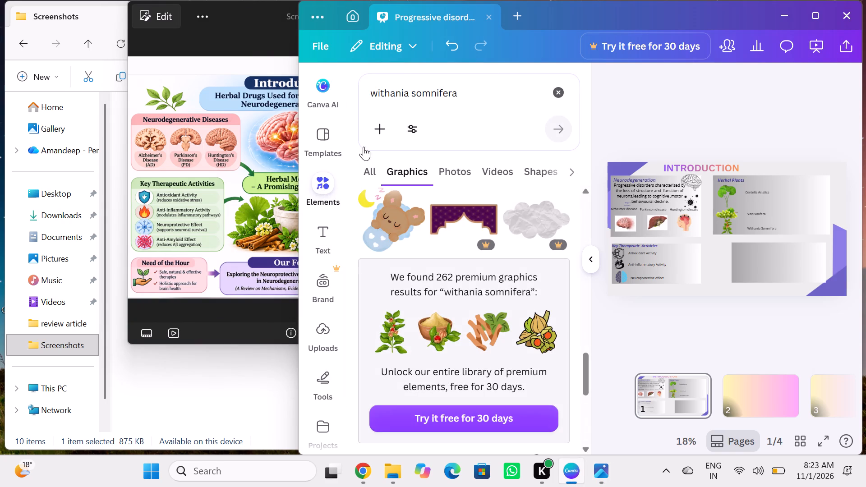
pyautogui.click(558, 86)
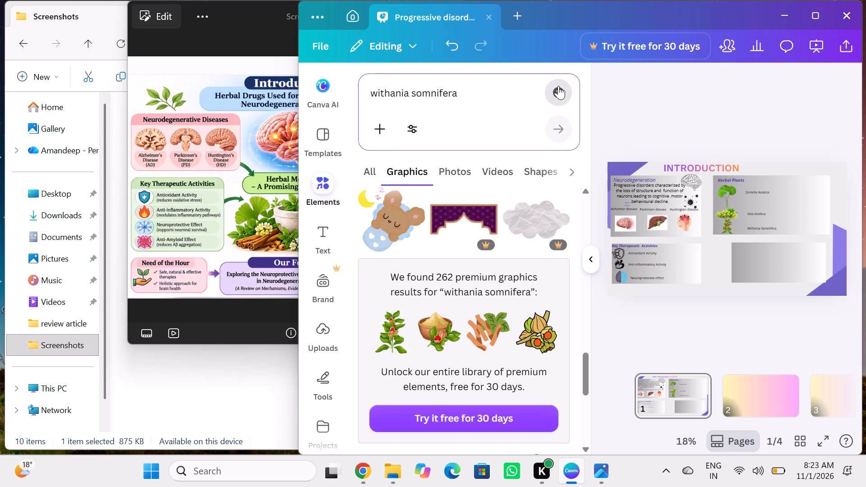
pyautogui.click(384, 96)
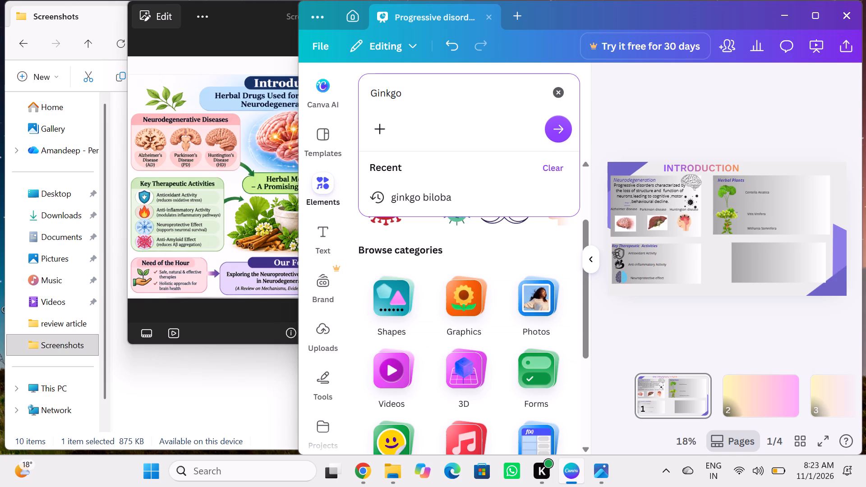
pyautogui.click(400, 200)
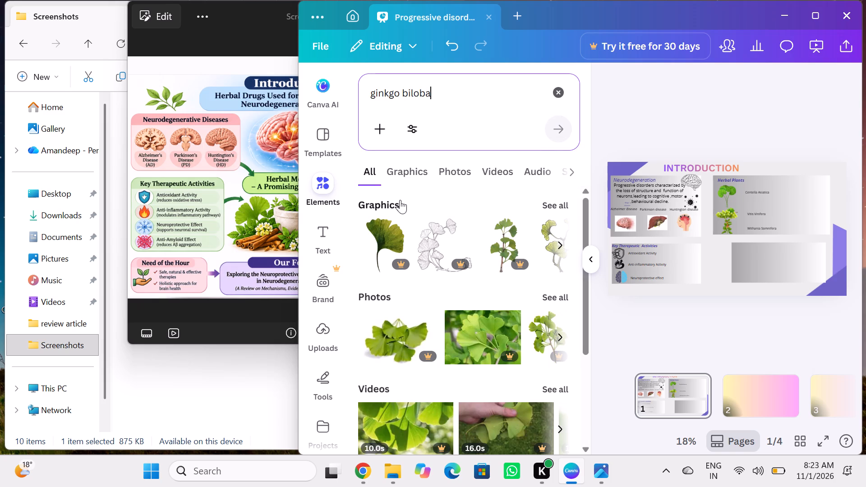
pyautogui.click(562, 204)
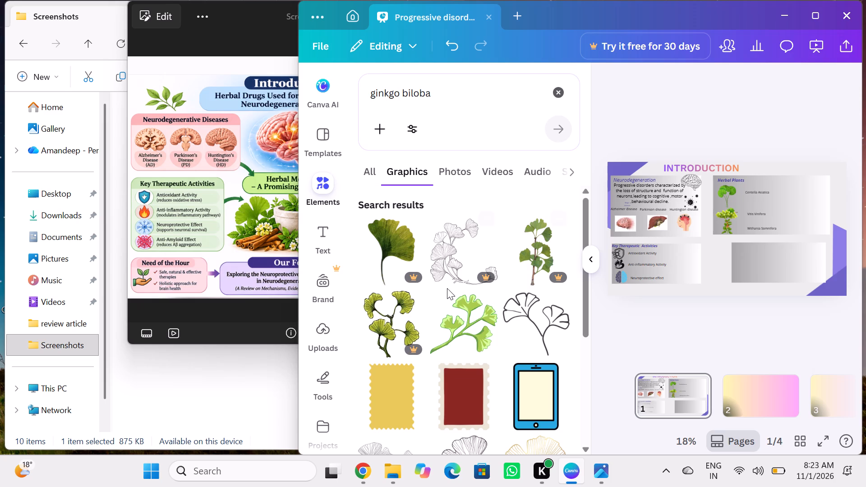
# Insert the single green ginkgo leaf graphic, shrink it to a small icon, and place it in the upper right part of the Herbal Plants box.
pyautogui.scroll(-6, 447, 288)
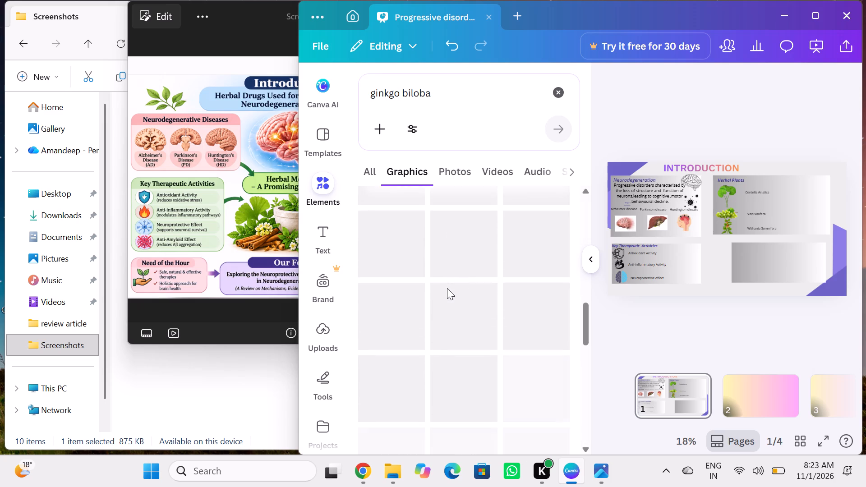
pyautogui.scroll(-1, 447, 288)
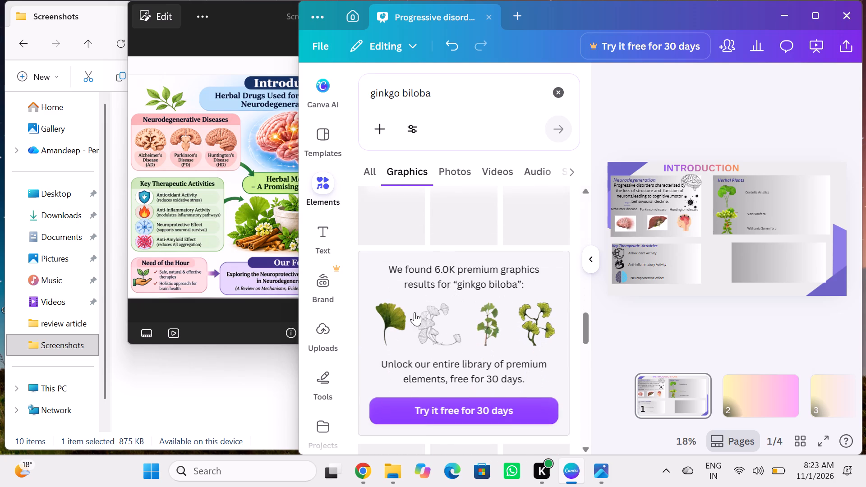
pyautogui.click(390, 321)
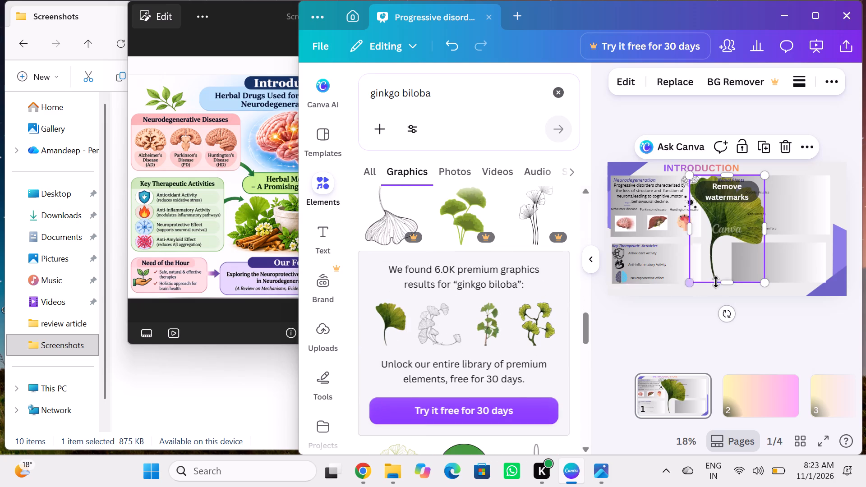
pyautogui.moveTo(764, 285); pyautogui.dragTo(723, 256)
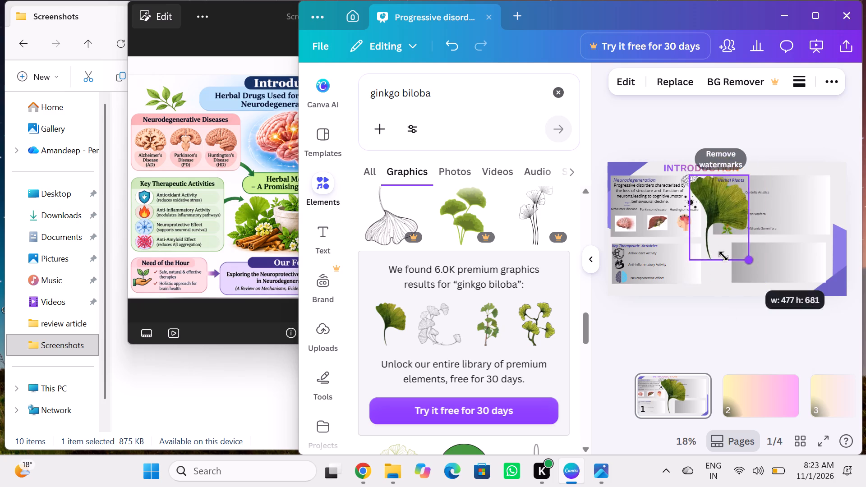
pyautogui.moveTo(723, 256); pyautogui.dragTo(689, 208)
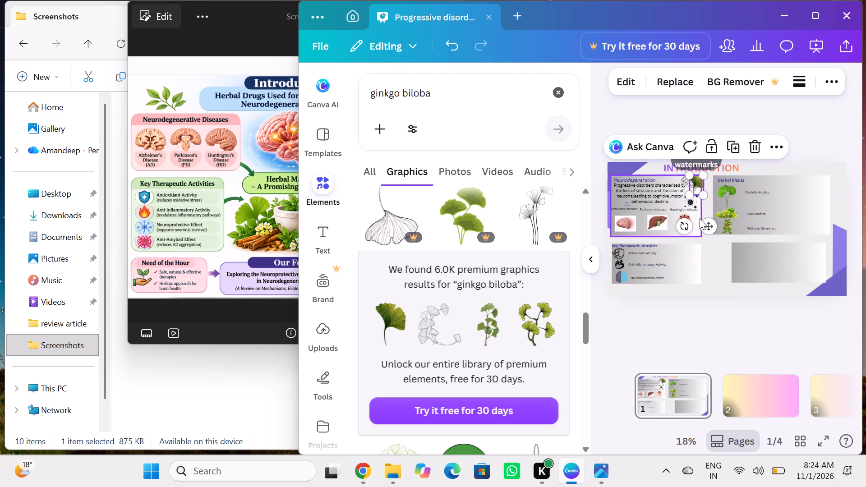
pyautogui.moveTo(710, 225); pyautogui.dragTo(800, 230)
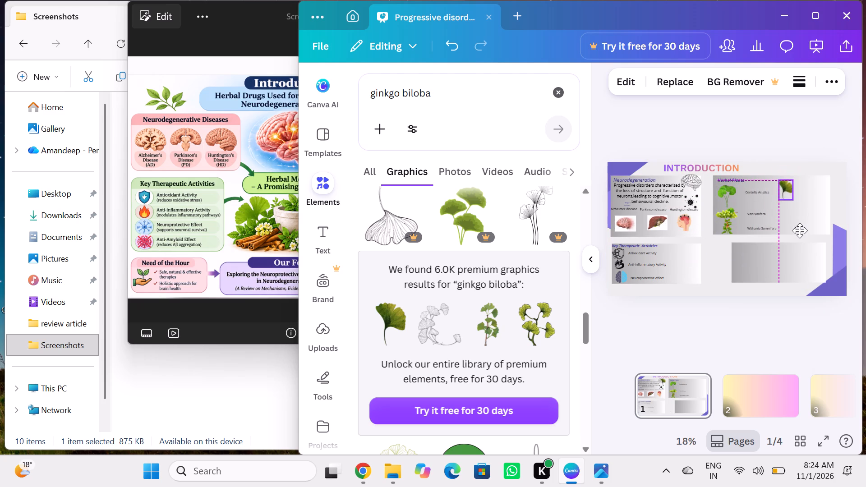
pyautogui.moveTo(800, 230); pyautogui.dragTo(798, 227)
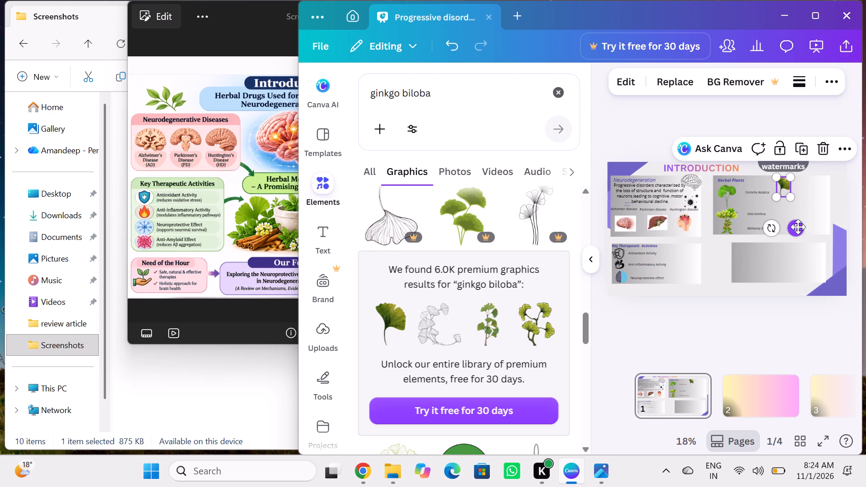
pyautogui.click(723, 258)
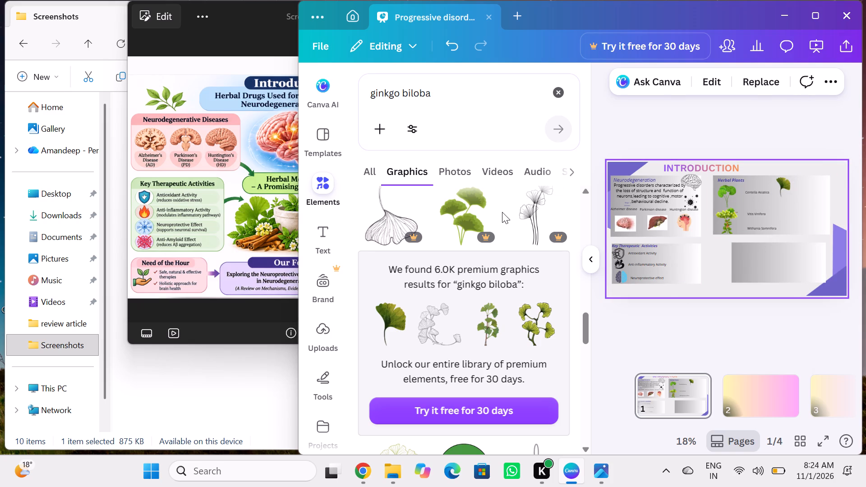
# Add a text label reading "Ginkgo biloba" and place it to the right of the ginkgo leaf in the Herbal Plants box.
pyautogui.click(322, 240)
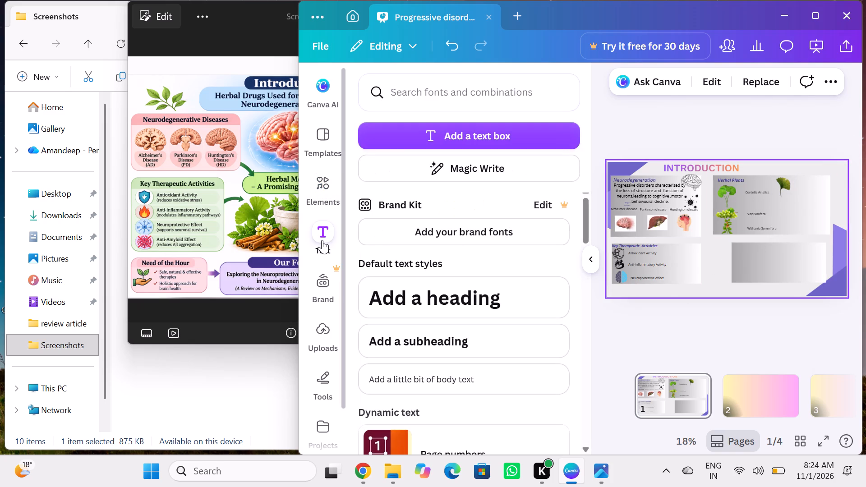
pyautogui.click(425, 131)
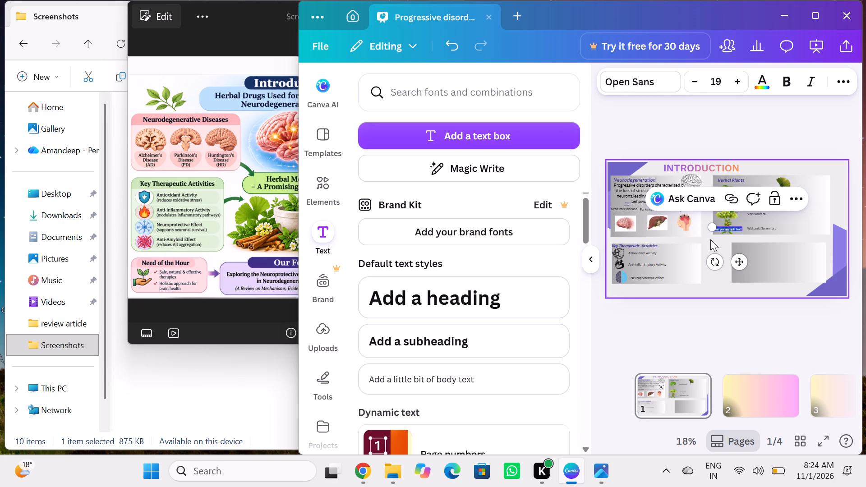
pyautogui.press('BackSpace')
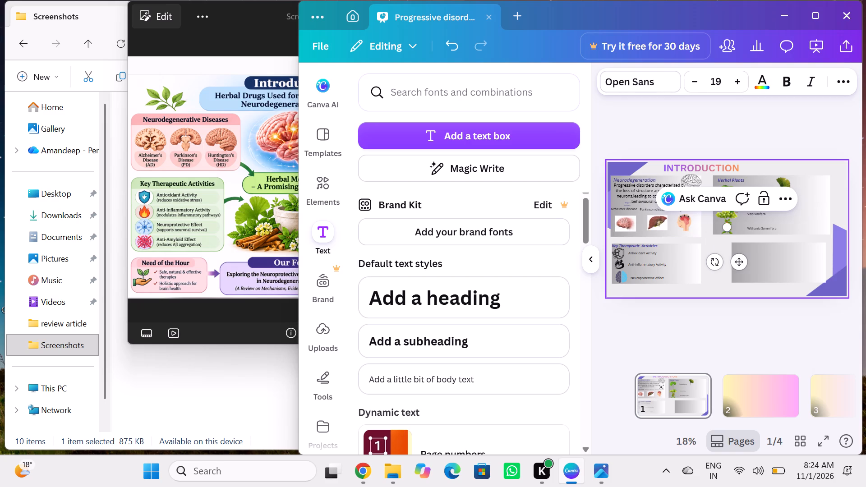
pyautogui.write('ink')
pyautogui.write('go')
pyautogui.press('space')
pyautogui.write('biloba')
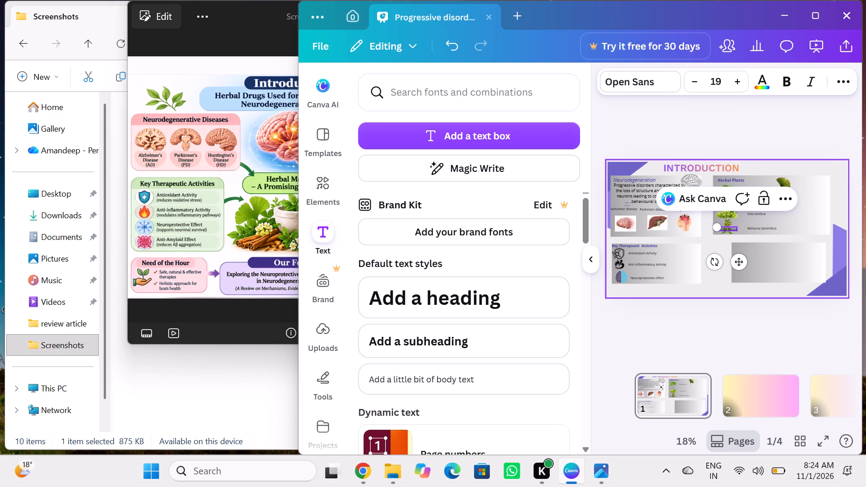
pyautogui.moveTo(741, 261); pyautogui.dragTo(811, 223)
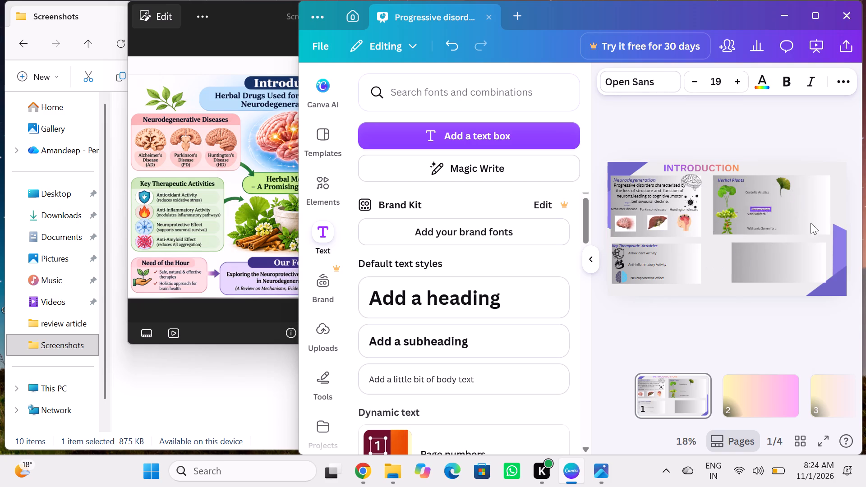
pyautogui.moveTo(811, 223); pyautogui.dragTo(825, 212)
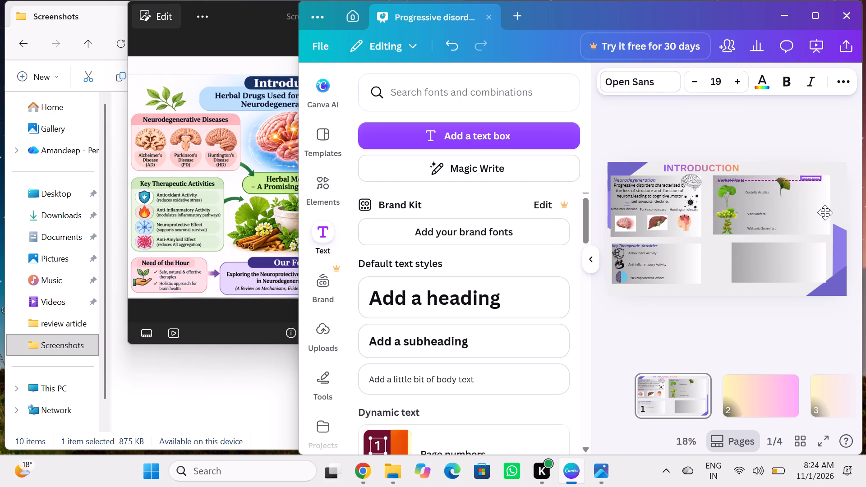
pyautogui.moveTo(825, 212); pyautogui.dragTo(825, 218)
pyautogui.click(825, 308)
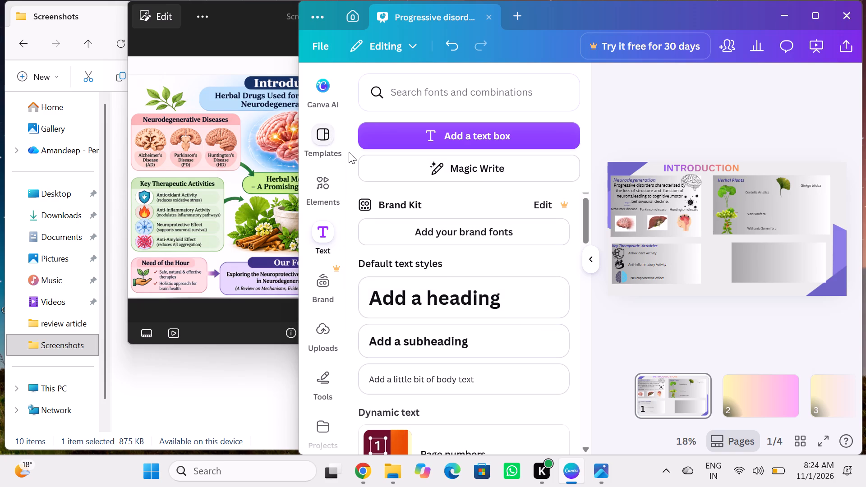
# Check the next herb in the infographic and search the graphics elements for "moringa oleifera".
pyautogui.click(290, 187)
pyautogui.click(290, 187)
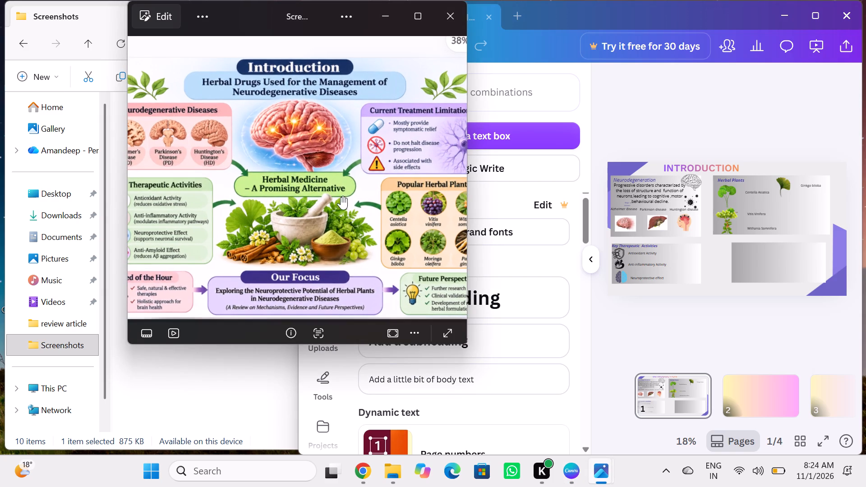
pyautogui.hscroll(1, 397, 224)
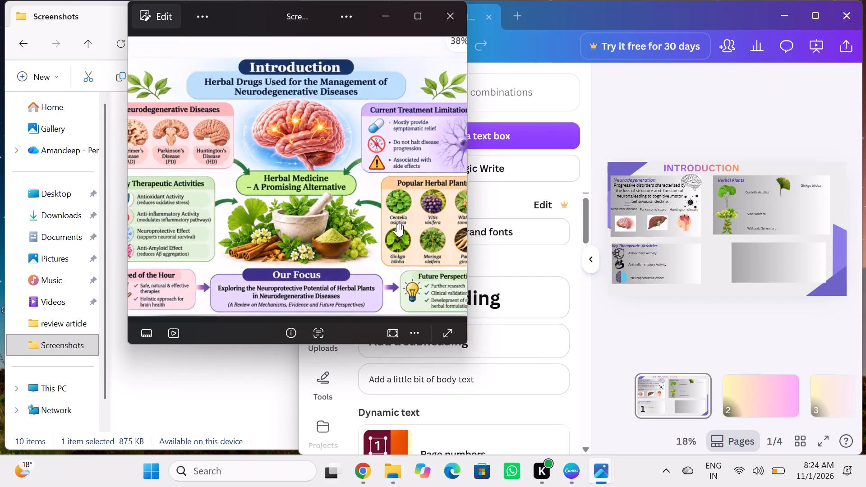
pyautogui.hscroll(1, 397, 224)
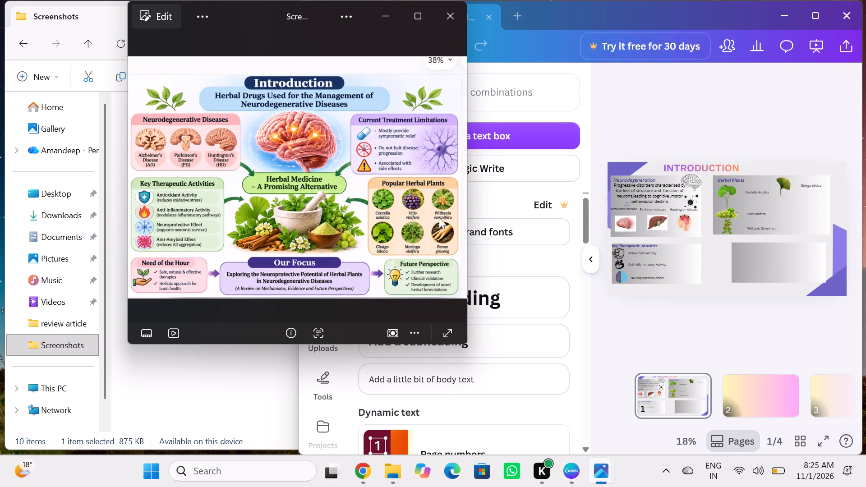
pyautogui.click(502, 206)
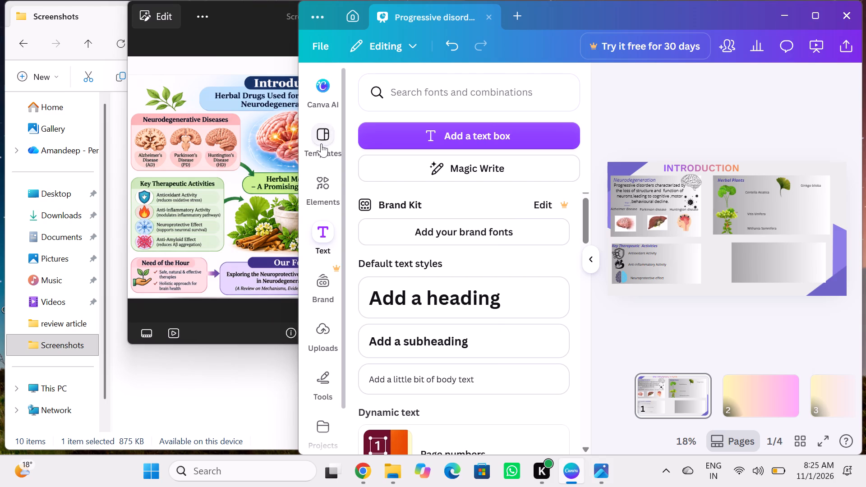
pyautogui.click(317, 186)
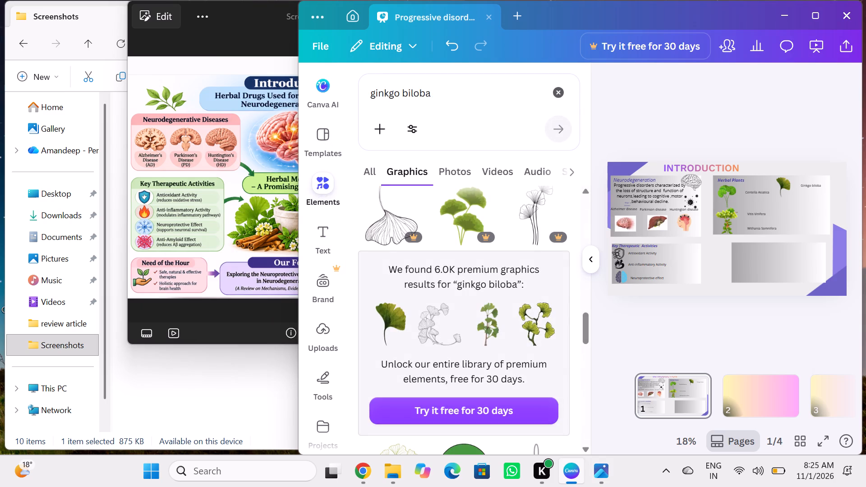
pyautogui.click(556, 92)
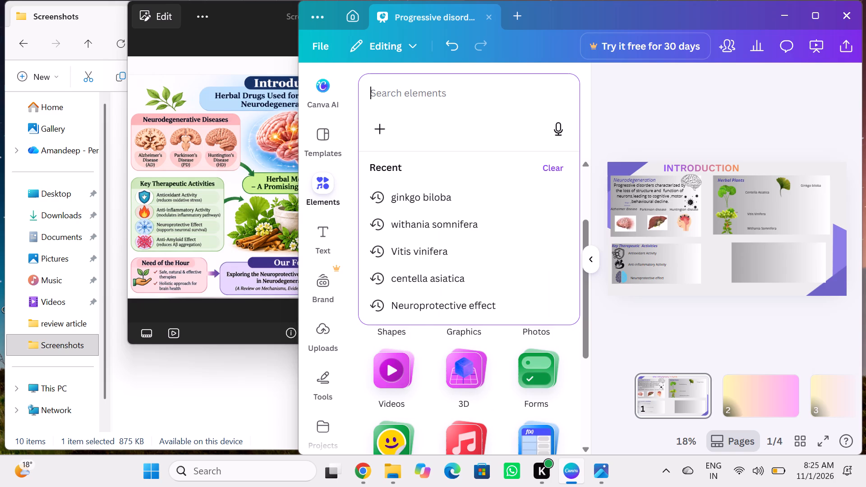
pyautogui.press('m')
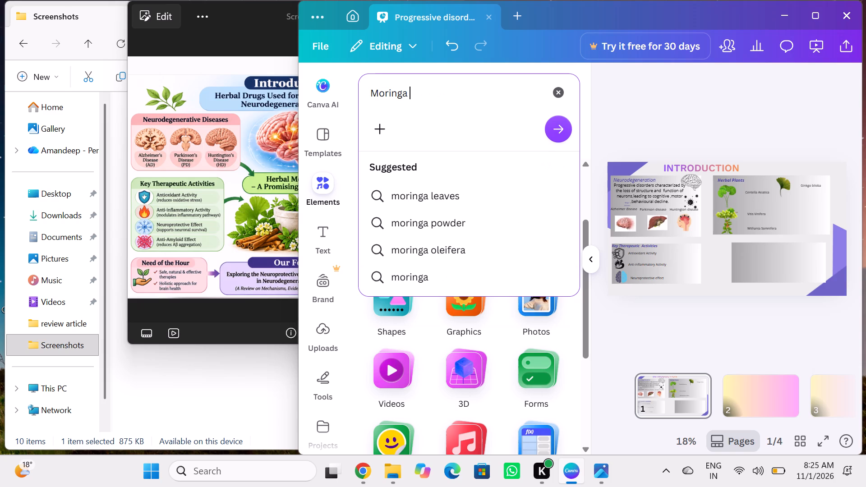
pyautogui.click(431, 249)
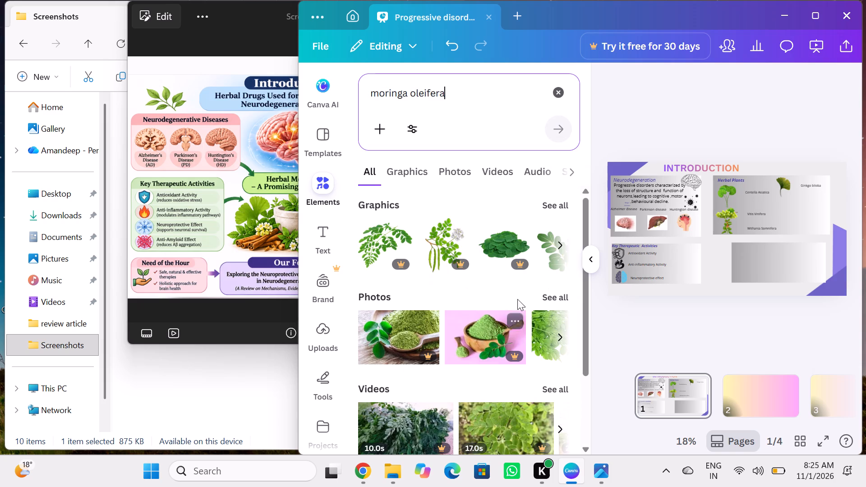
pyautogui.click(562, 207)
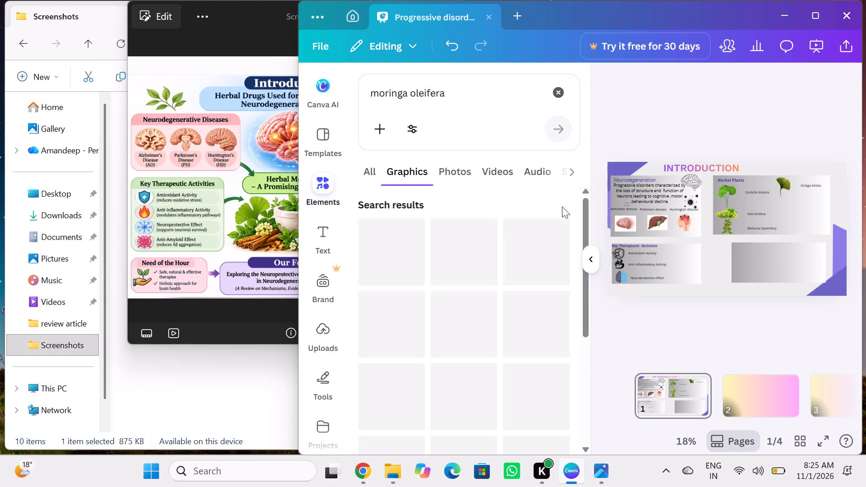
# Insert the moringa graphic with leaves, pods and flowers, shrink it to a small icon, and place it beneath the ginkgo leaf in the Herbal Plants box.
pyautogui.scroll(-4, 444, 331)
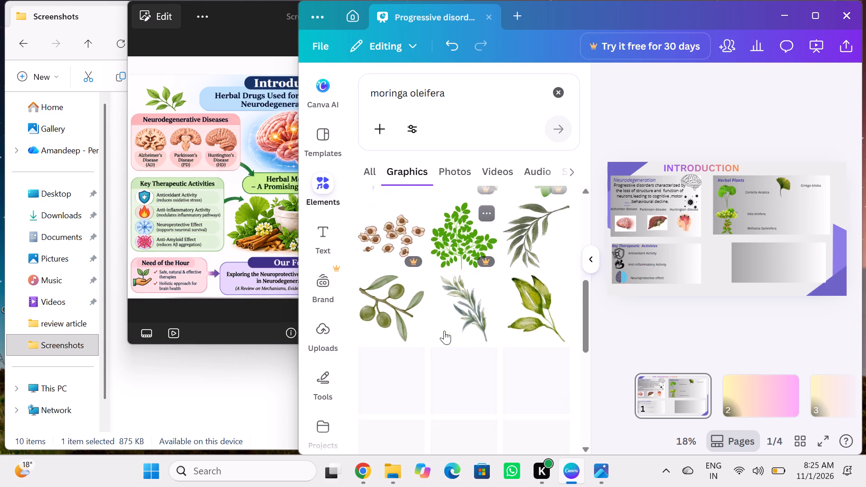
pyautogui.scroll(-2, 444, 331)
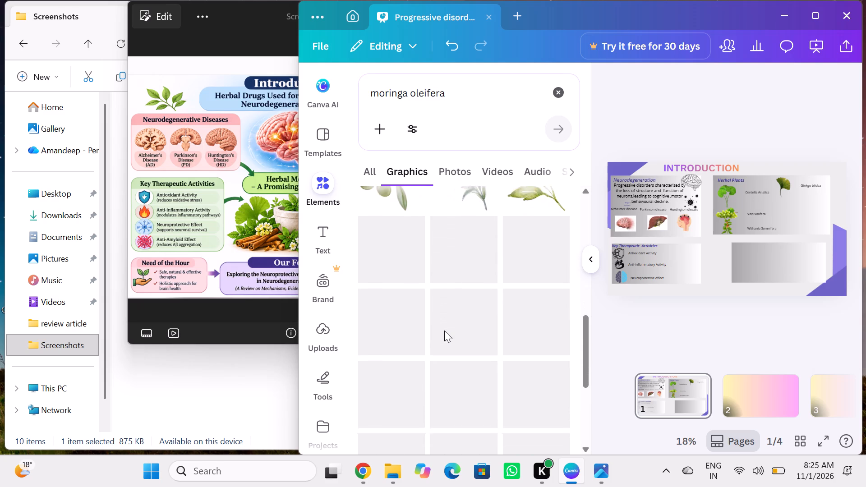
pyautogui.scroll(-4, 444, 331)
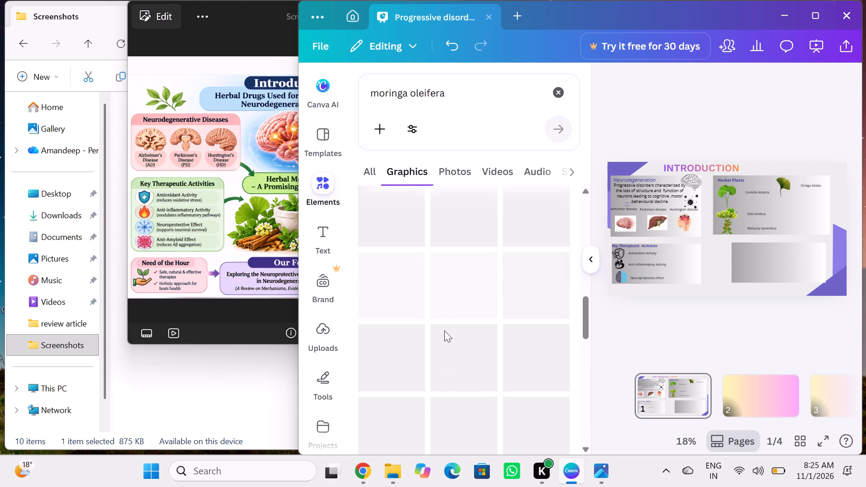
pyautogui.scroll(-4, 444, 331)
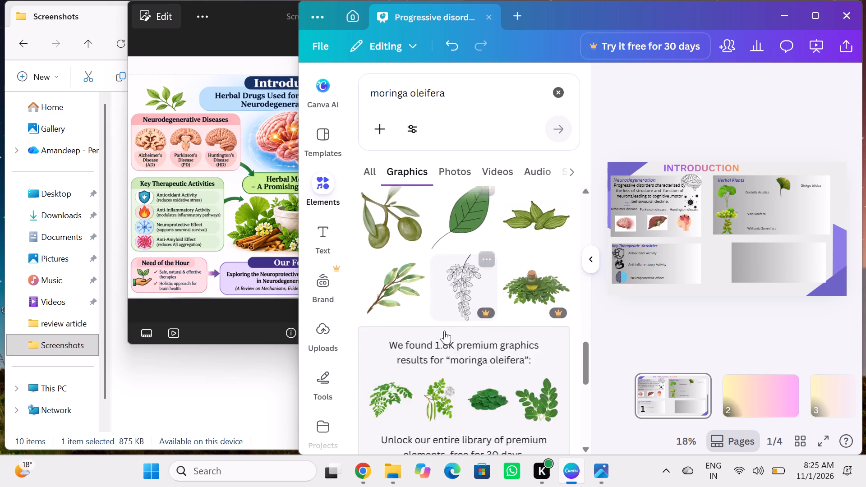
pyautogui.scroll(-1, 444, 331)
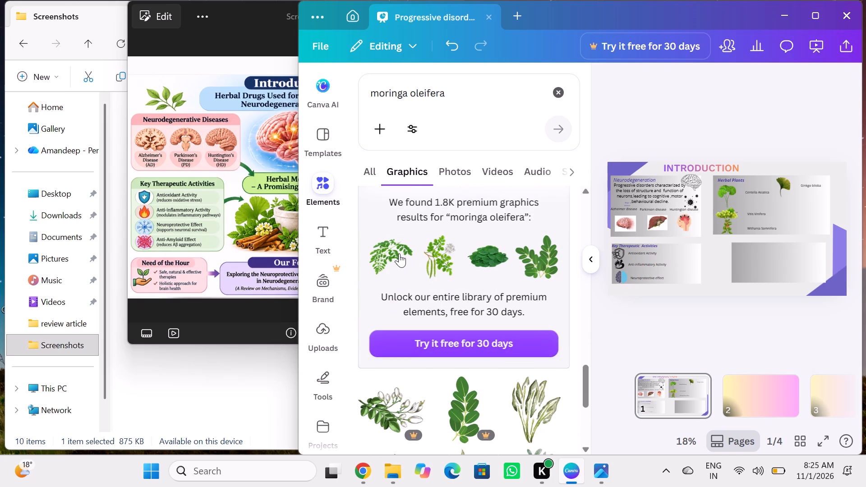
pyautogui.click(437, 255)
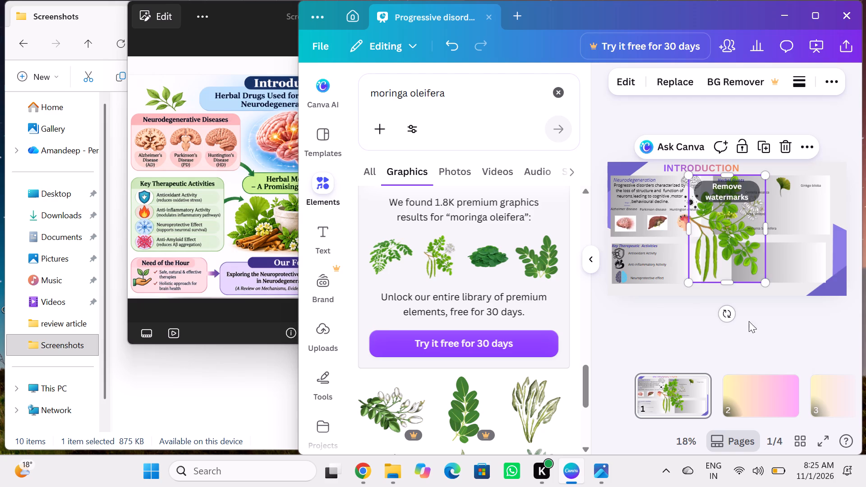
pyautogui.moveTo(766, 280); pyautogui.dragTo(691, 215)
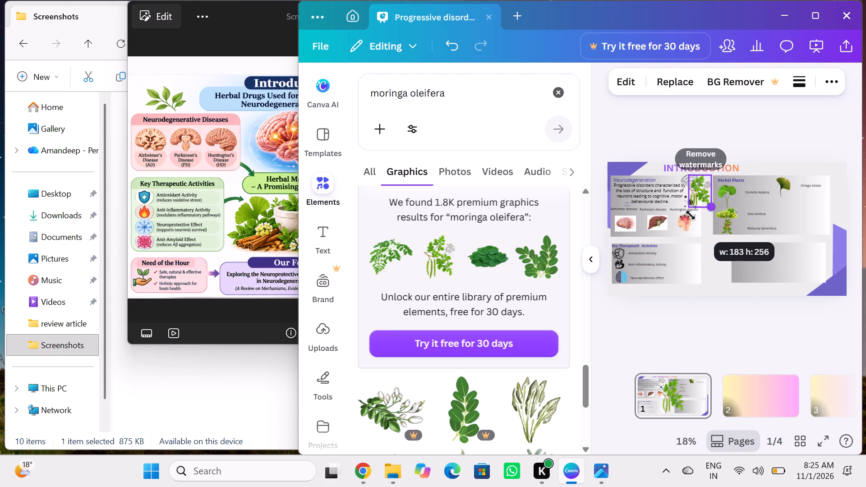
pyautogui.moveTo(691, 215); pyautogui.dragTo(688, 204)
pyautogui.moveTo(709, 228); pyautogui.dragTo(808, 240)
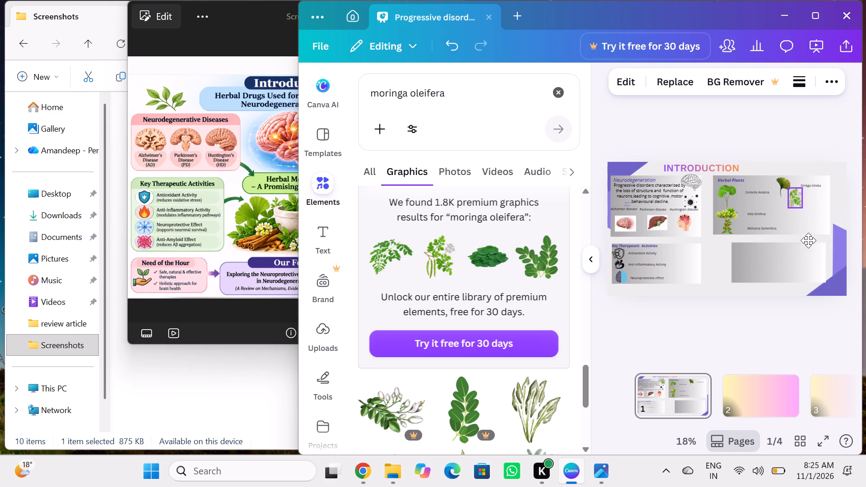
pyautogui.moveTo(808, 240); pyautogui.dragTo(795, 252)
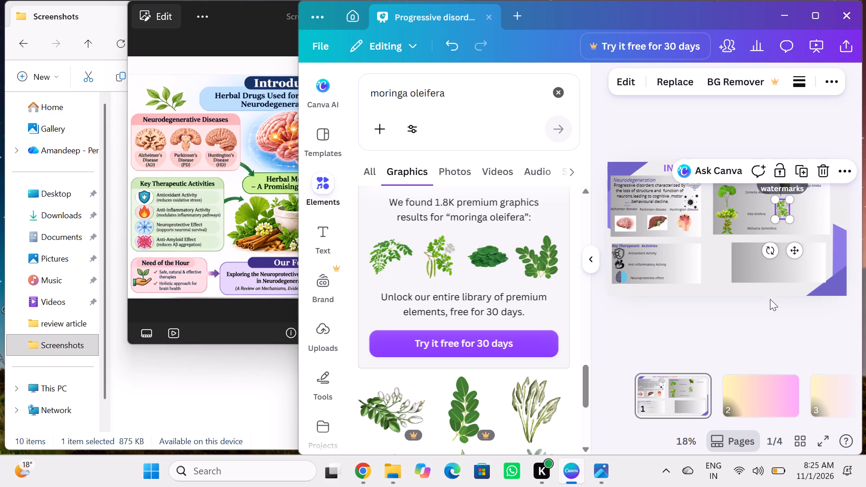
pyautogui.click(761, 331)
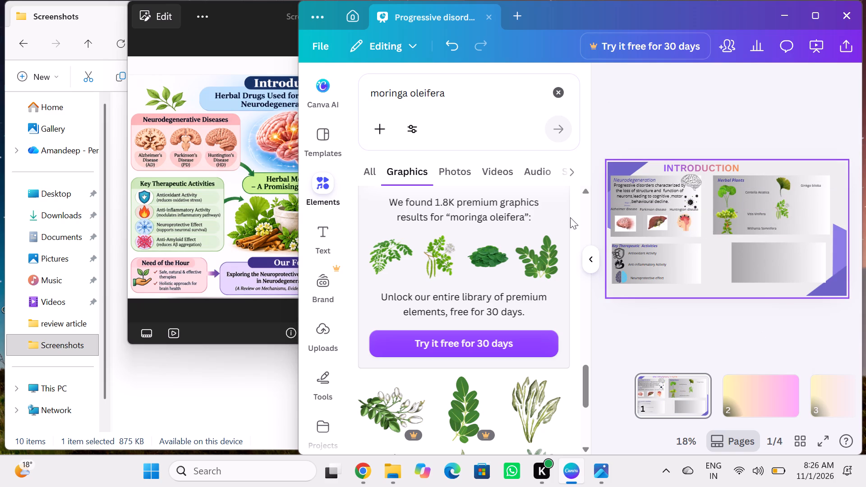
# Add a text label reading "Moringa oleifera" and place it beneath the Ginkgo biloba label, beside the moringa graphic in the Herbal Plants box.
pyautogui.click(323, 234)
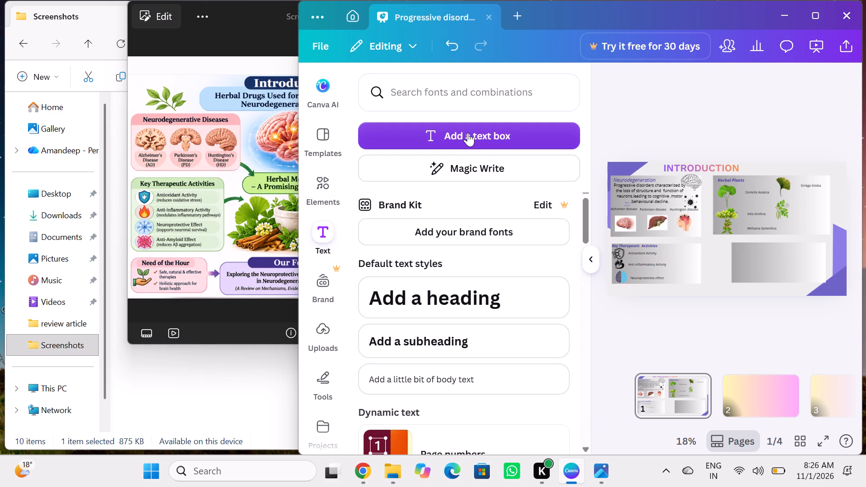
pyautogui.click(468, 133)
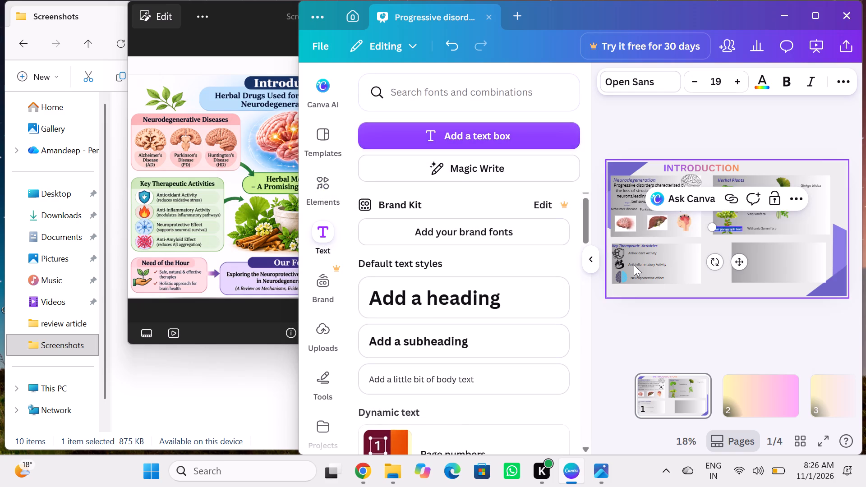
pyautogui.press('BackSpace')
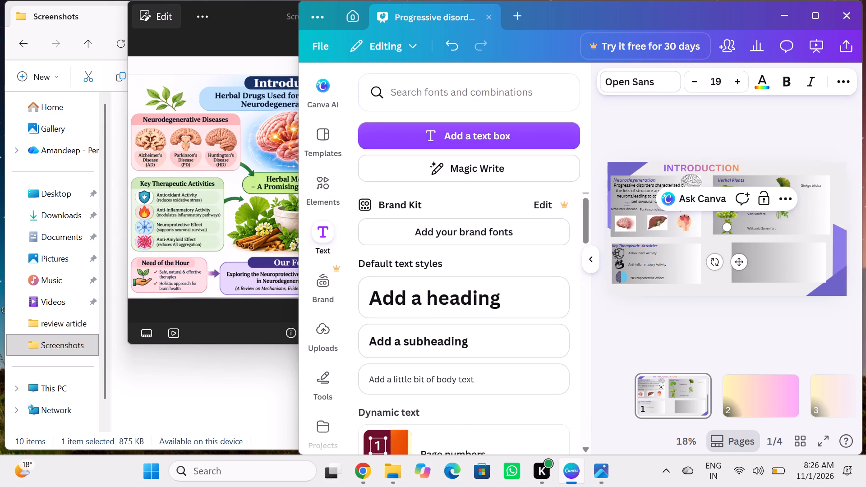
pyautogui.write('oringa')
pyautogui.press('space')
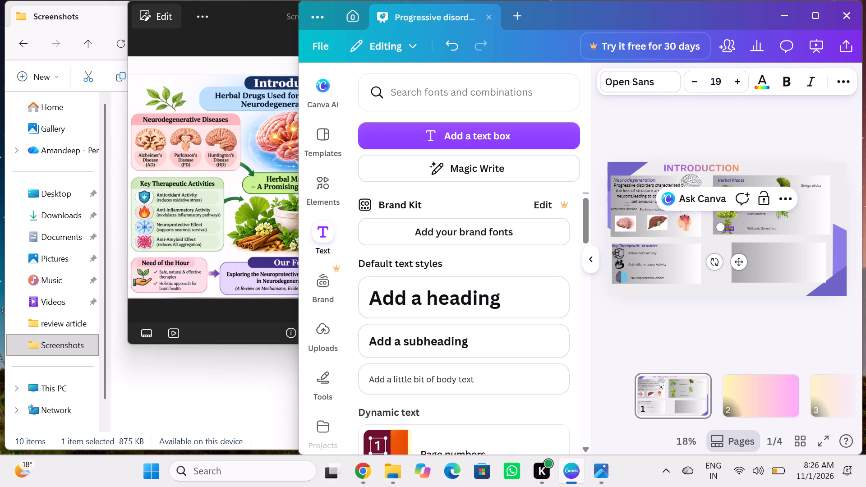
pyautogui.press('o')
pyautogui.write('ifera')
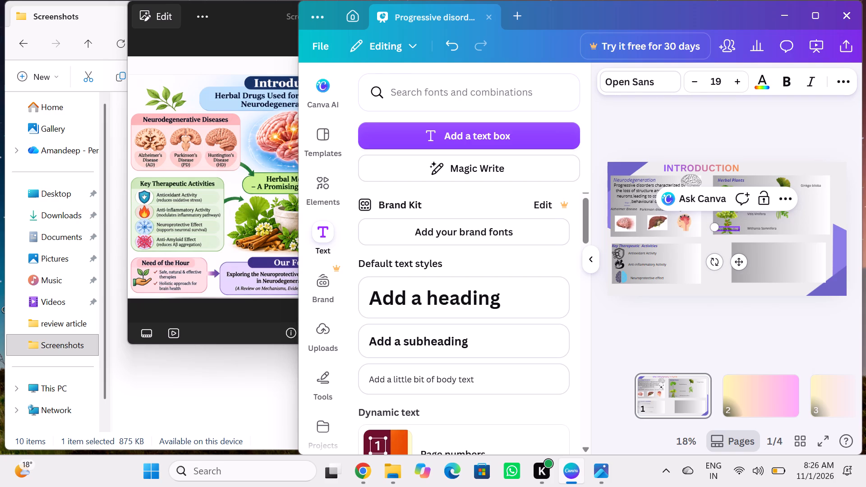
pyautogui.press('BackSpace')
pyautogui.press('BackSpace')
pyautogui.press('BackSpace')
pyautogui.press('BackSpace')
pyautogui.press('BackSpace')
pyautogui.press('BackSpace')
pyautogui.press('BackSpace')
pyautogui.press('BackSpace')
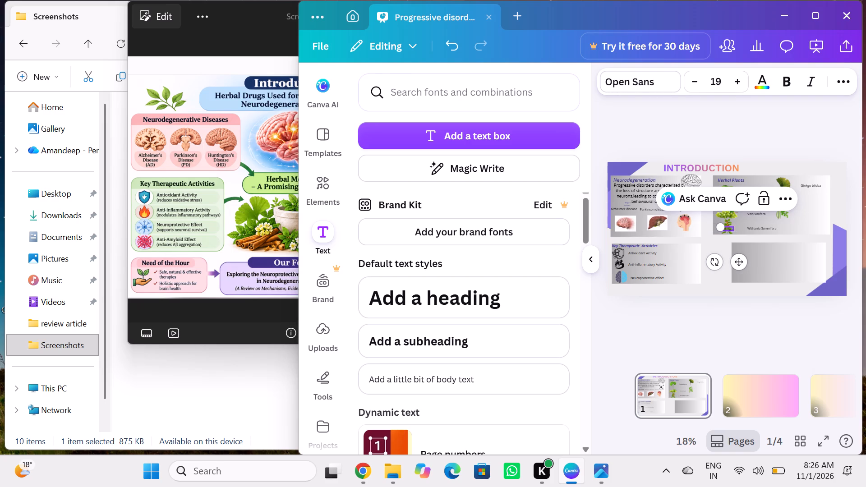
pyautogui.press('space')
pyautogui.write('oleifera')
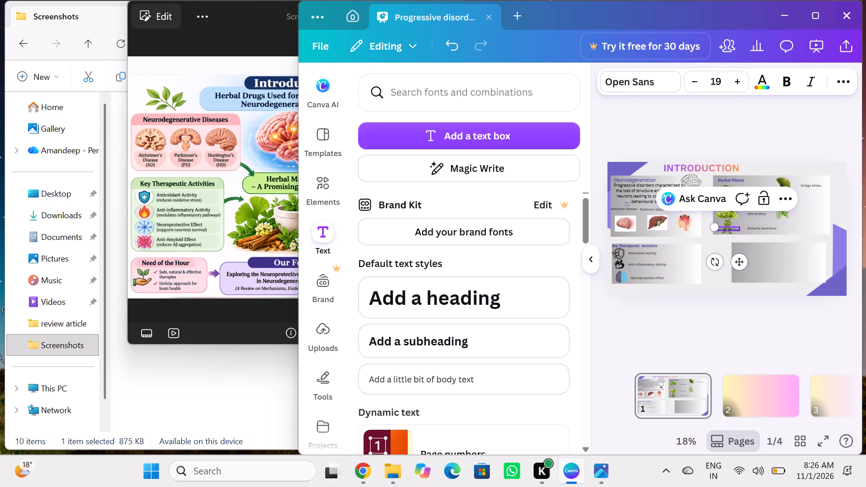
pyautogui.moveTo(741, 264); pyautogui.dragTo(813, 231)
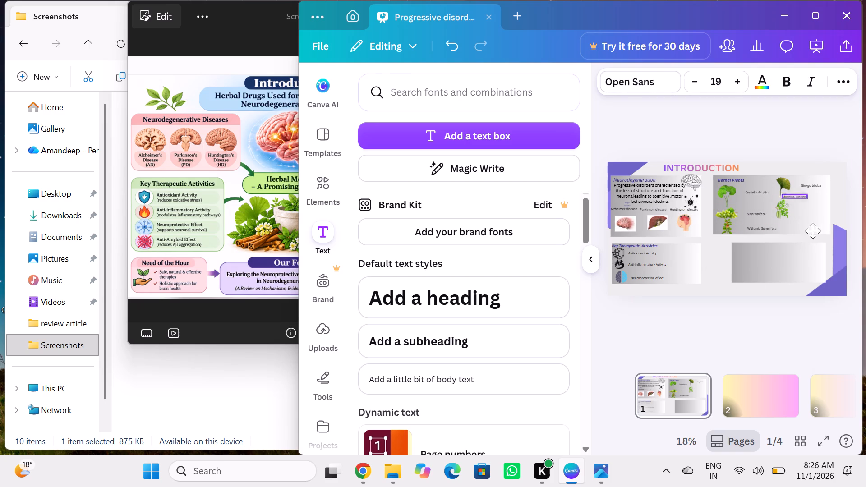
pyautogui.moveTo(813, 231); pyautogui.dragTo(824, 241)
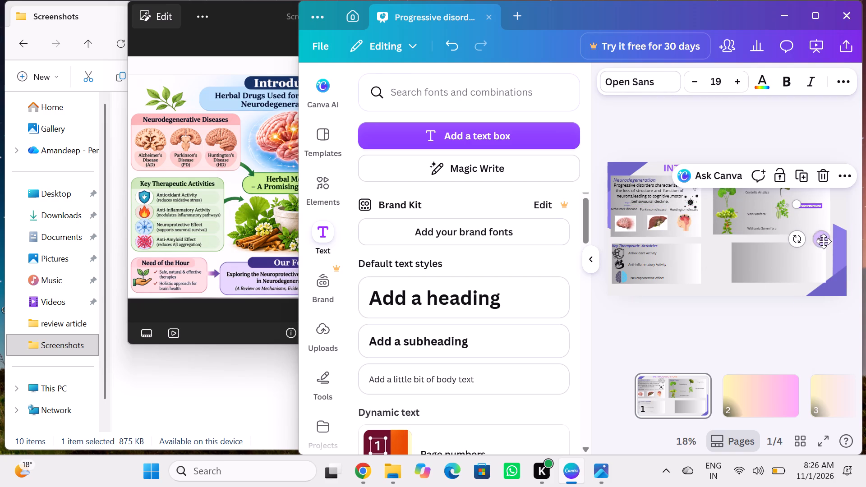
pyautogui.click(802, 344)
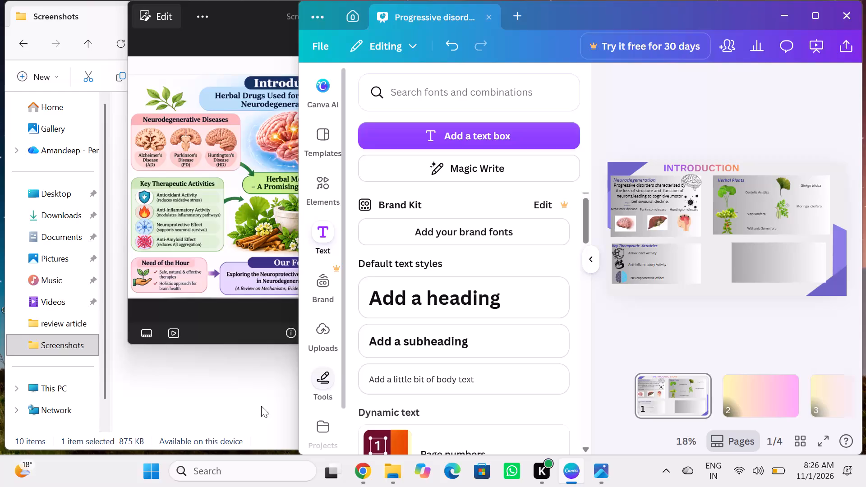
# Check the next herb in the infographic and search the graphics elements for "Panax ginseng".
pyautogui.click(237, 243)
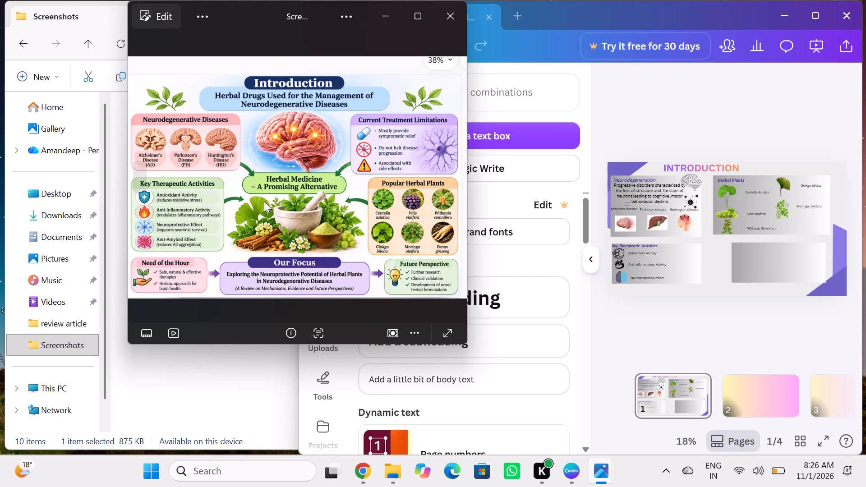
pyautogui.click(509, 247)
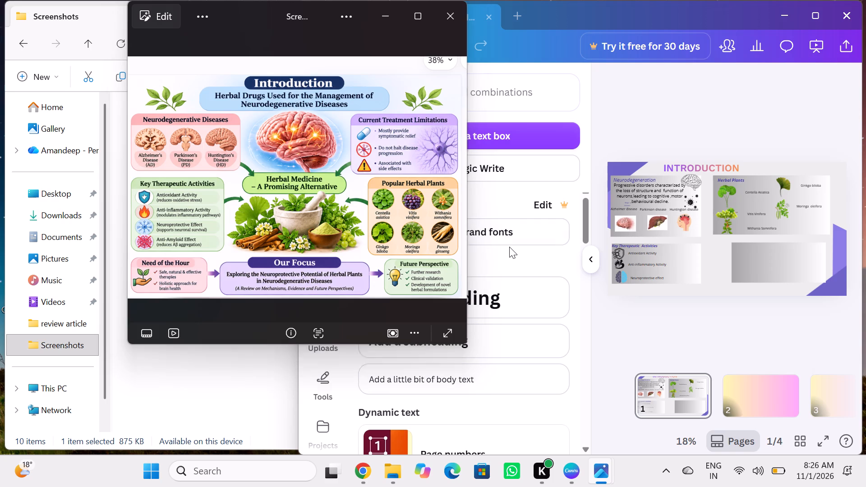
pyautogui.click(322, 192)
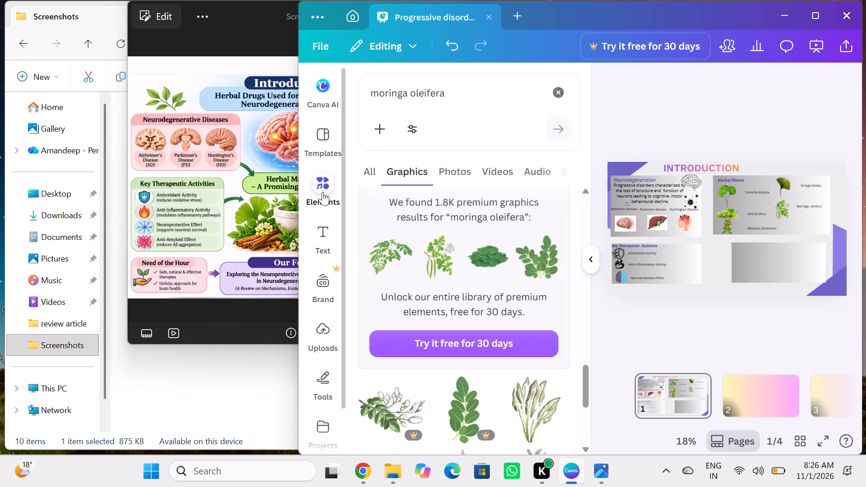
pyautogui.click(559, 89)
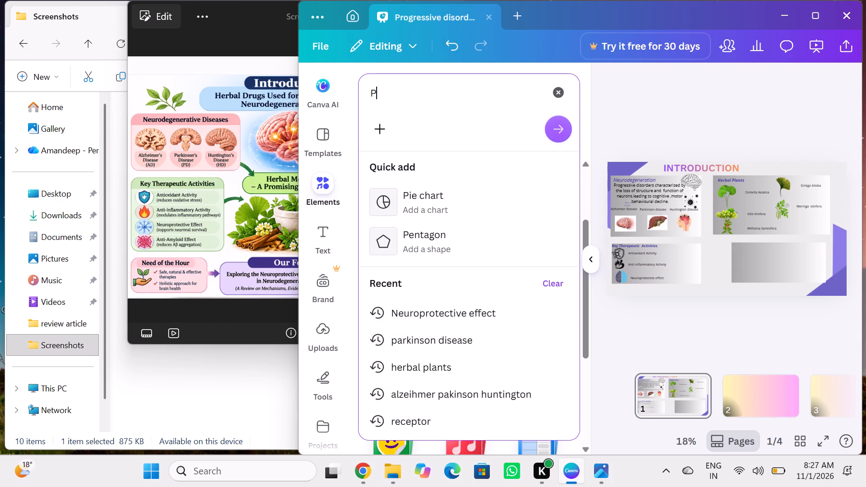
pyautogui.write('nax')
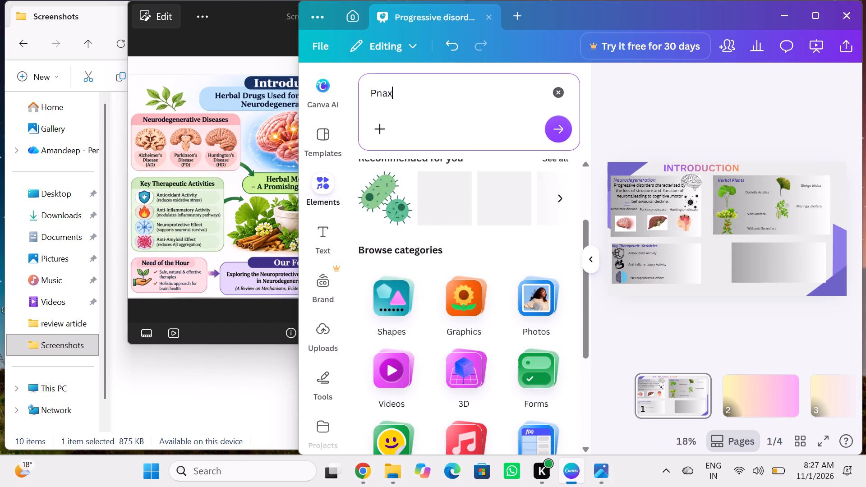
pyautogui.press('BackSpace')
pyautogui.press('BackSpace')
pyautogui.press('BackSpace')
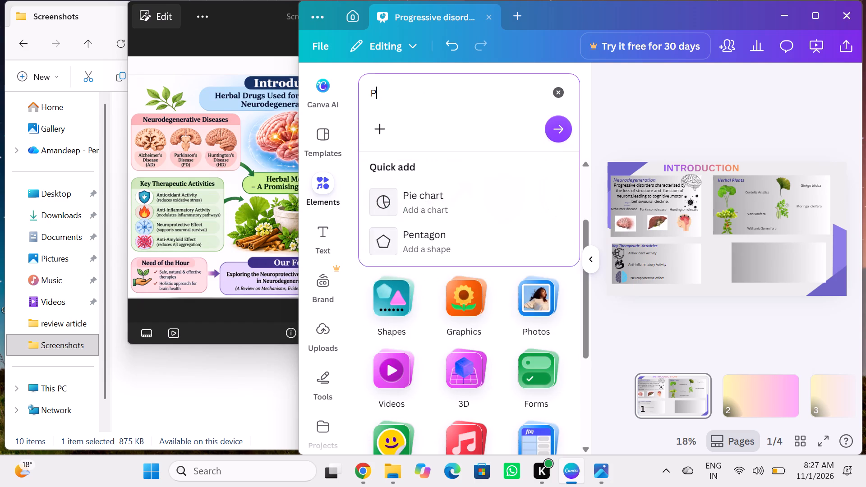
pyautogui.write('anax')
pyautogui.press('space')
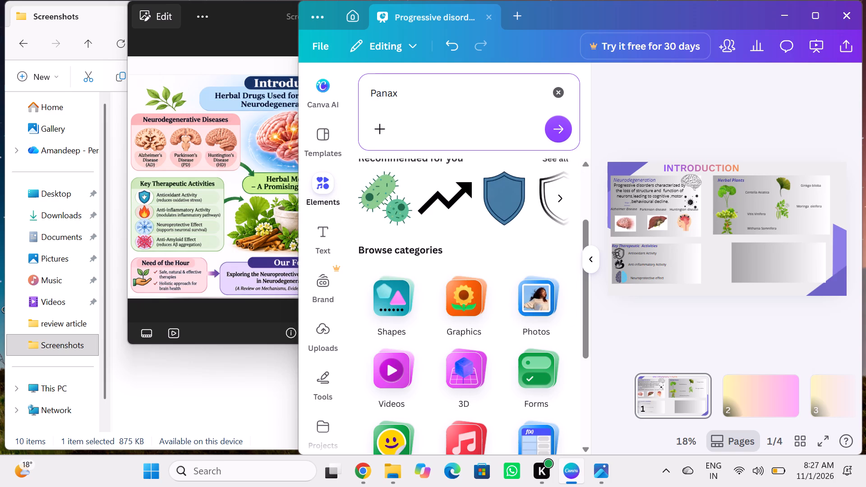
pyautogui.write('gu')
pyautogui.press('BackSpace')
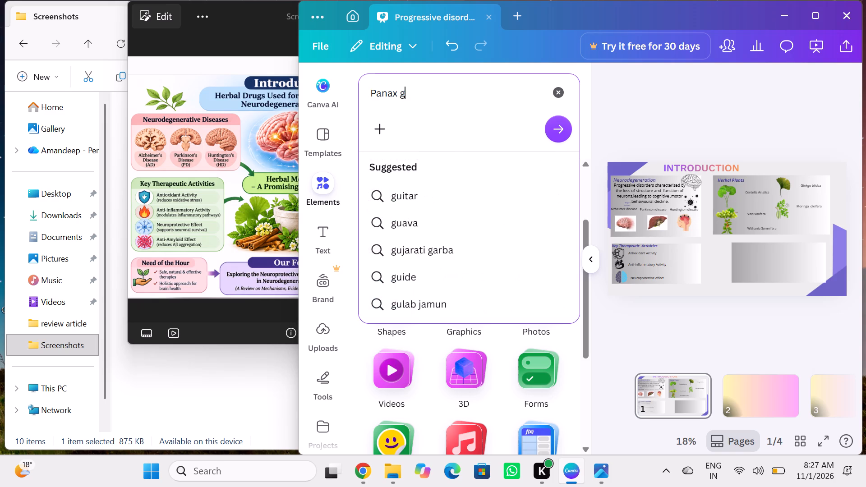
pyautogui.press('i')
pyautogui.write('nse')
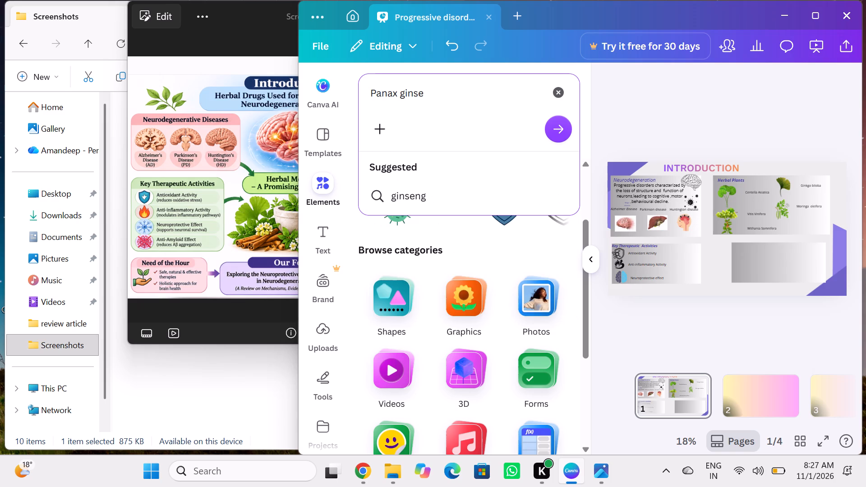
pyautogui.write('ng')
pyautogui.press('Return')
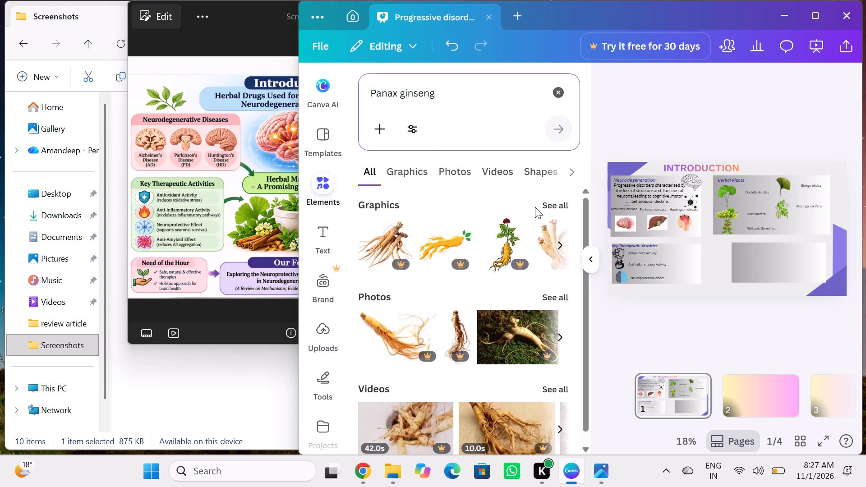
pyautogui.click(559, 202)
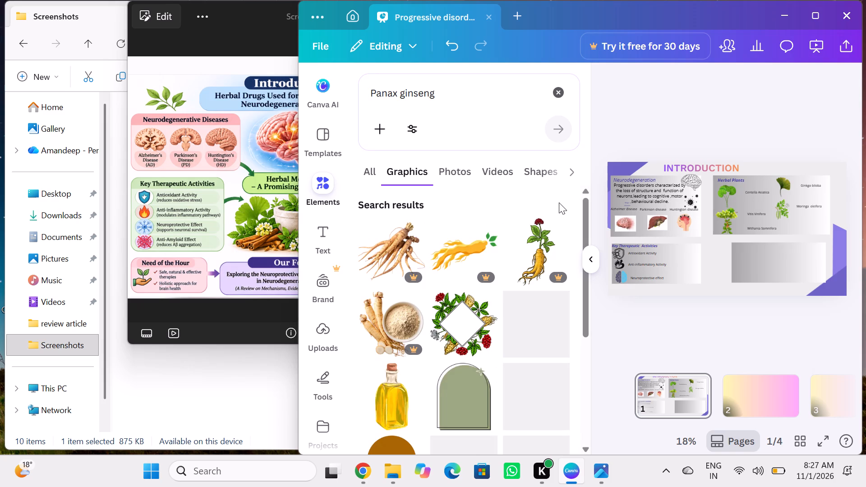
# Browse the ginseng graphics and insert the premium graphic of a branching ginseng root bundle onto the Introduction slide.
pyautogui.scroll(-2, 502, 287)
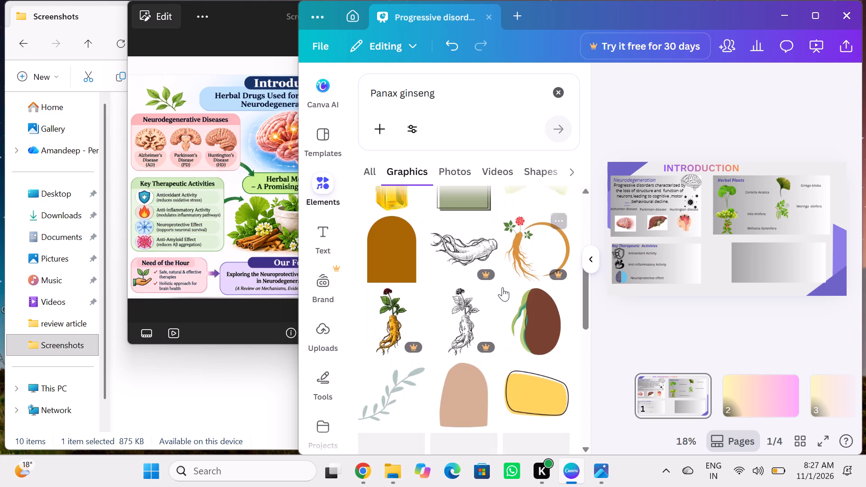
pyautogui.scroll(-2, 502, 287)
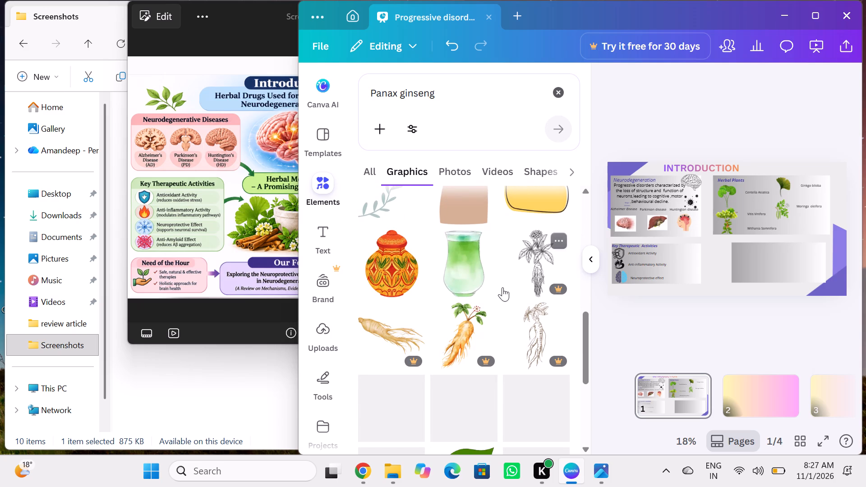
pyautogui.scroll(-4, 502, 287)
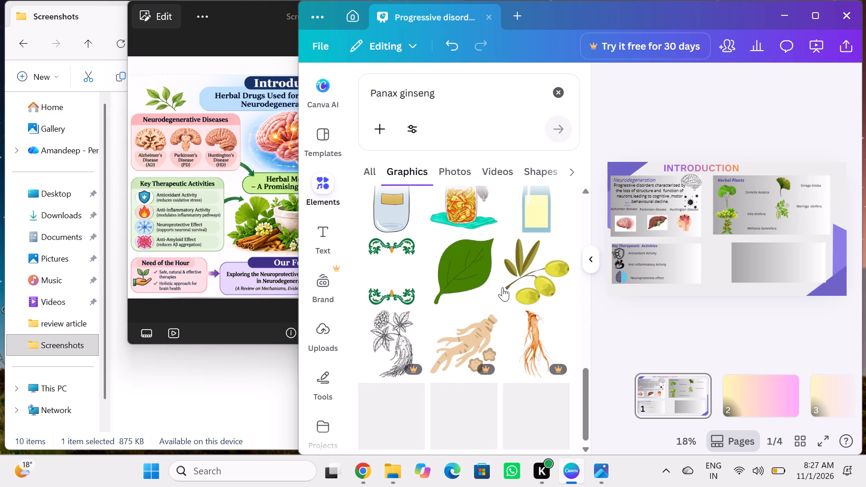
pyautogui.scroll(-2, 502, 287)
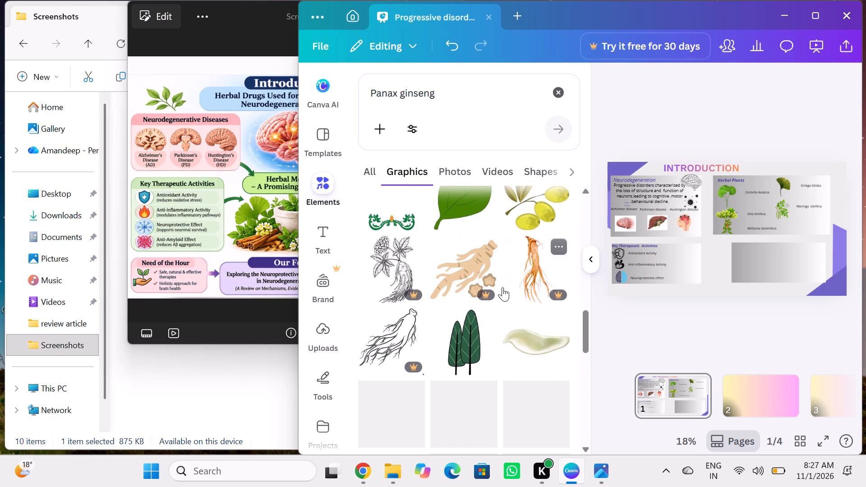
pyautogui.scroll(-4, 502, 287)
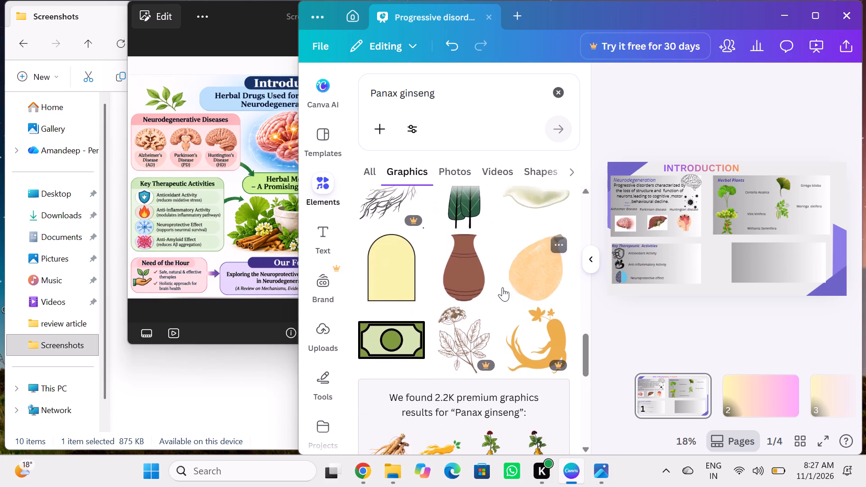
pyautogui.scroll(-2, 502, 287)
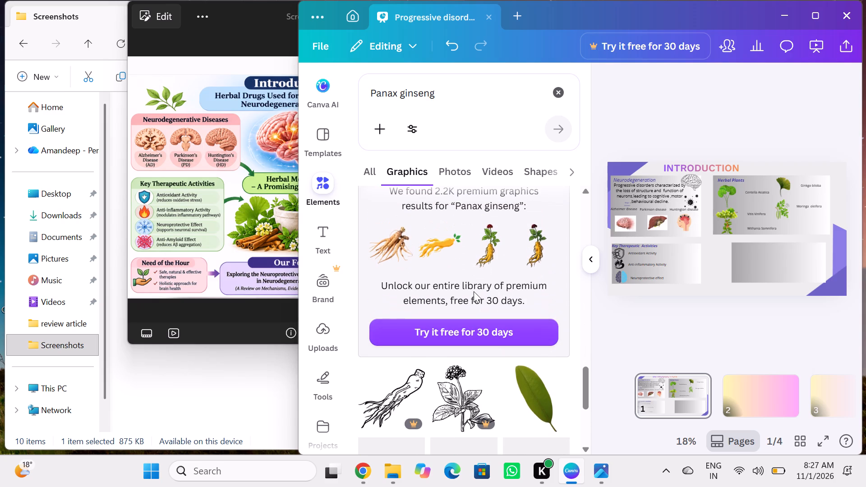
pyautogui.click(394, 236)
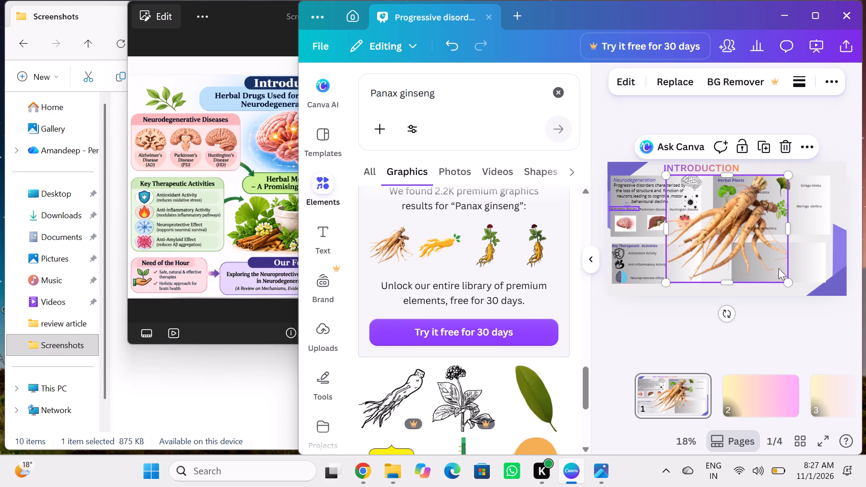
# Shrink the ginseng root graphic to a small icon and place it beneath the moringa graphic in the Herbal Plants box.
pyautogui.moveTo(787, 284); pyautogui.dragTo(692, 224)
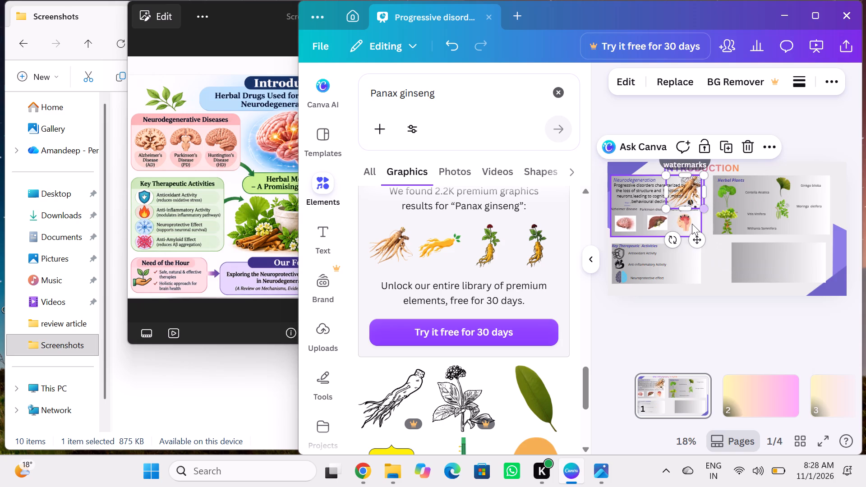
pyautogui.moveTo(697, 238); pyautogui.dragTo(809, 272)
pyautogui.moveTo(817, 243); pyautogui.dragTo(814, 243)
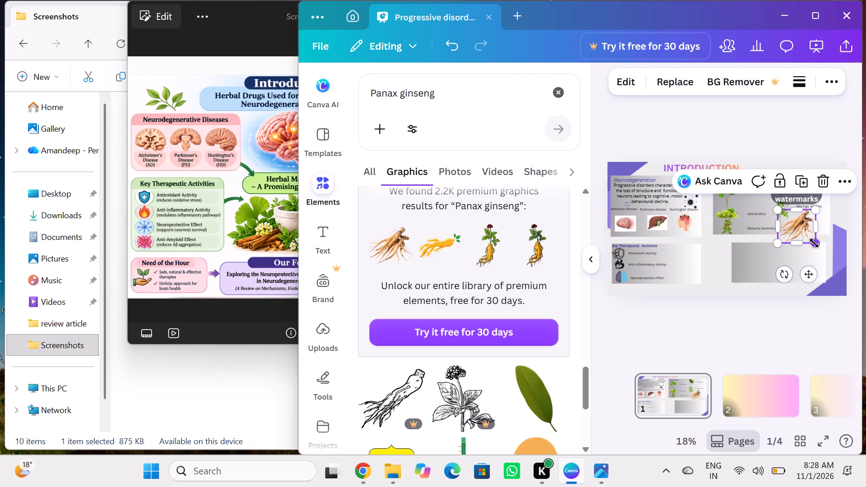
pyautogui.moveTo(814, 243); pyautogui.dragTo(794, 239)
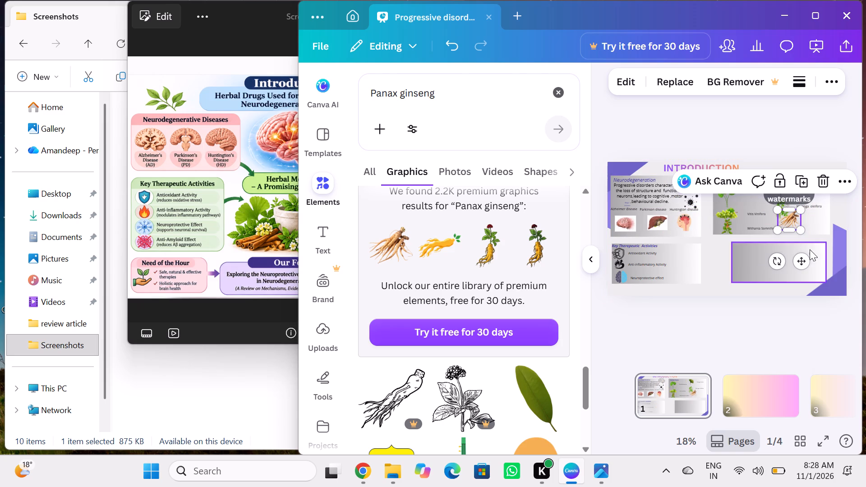
pyautogui.moveTo(803, 257); pyautogui.dragTo(803, 263)
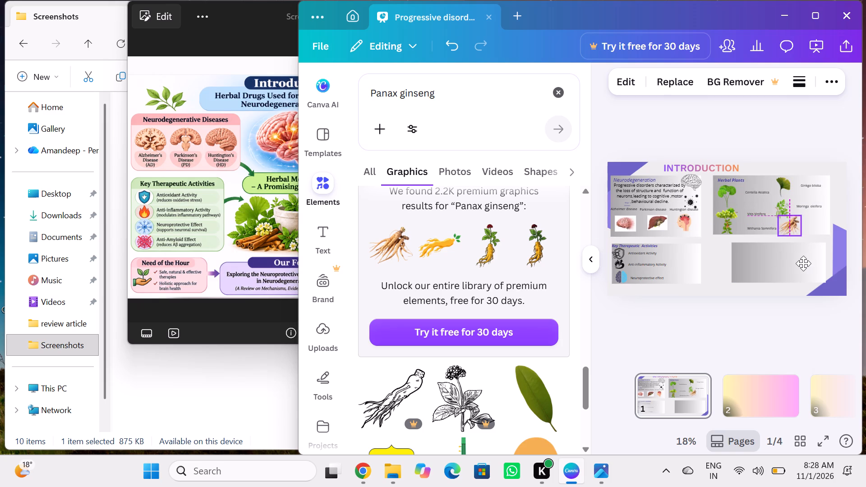
pyautogui.moveTo(803, 263); pyautogui.dragTo(802, 262)
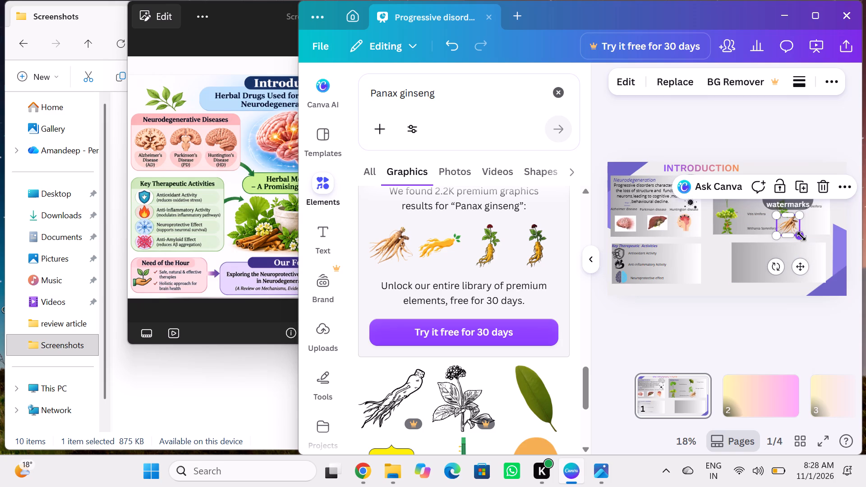
pyautogui.moveTo(802, 236); pyautogui.dragTo(795, 235)
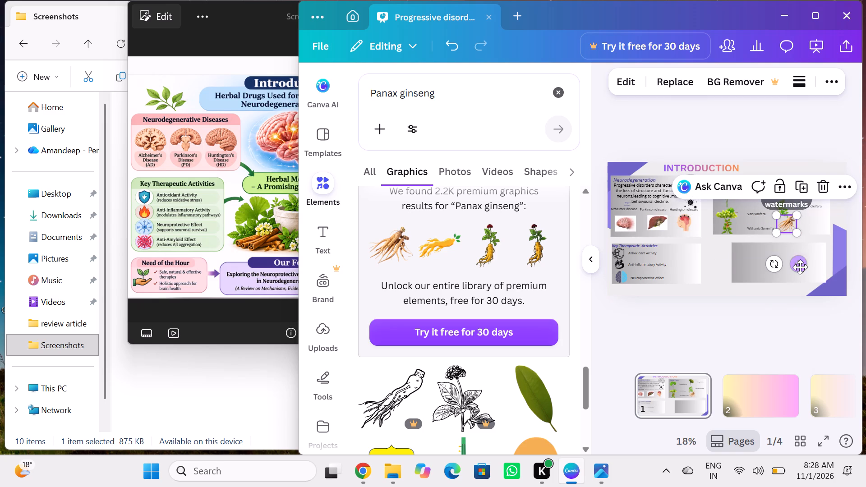
pyautogui.click(800, 267)
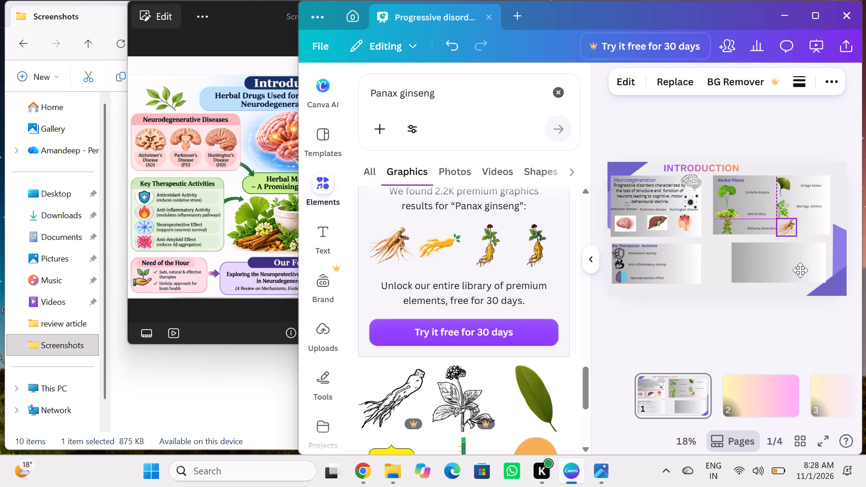
pyautogui.click(785, 317)
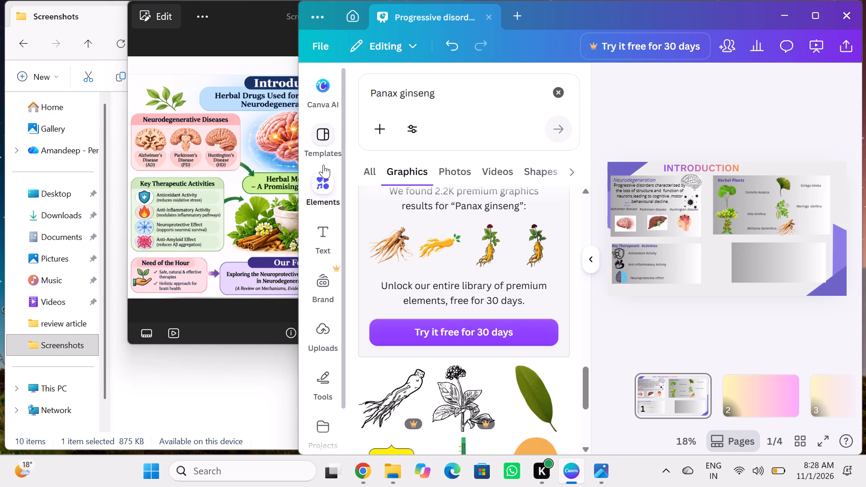
# Add a text label reading "Panax ginseng" and place it beneath the Moringa oleifera label, beside the ginseng root.
pyautogui.click(323, 233)
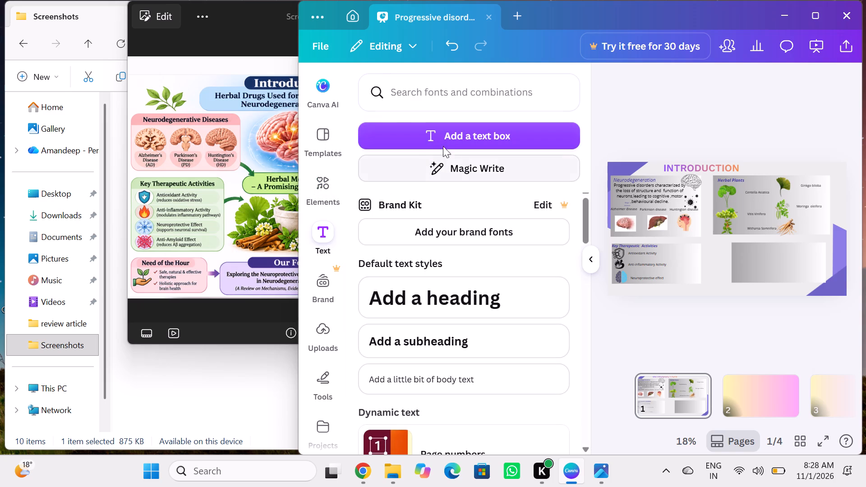
pyautogui.click(449, 139)
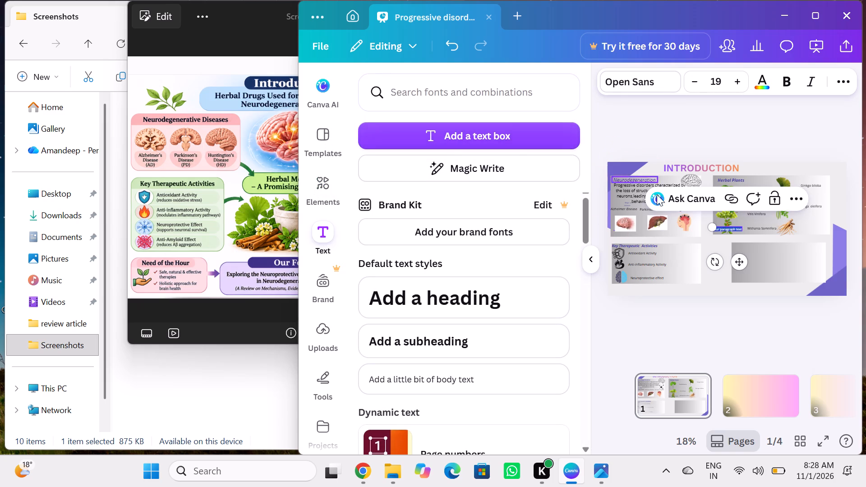
pyautogui.press('BackSpace')
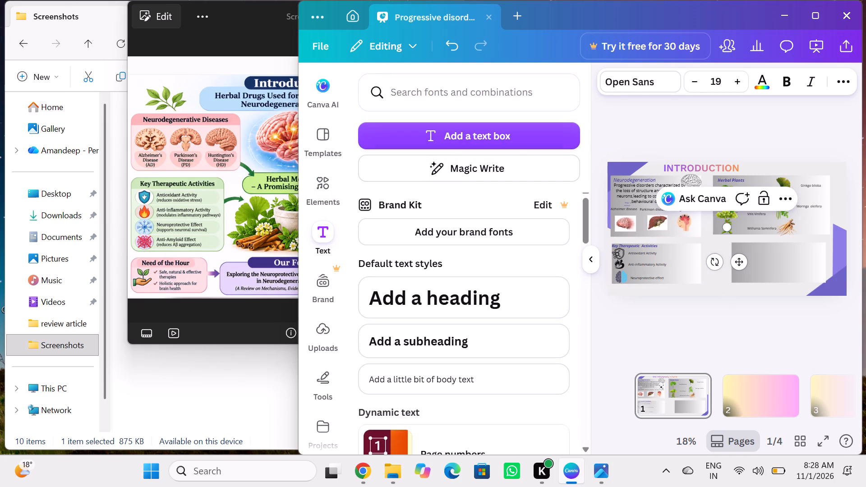
pyautogui.press('p')
pyautogui.press('a')
pyautogui.write('nax')
pyautogui.press('space')
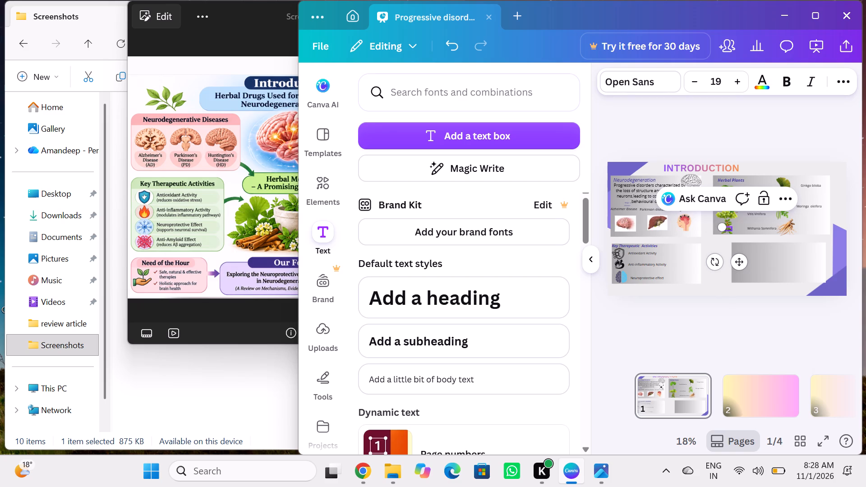
pyautogui.press('g')
pyautogui.press('BackSpace')
pyautogui.write('ginse')
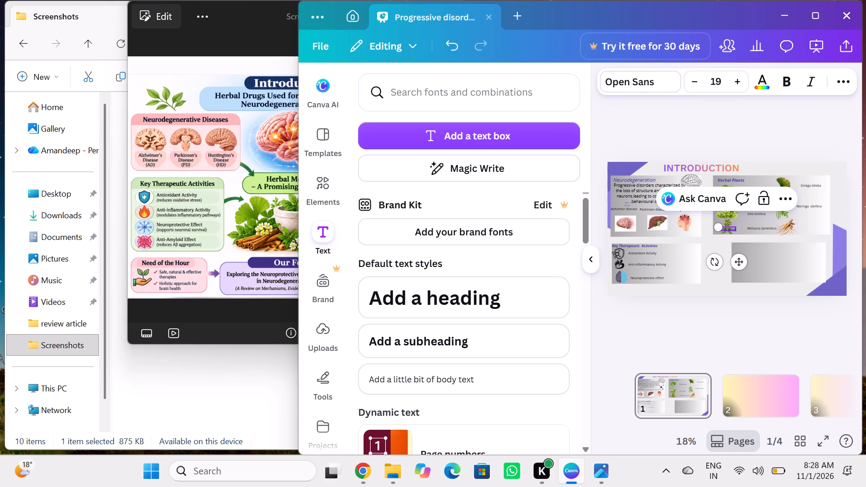
pyautogui.write('ng')
pyautogui.moveTo(740, 264); pyautogui.dragTo(826, 262)
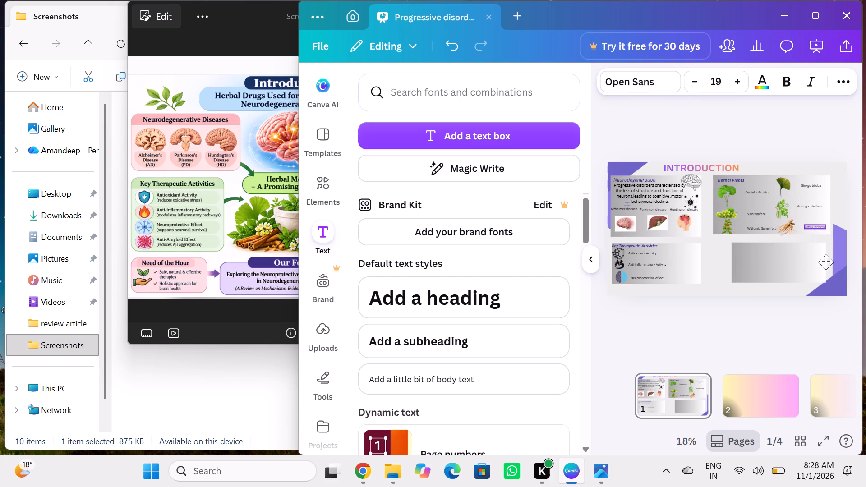
pyautogui.moveTo(826, 262); pyautogui.dragTo(821, 262)
pyautogui.click(808, 326)
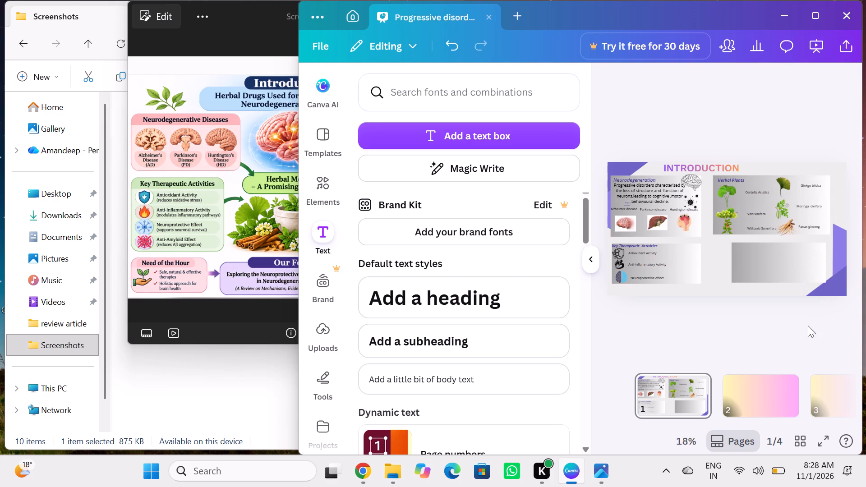
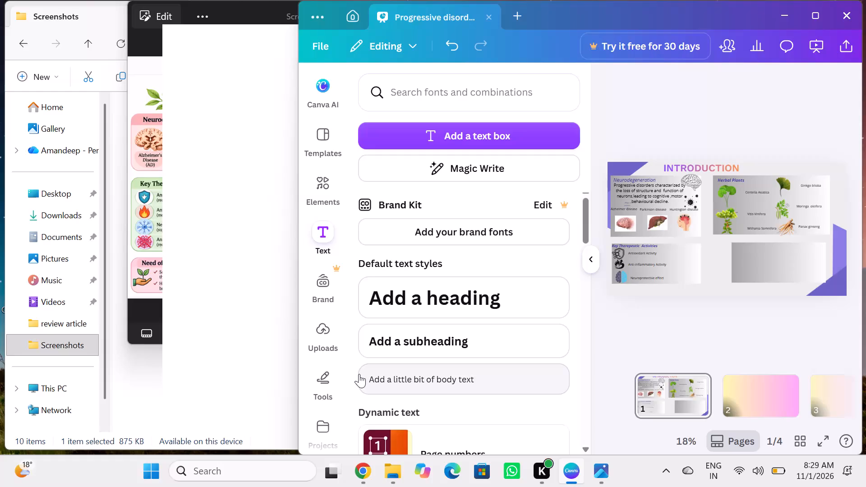
# Open the November 1 infographic screenshot from the Screenshots folder and read it for the next Introduction section.
pyautogui.click(152, 298)
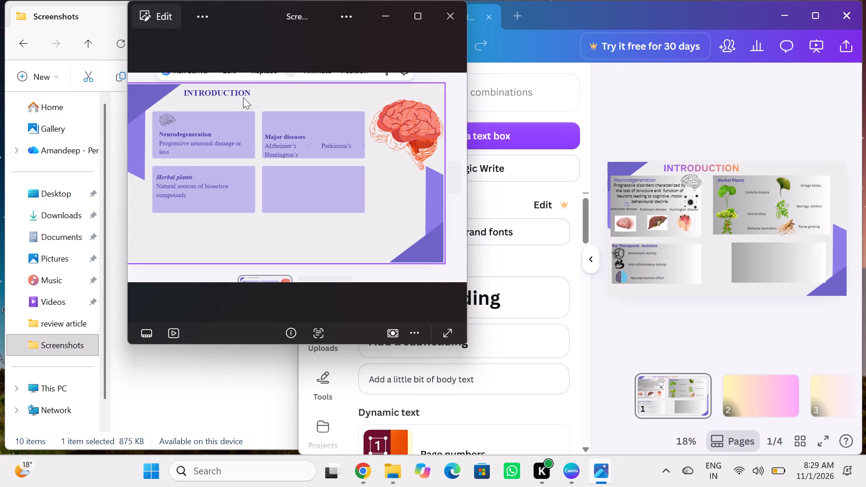
pyautogui.click(345, 16)
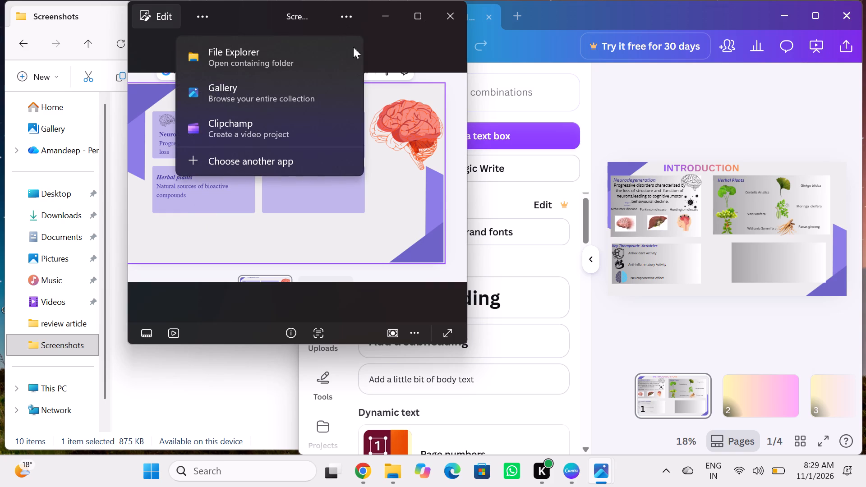
pyautogui.click(378, 65)
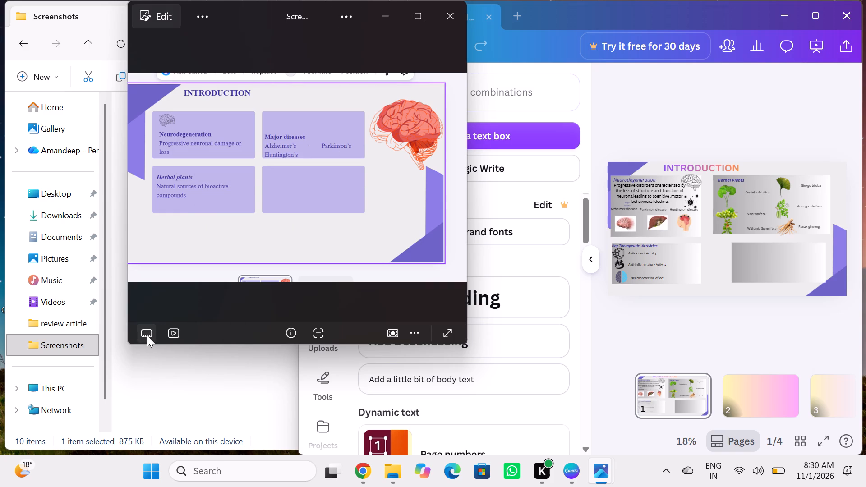
pyautogui.click(451, 20)
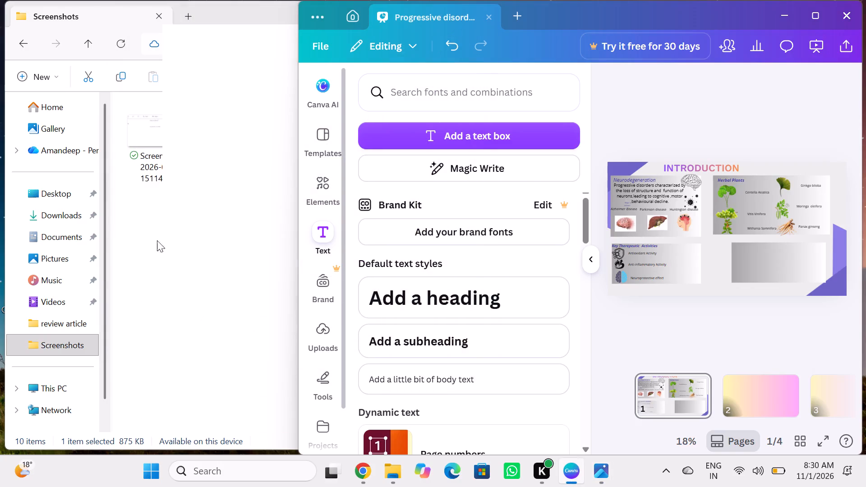
pyautogui.click(140, 231)
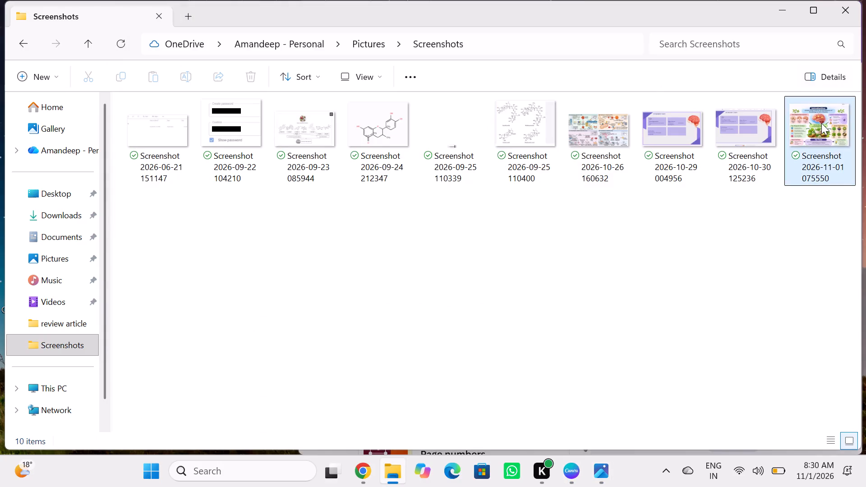
pyautogui.doubleClick(821, 123)
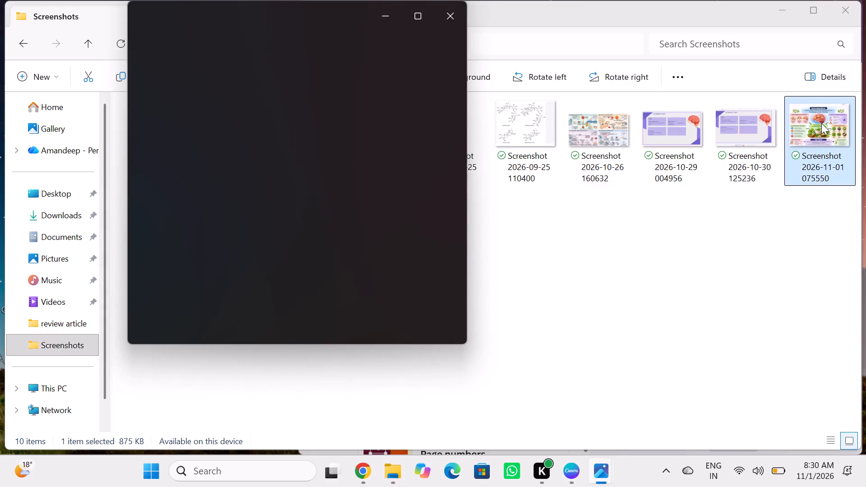
pyautogui.click(612, 204)
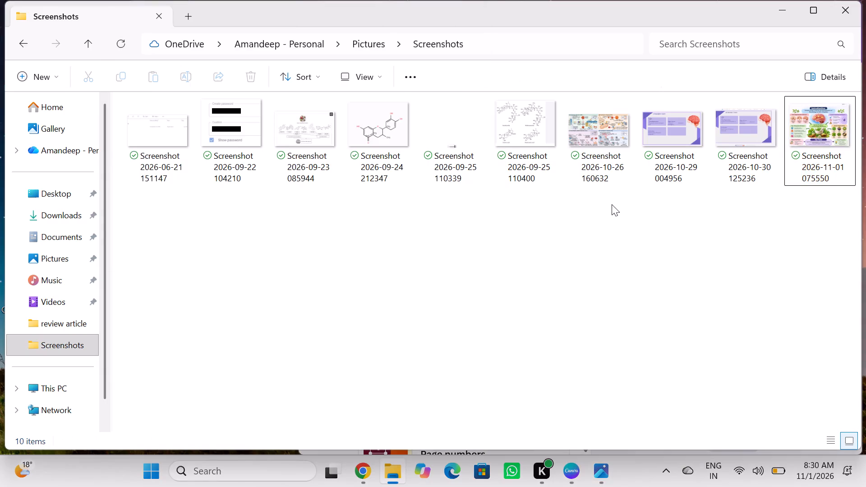
pyautogui.doubleClick(807, 128)
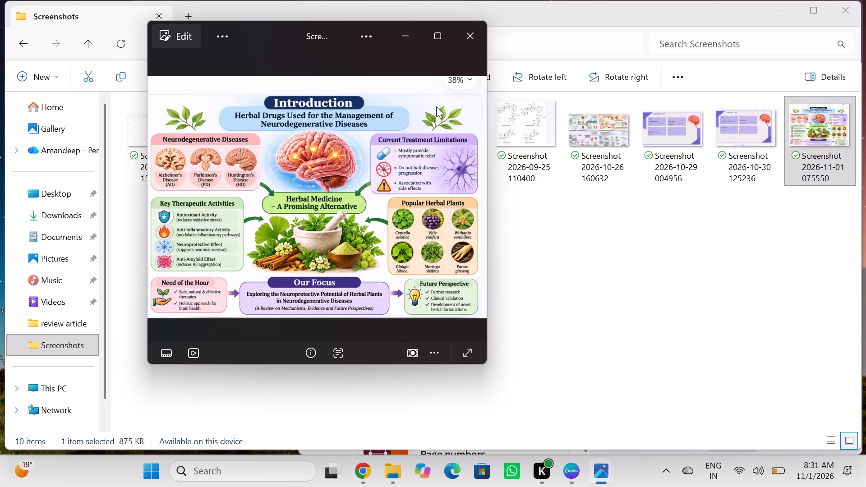
pyautogui.click(436, 40)
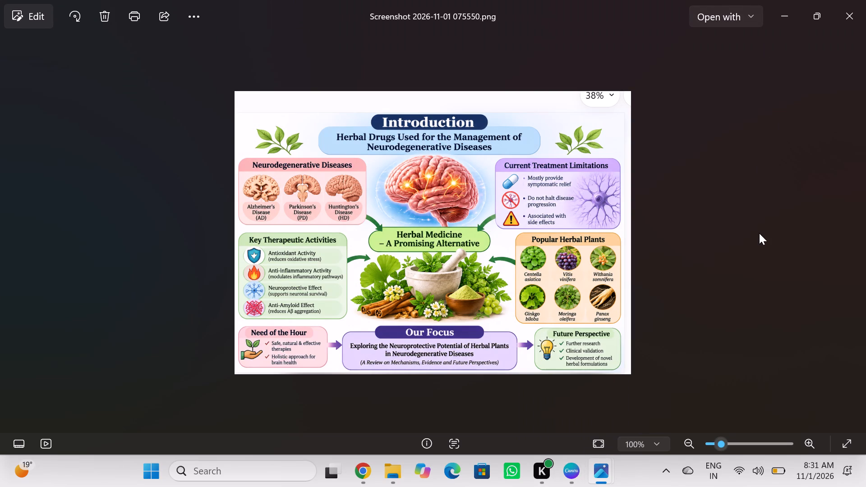
pyautogui.click(818, 14)
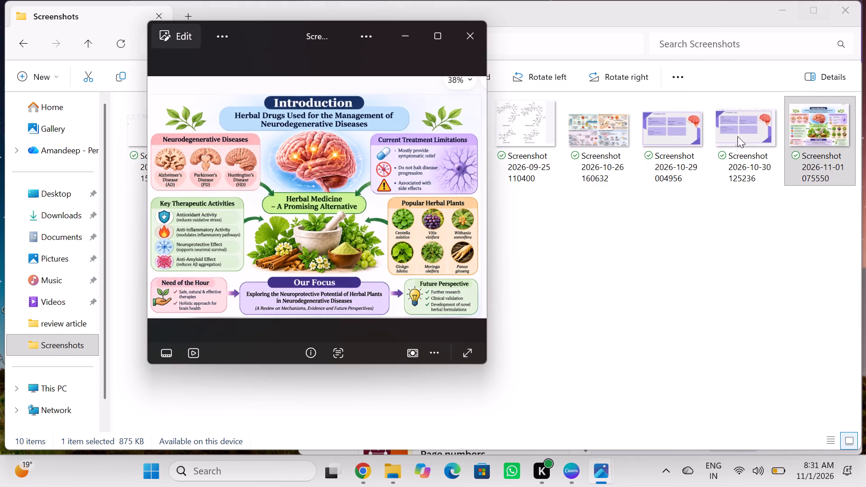
# Switch to Canva and add a text box reading "Focus on" along the top of the empty grey box below Herbal Plants.
pyautogui.click(573, 478)
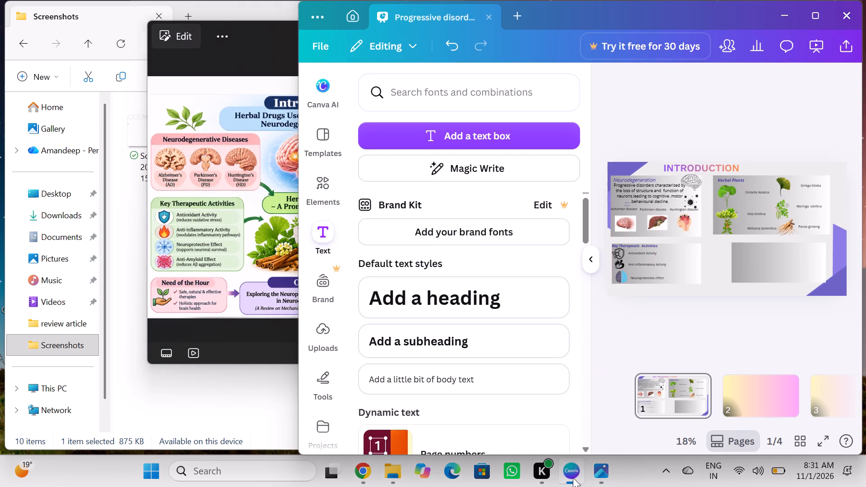
pyautogui.click(759, 244)
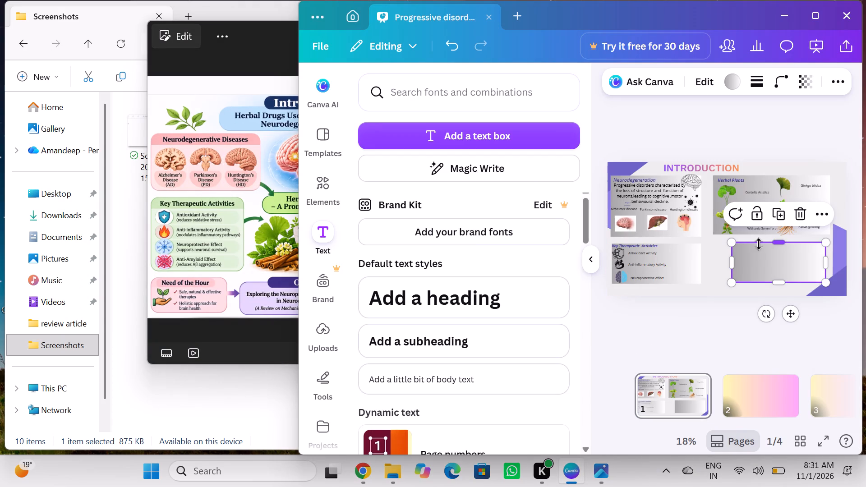
pyautogui.click(317, 231)
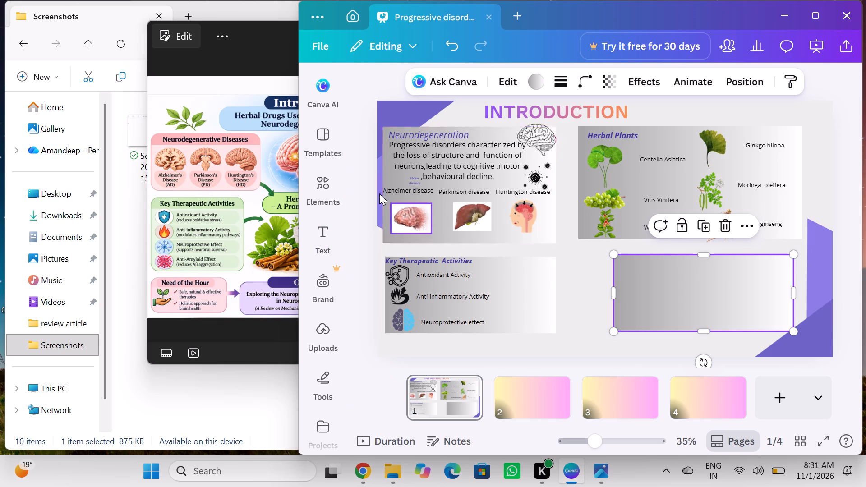
pyautogui.click(314, 230)
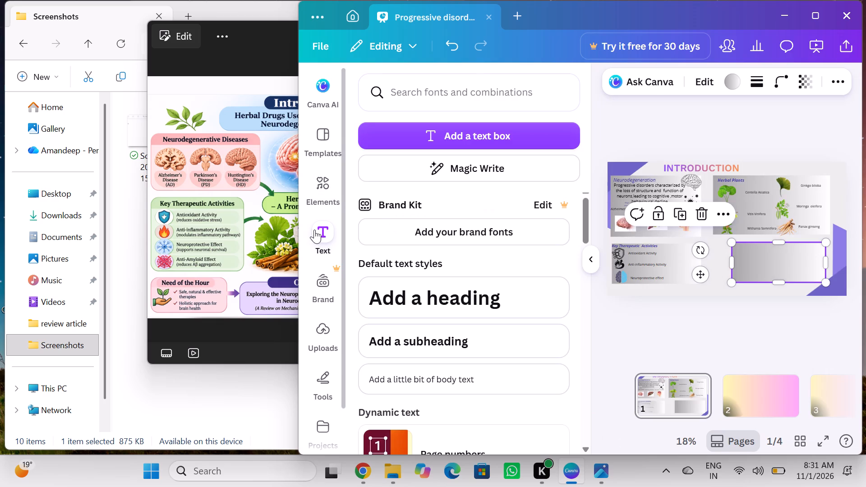
pyautogui.click(441, 138)
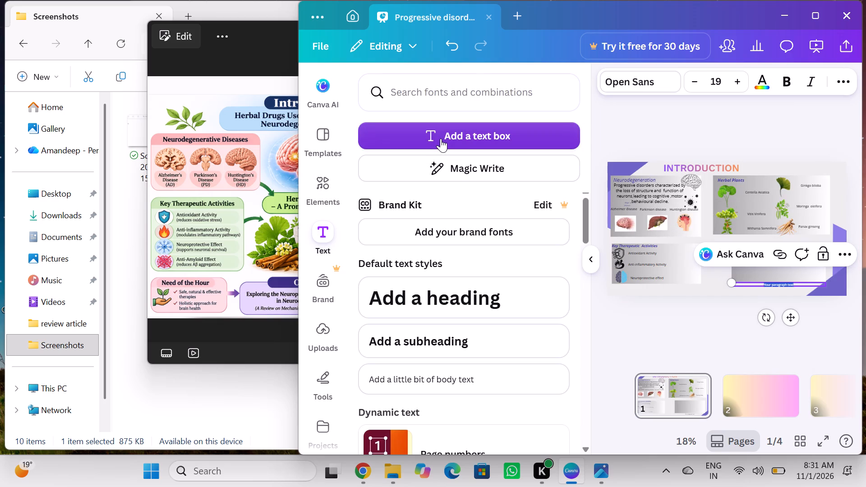
pyautogui.press('BackSpace')
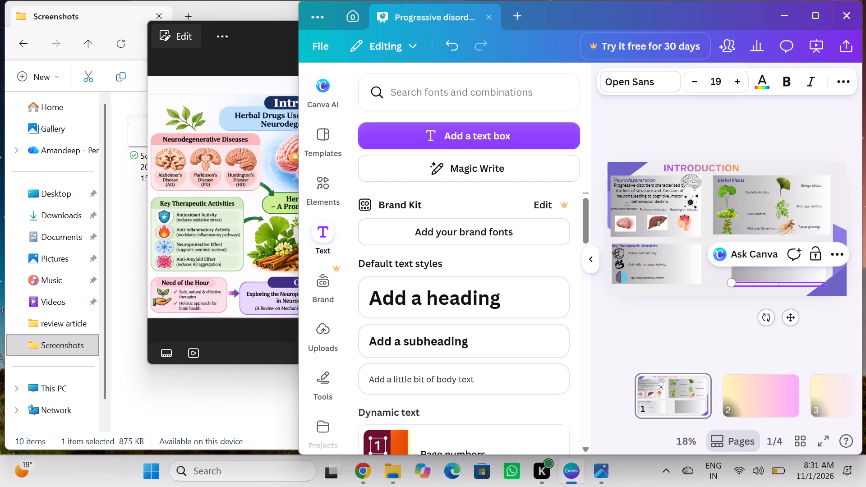
pyautogui.press('f')
pyautogui.press('u')
pyautogui.write('s on')
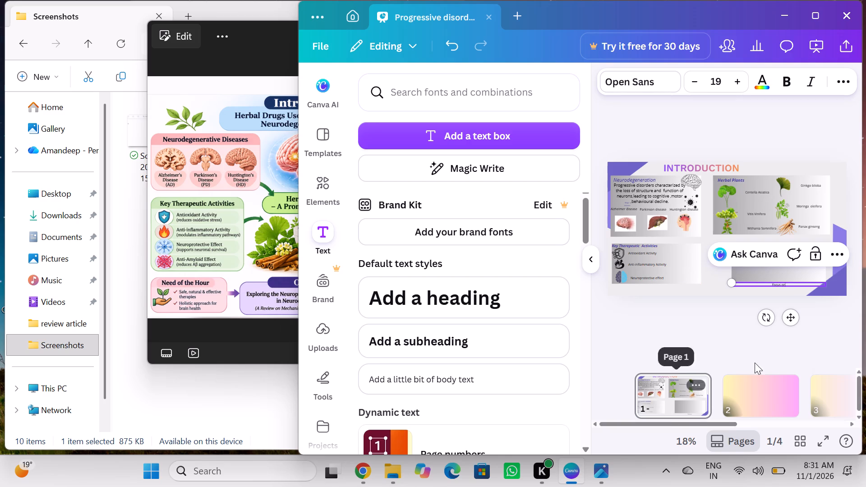
pyautogui.click(797, 321)
pyautogui.moveTo(797, 321); pyautogui.dragTo(782, 276)
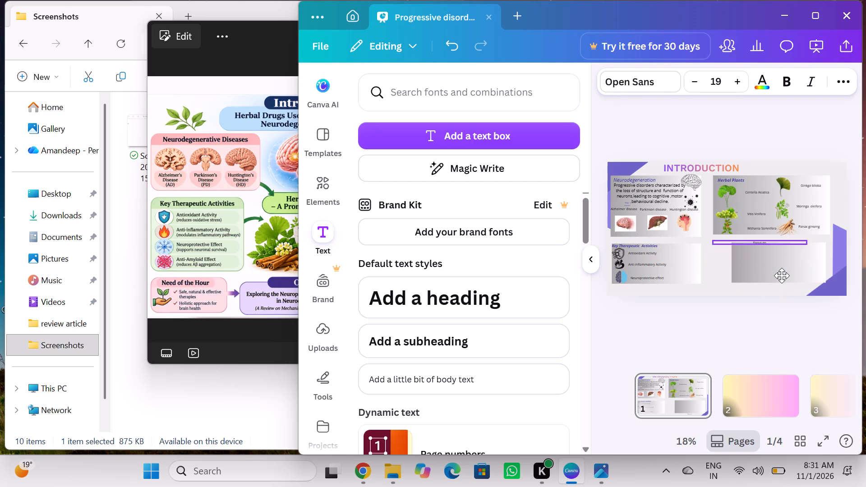
pyautogui.moveTo(782, 276); pyautogui.dragTo(764, 285)
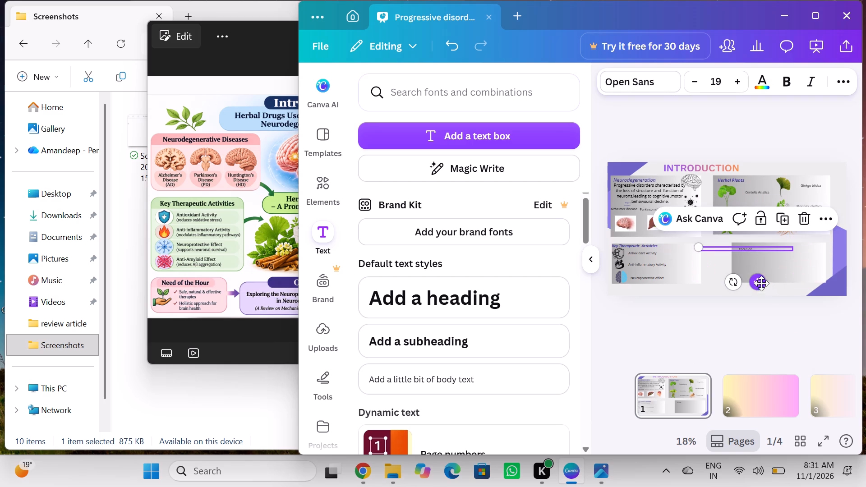
# Format the "Focus on" heading as bold italic, dark indigo, size 28, and align it with the grey box's upper-left corner.
pyautogui.click(784, 78)
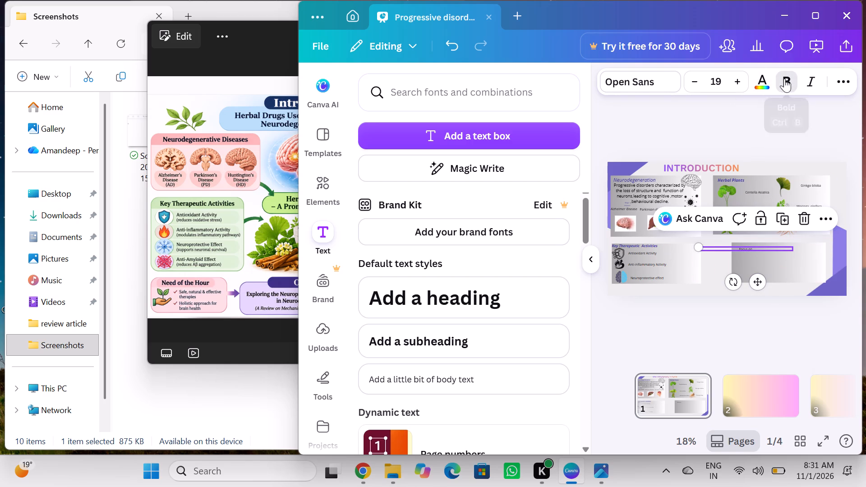
pyautogui.click(810, 75)
pyautogui.click(764, 86)
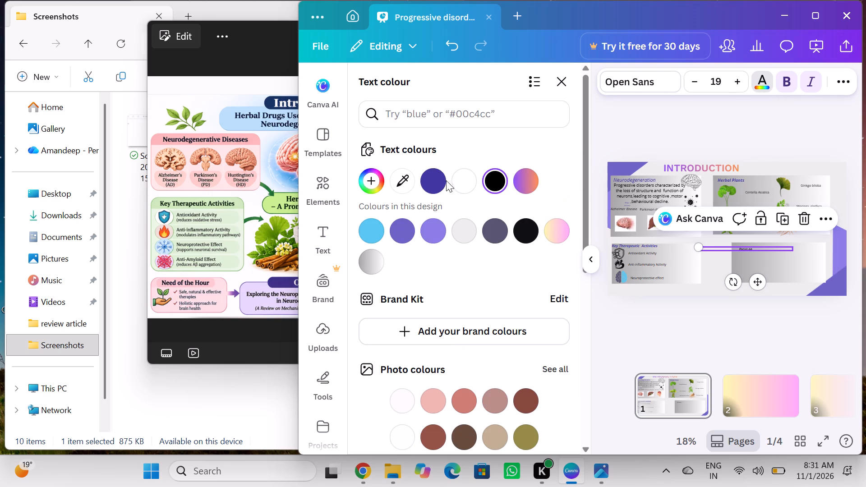
pyautogui.click(436, 176)
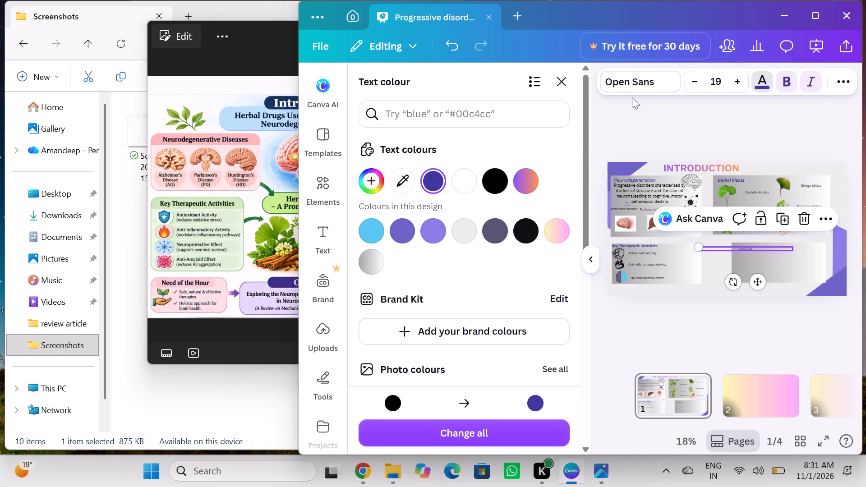
pyautogui.tripleClick(738, 82)
pyautogui.tripleClick(738, 82)
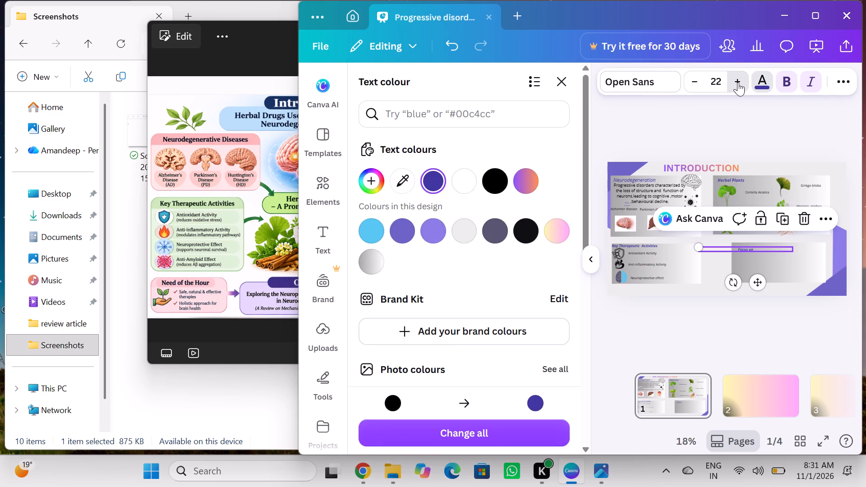
pyautogui.doubleClick(738, 82)
pyautogui.click(738, 82)
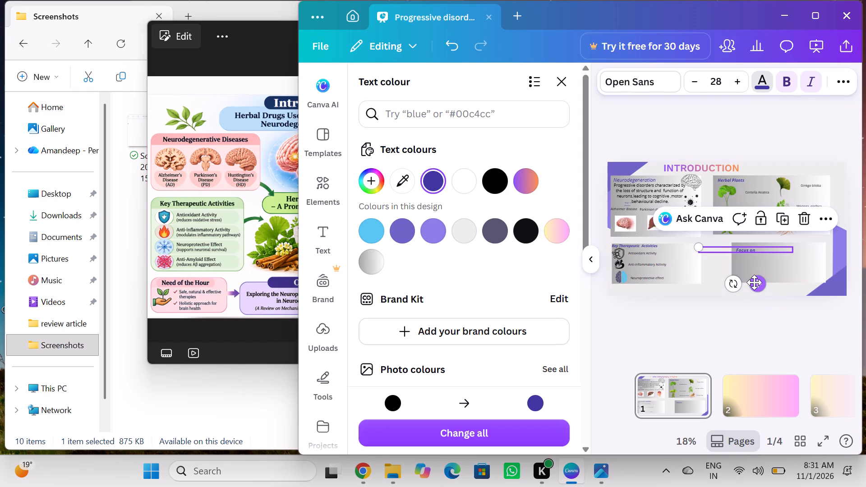
pyautogui.moveTo(754, 282); pyautogui.dragTo(751, 278)
pyautogui.click(772, 336)
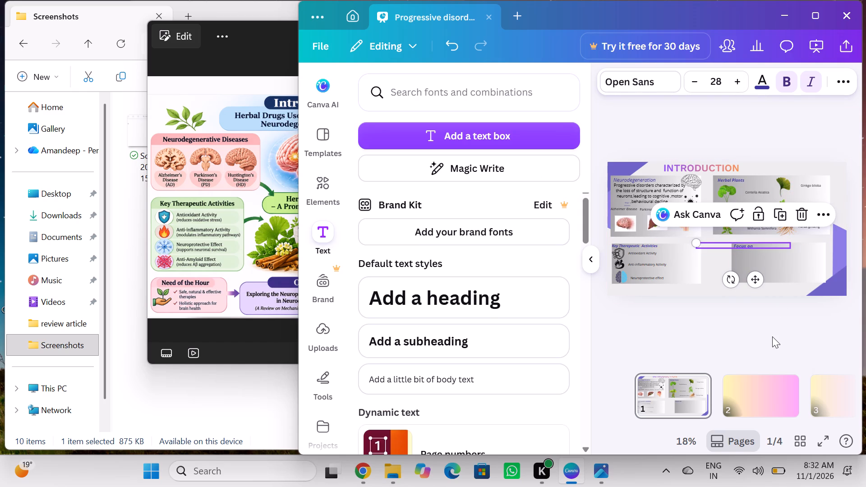
pyautogui.click(772, 336)
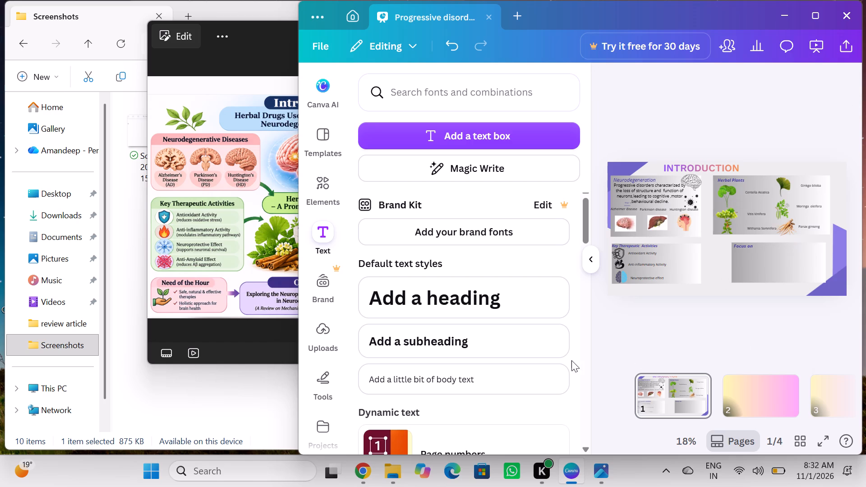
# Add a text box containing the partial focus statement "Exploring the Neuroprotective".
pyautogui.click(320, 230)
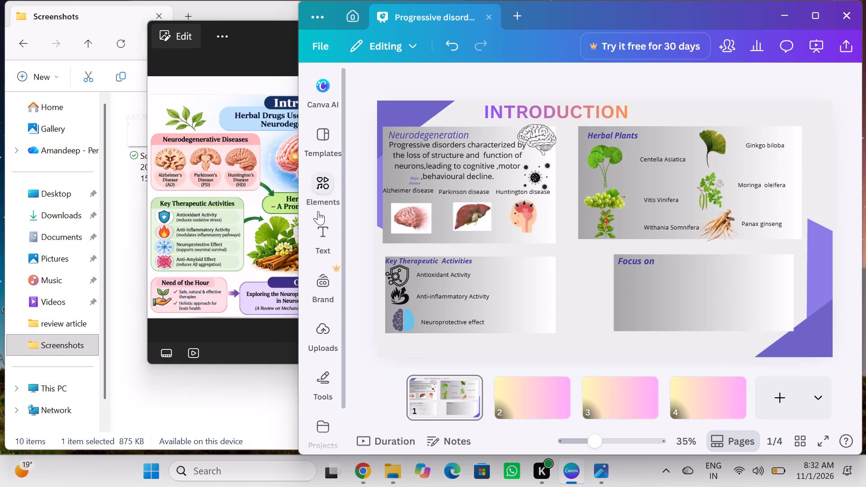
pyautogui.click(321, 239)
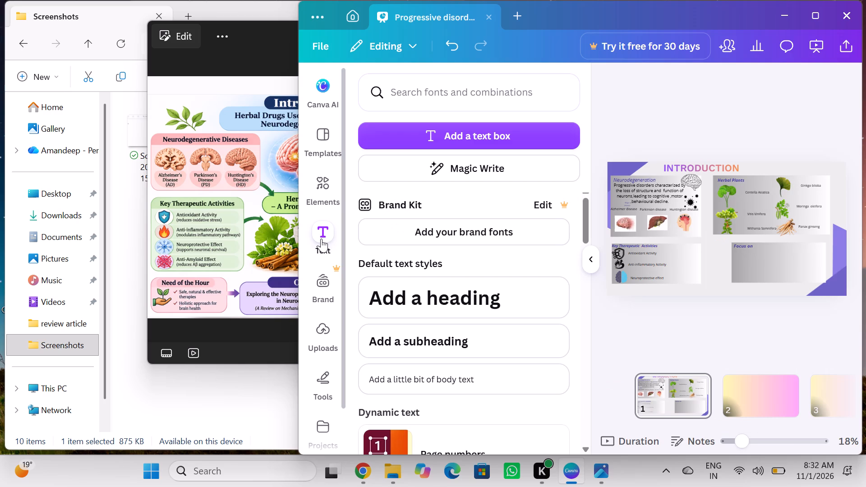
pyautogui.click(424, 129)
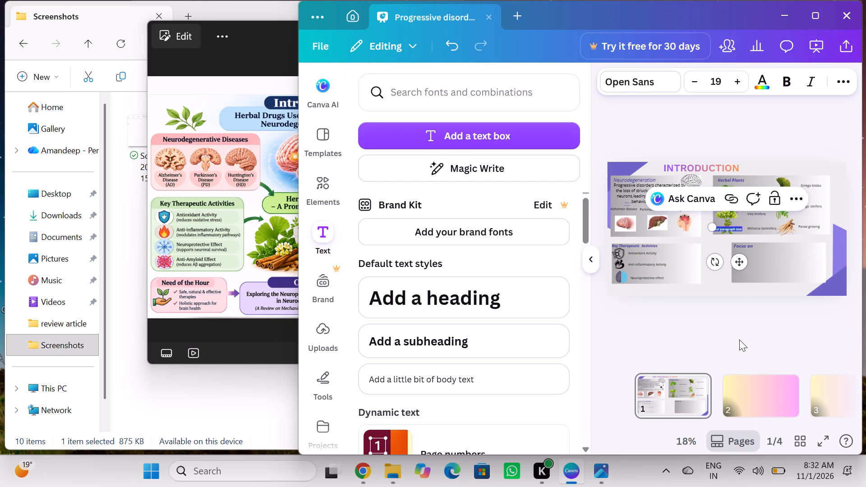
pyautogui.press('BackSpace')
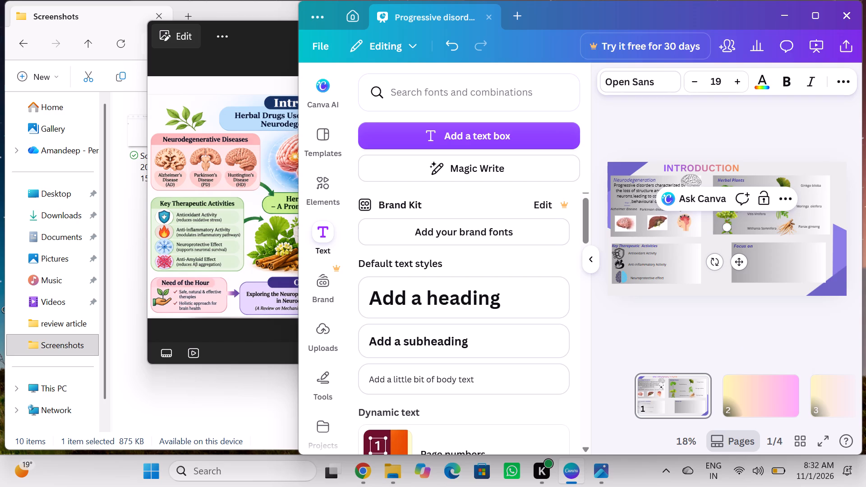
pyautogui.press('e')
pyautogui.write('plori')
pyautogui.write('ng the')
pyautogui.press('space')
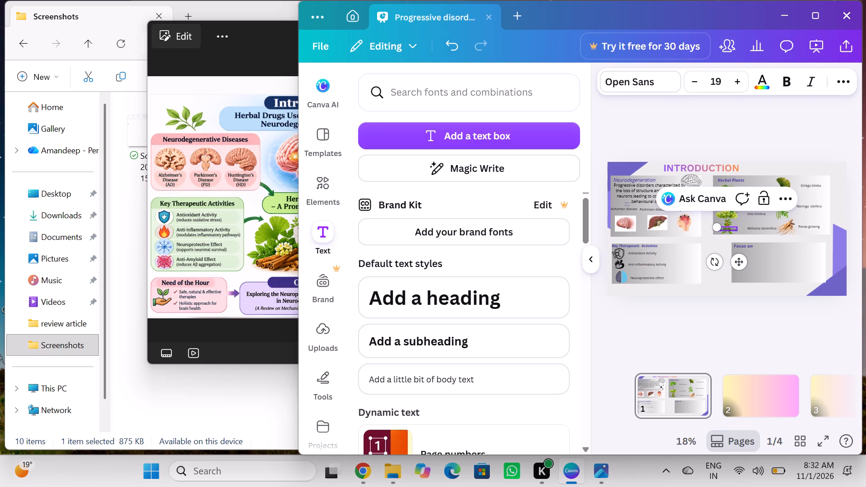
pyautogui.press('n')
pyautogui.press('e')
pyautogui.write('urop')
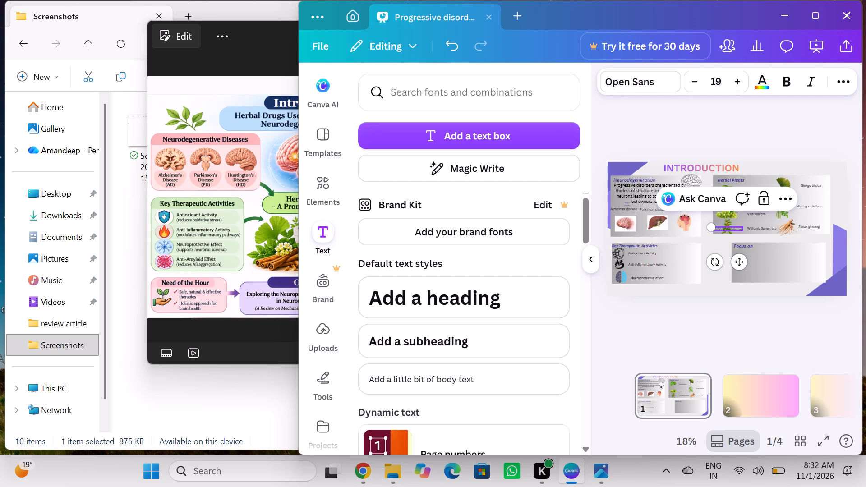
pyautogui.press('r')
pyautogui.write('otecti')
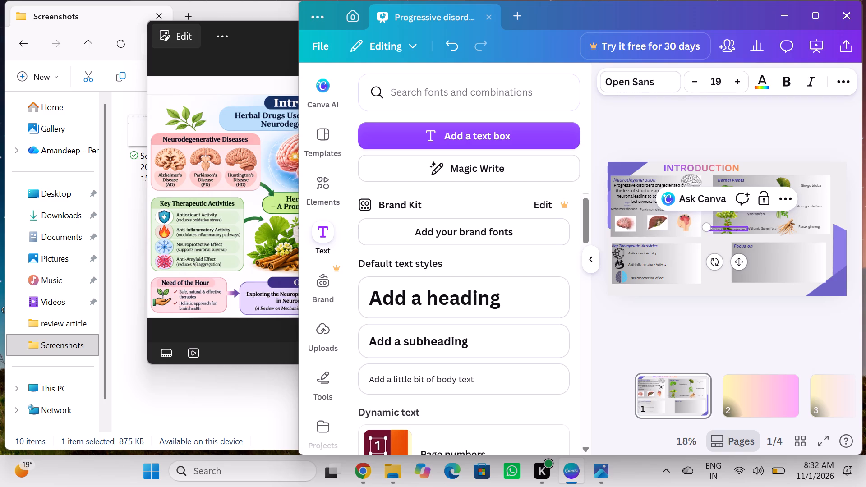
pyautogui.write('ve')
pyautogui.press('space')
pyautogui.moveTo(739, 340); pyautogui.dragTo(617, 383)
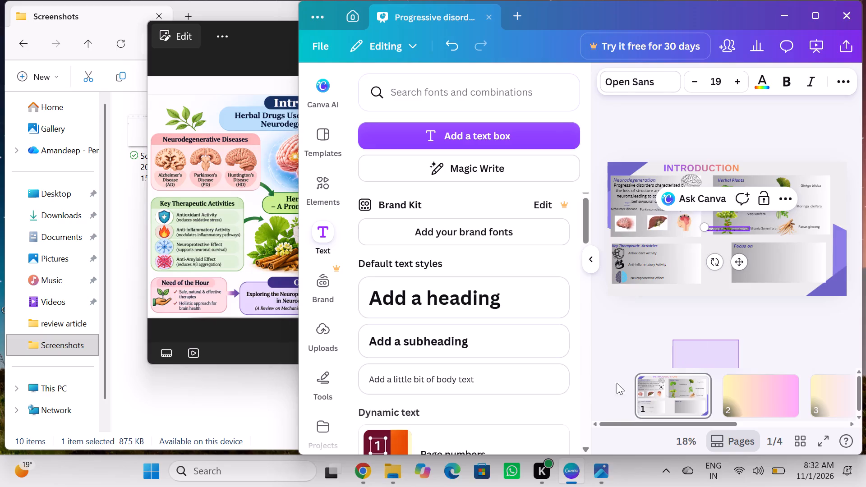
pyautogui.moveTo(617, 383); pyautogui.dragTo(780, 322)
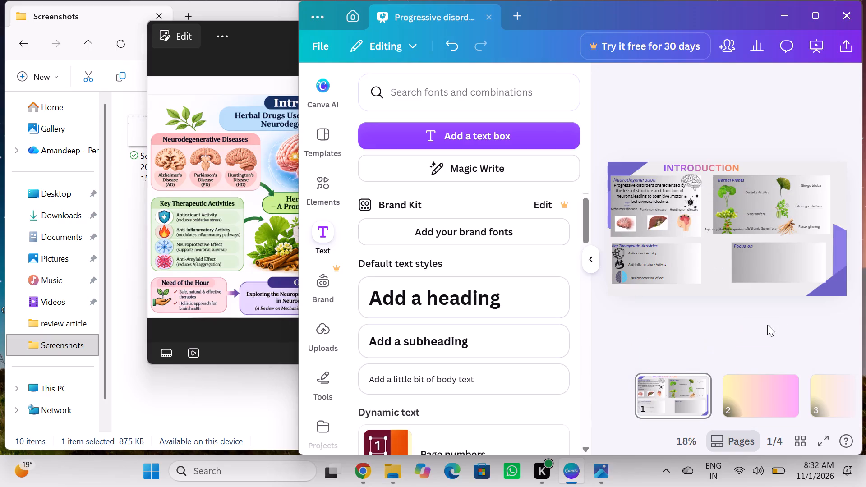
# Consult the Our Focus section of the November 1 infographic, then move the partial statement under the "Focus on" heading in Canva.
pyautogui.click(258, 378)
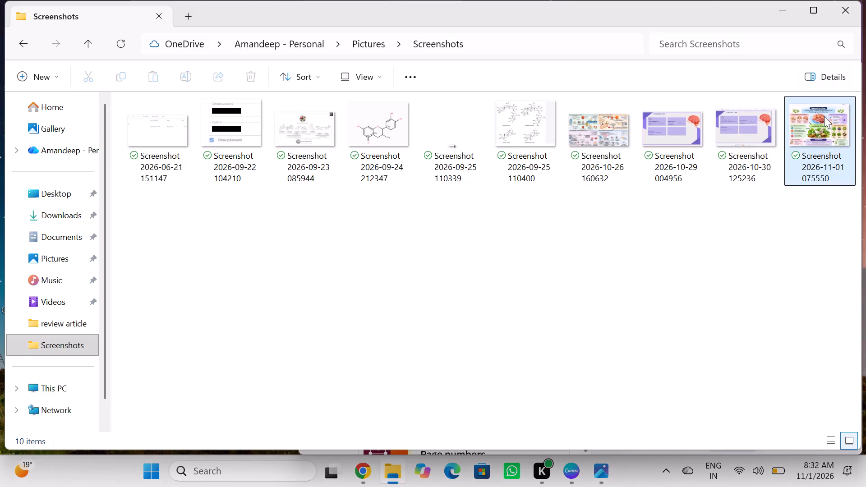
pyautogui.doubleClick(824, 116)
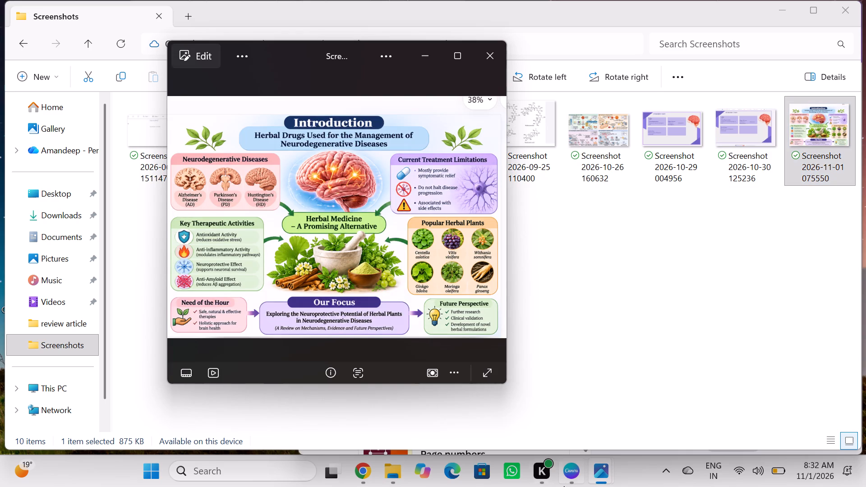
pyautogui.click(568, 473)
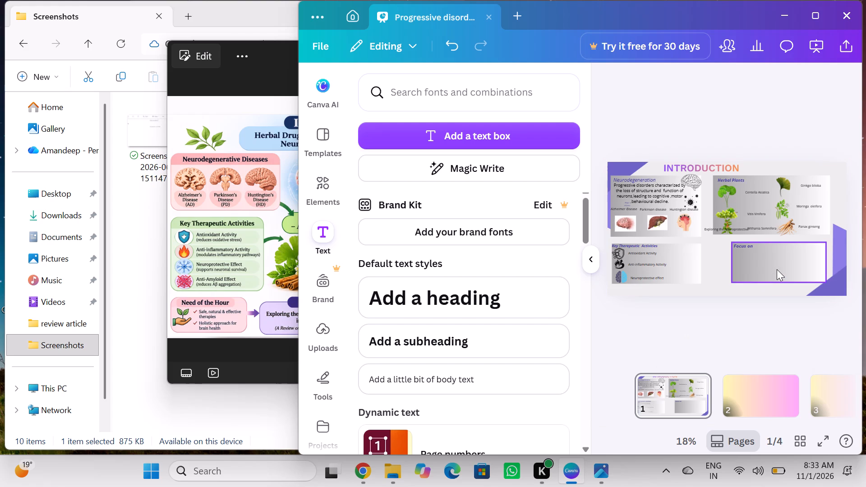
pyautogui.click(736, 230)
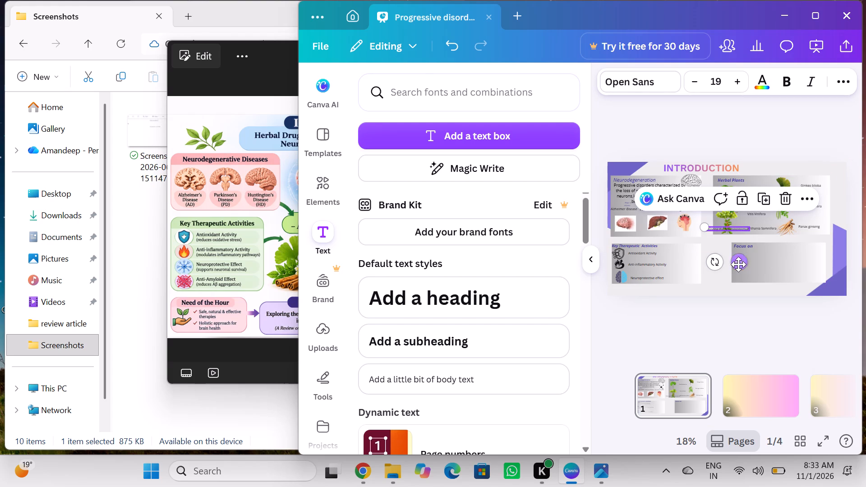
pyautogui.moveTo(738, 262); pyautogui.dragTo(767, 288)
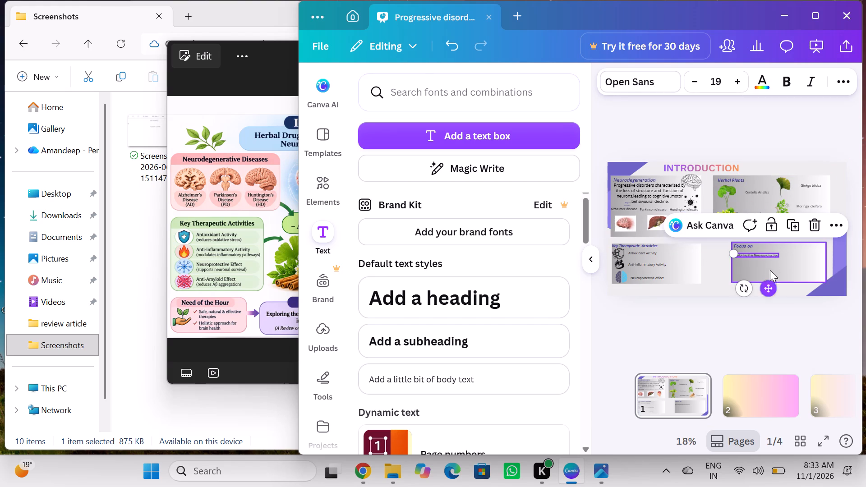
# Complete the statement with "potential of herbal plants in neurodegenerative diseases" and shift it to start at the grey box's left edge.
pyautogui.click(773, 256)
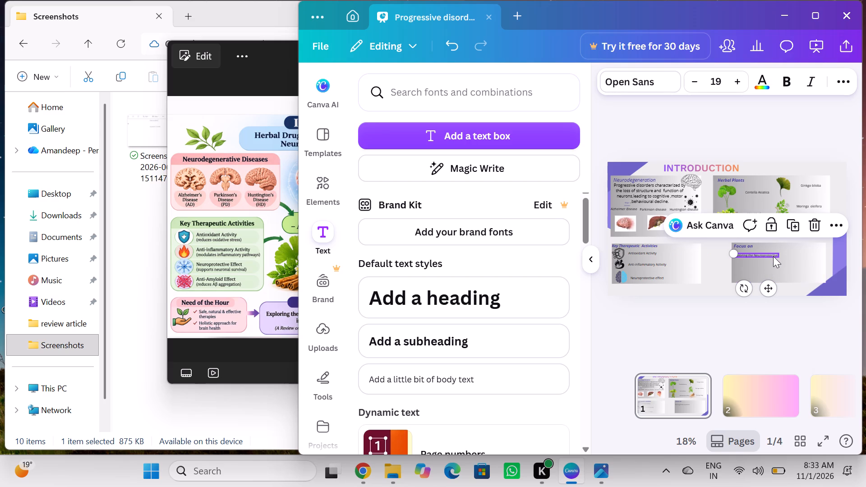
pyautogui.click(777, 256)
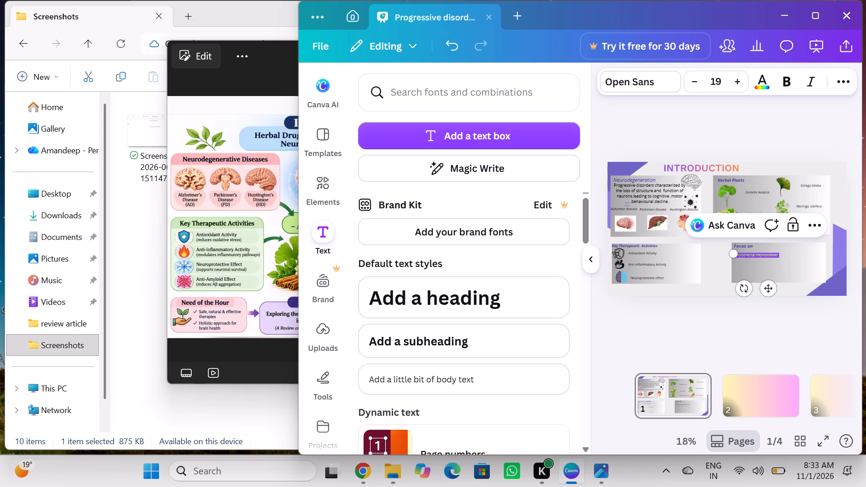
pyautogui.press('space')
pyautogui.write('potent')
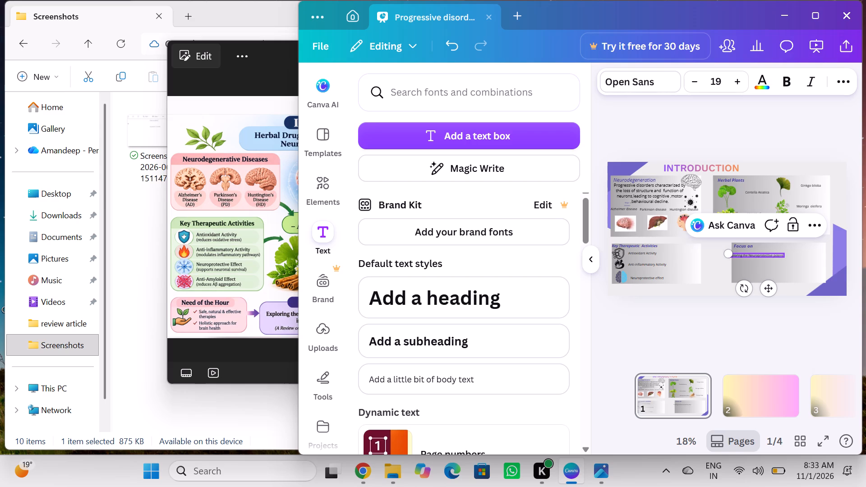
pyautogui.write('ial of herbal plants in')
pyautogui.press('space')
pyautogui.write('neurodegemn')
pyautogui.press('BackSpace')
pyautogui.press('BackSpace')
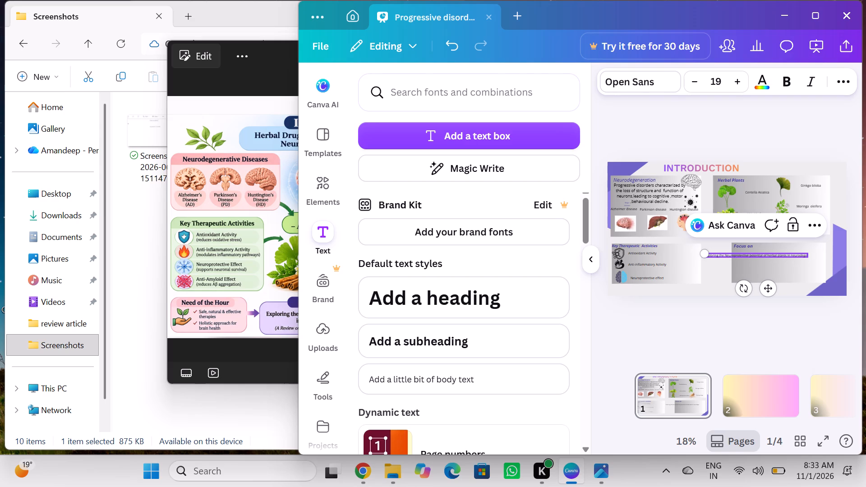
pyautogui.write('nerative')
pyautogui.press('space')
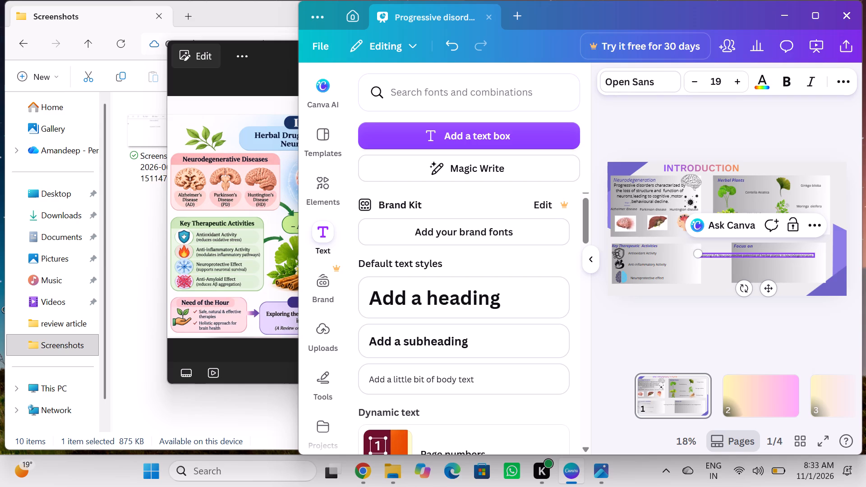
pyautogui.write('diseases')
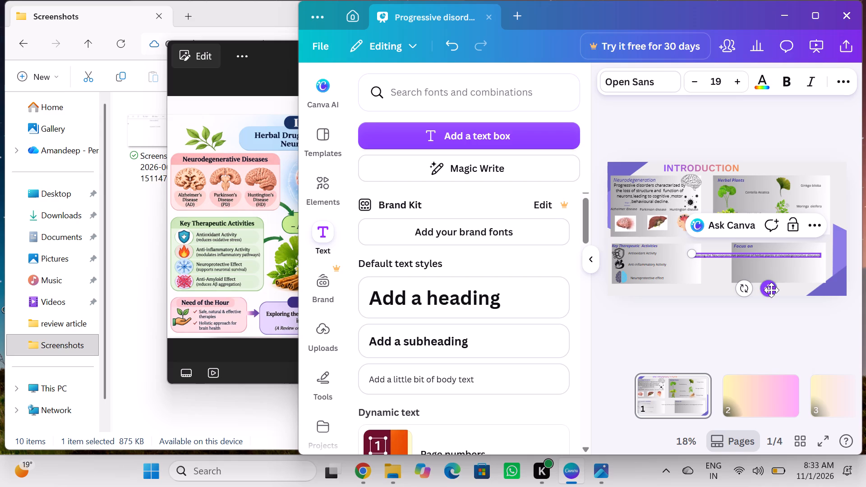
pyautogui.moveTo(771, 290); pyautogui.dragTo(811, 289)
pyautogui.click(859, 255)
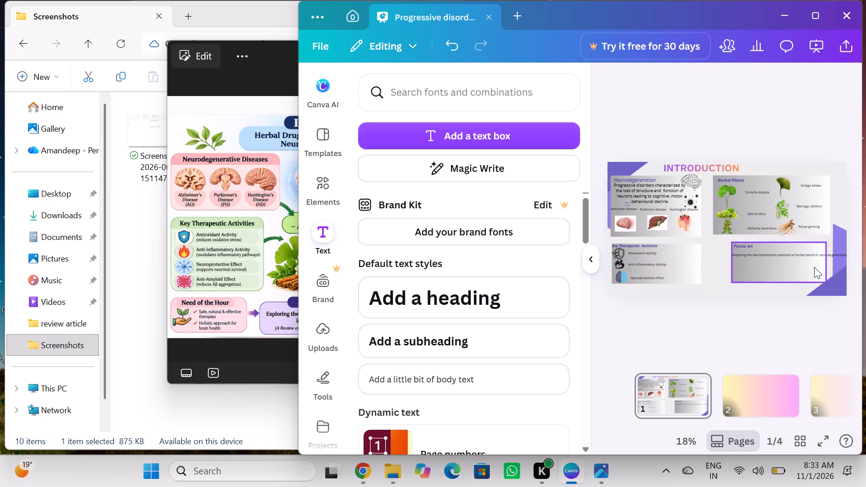
# Shift the grey box behind the focus statement slightly to the right and down.
pyautogui.moveTo(815, 252); pyautogui.dragTo(819, 255)
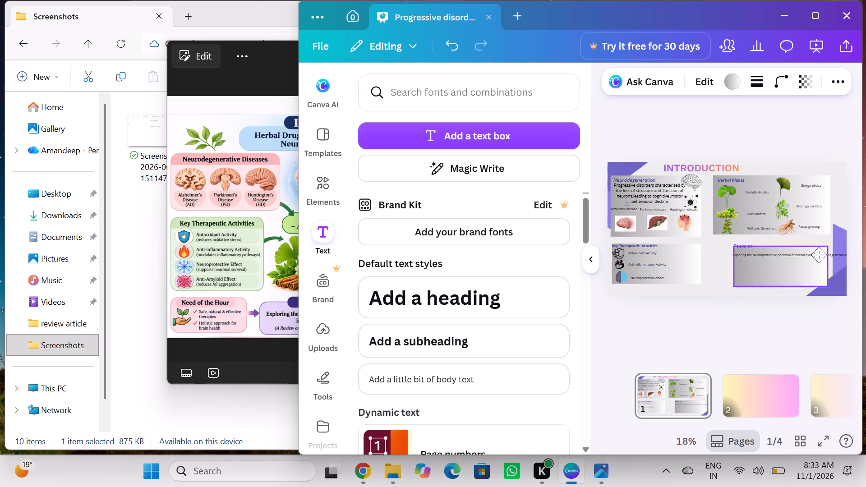
pyautogui.moveTo(819, 255); pyautogui.dragTo(820, 254)
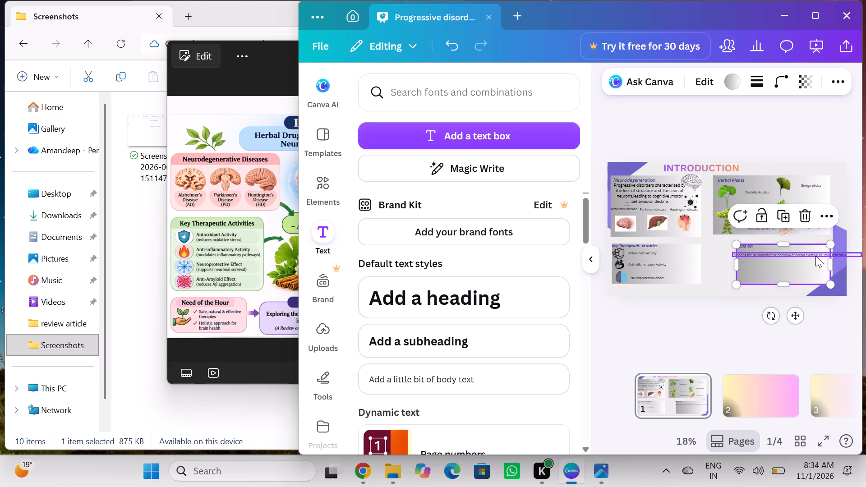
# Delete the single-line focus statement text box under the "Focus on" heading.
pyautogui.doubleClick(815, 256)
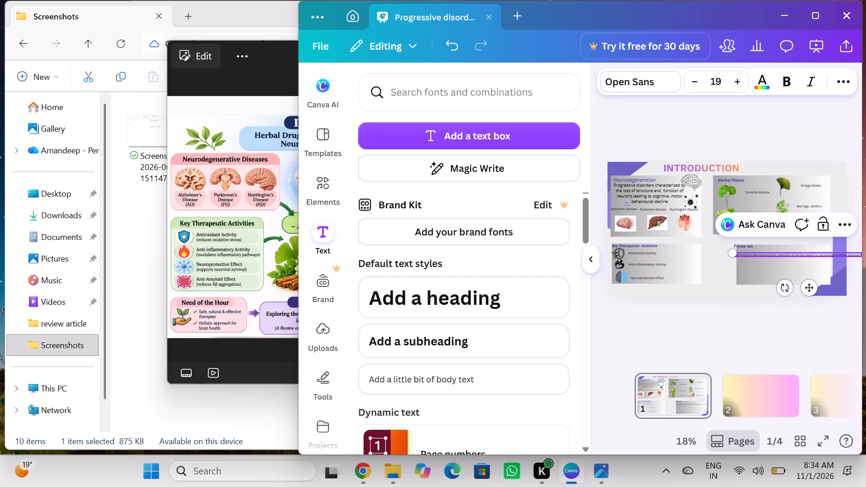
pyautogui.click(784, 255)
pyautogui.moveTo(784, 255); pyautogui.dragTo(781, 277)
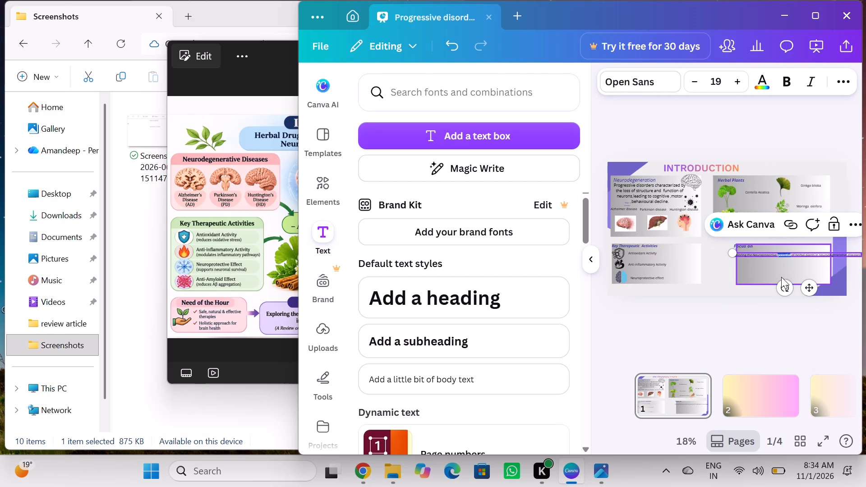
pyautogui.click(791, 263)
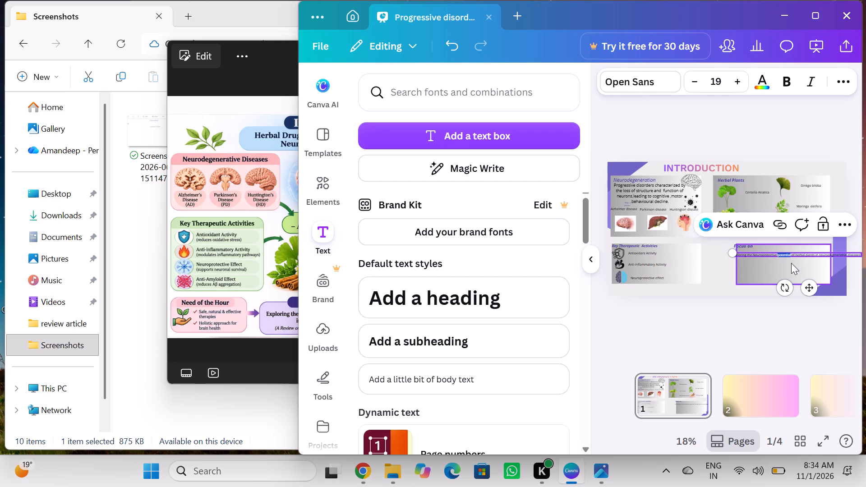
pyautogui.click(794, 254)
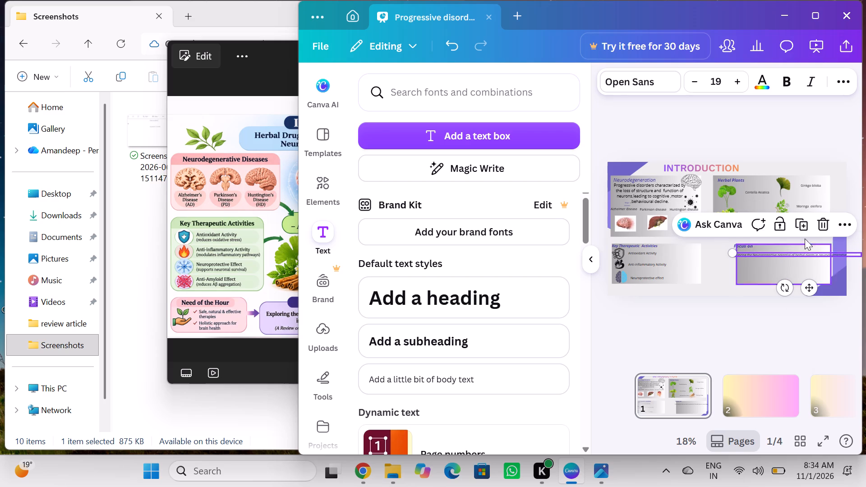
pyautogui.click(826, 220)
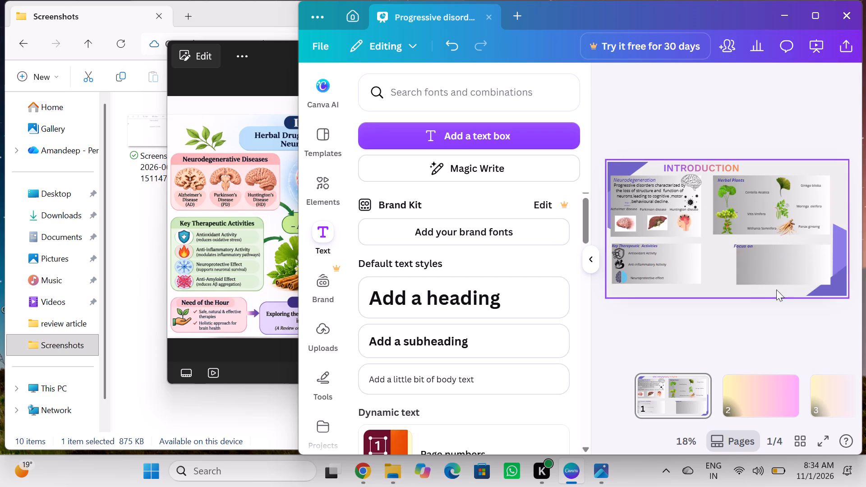
# Widen the grey box under the "Focus on" heading leftwards until its left edge lines up with the Herbal Plants box above.
pyautogui.click(782, 265)
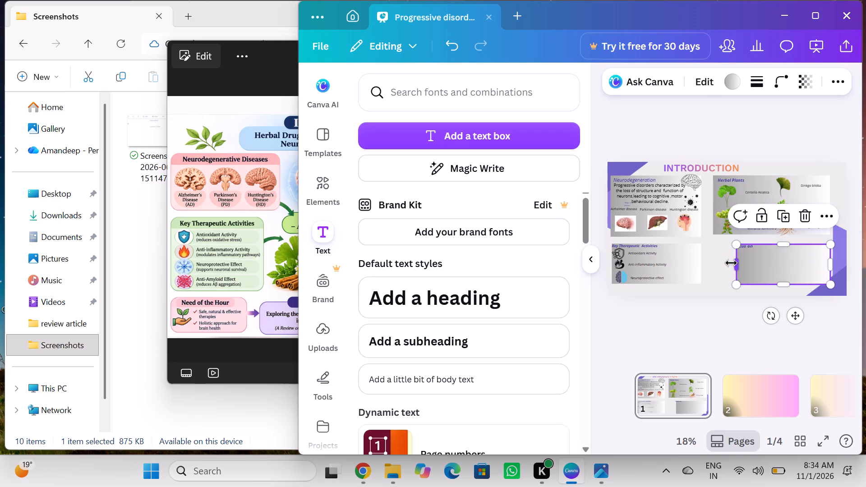
pyautogui.moveTo(735, 263); pyautogui.dragTo(713, 266)
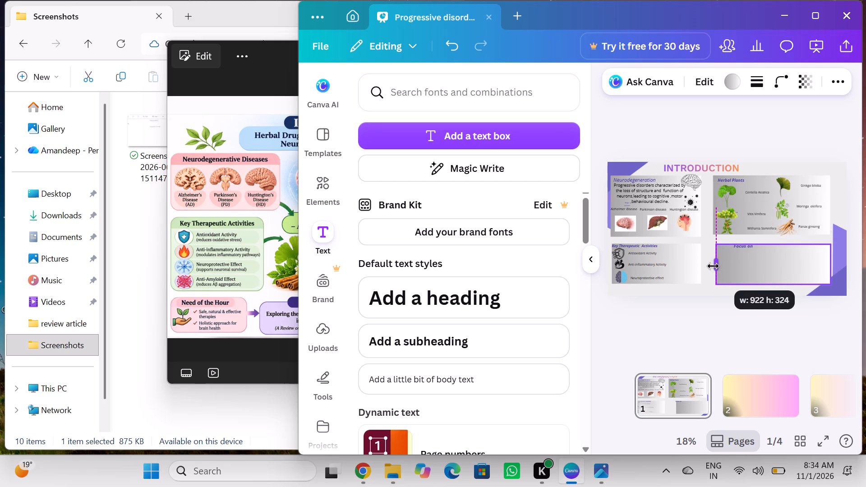
pyautogui.moveTo(713, 266); pyautogui.dragTo(709, 267)
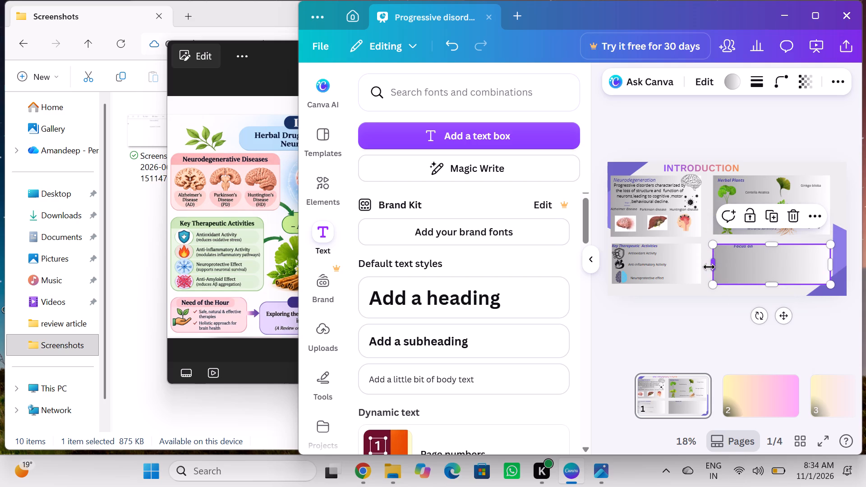
pyautogui.click(714, 318)
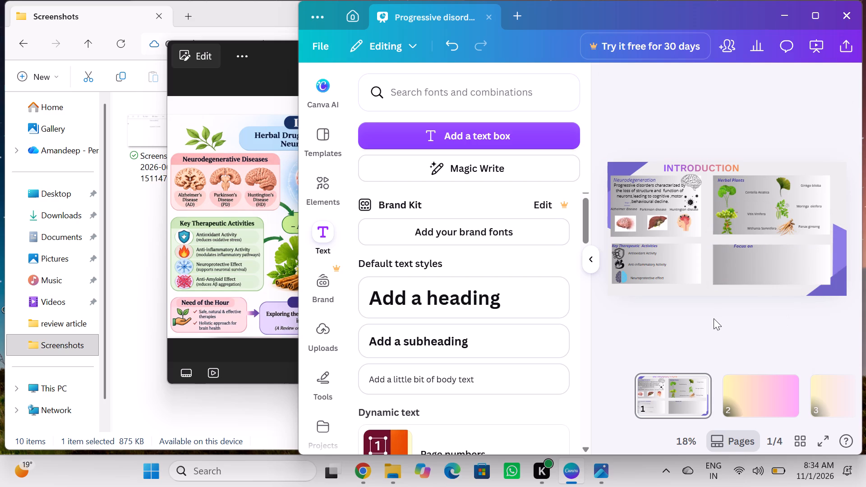
# Consult the Our Focus section of the infographic, then add a new text box to the Canva slide and open its placeholder text for editing.
pyautogui.click(270, 356)
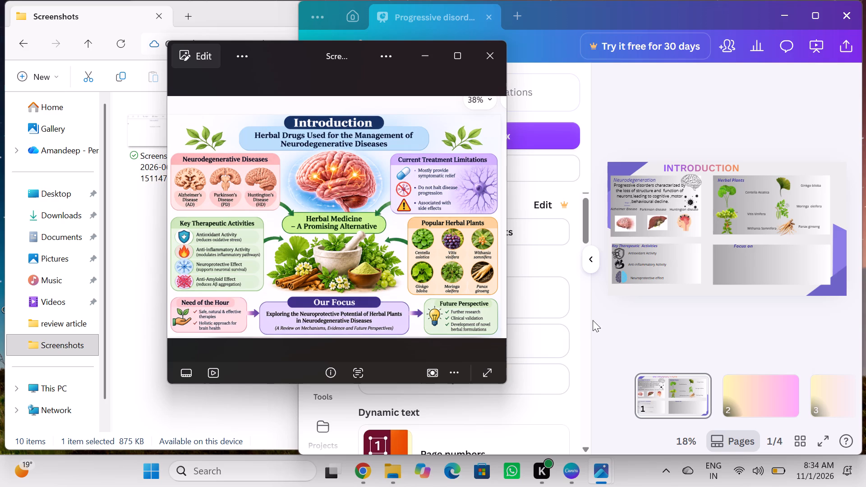
pyautogui.click(547, 266)
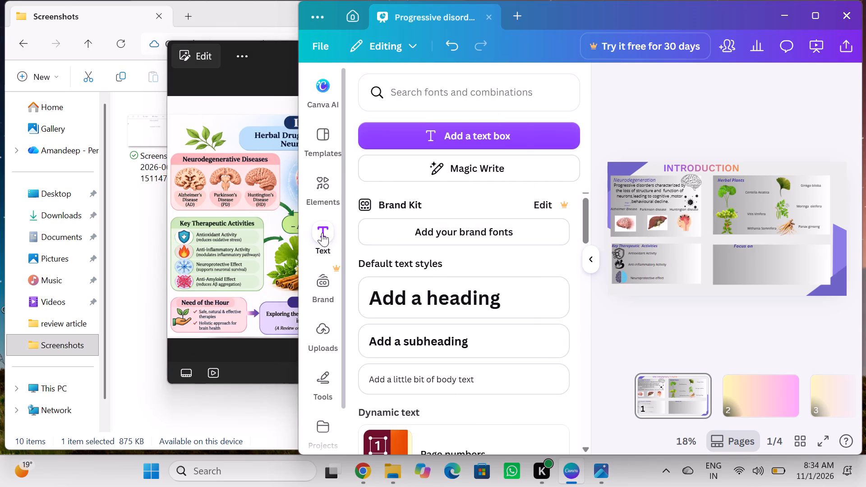
pyautogui.click(322, 233)
pyautogui.click(431, 138)
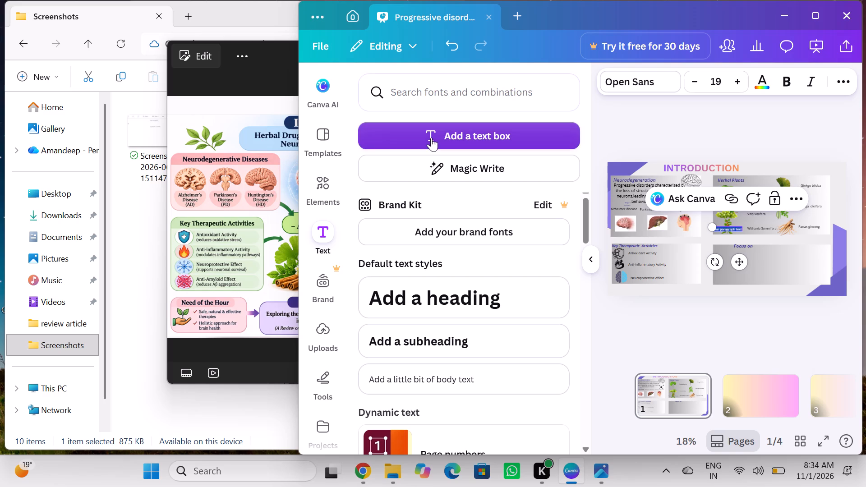
pyautogui.doubleClick(745, 287)
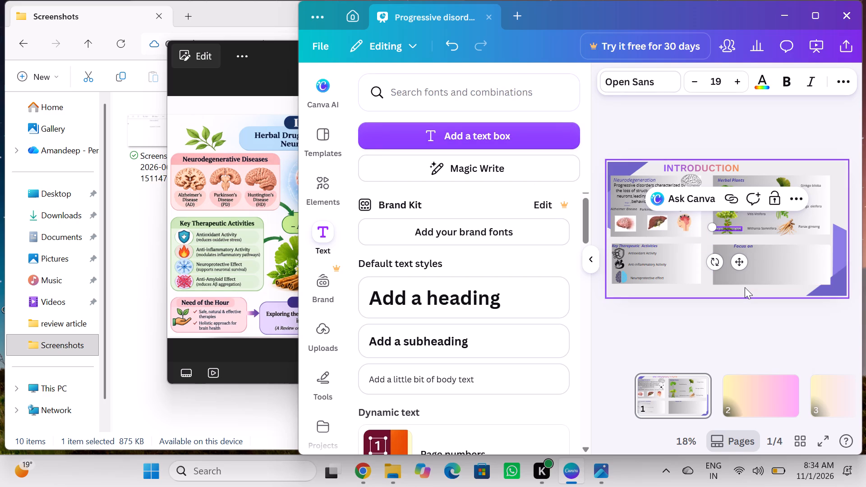
pyautogui.doubleClick(733, 227)
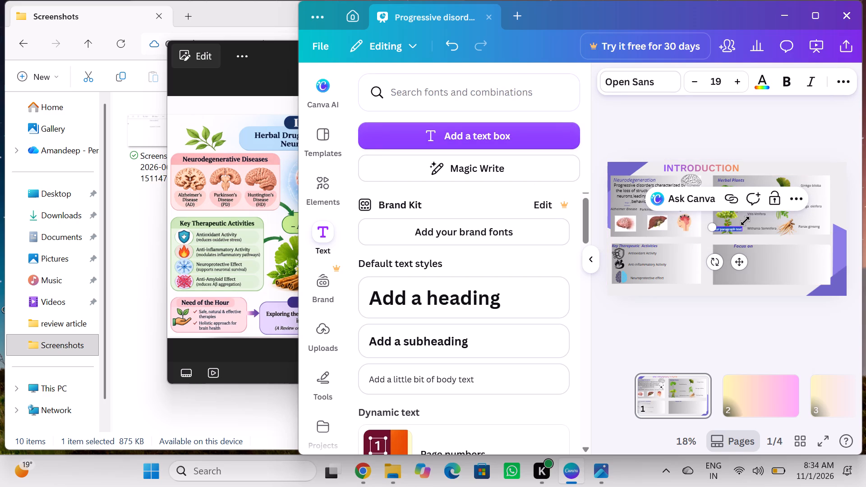
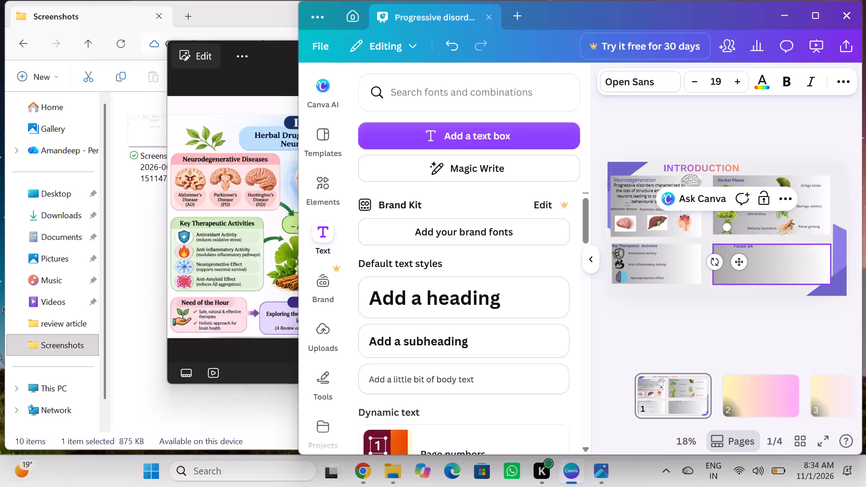
# Enter "Exploring the Neuroprotective Potential of Herbal Plants in Neurodegenerative Diseases" as the new text box's content.
pyautogui.press('e')
pyautogui.press('x')
pyautogui.press('p')
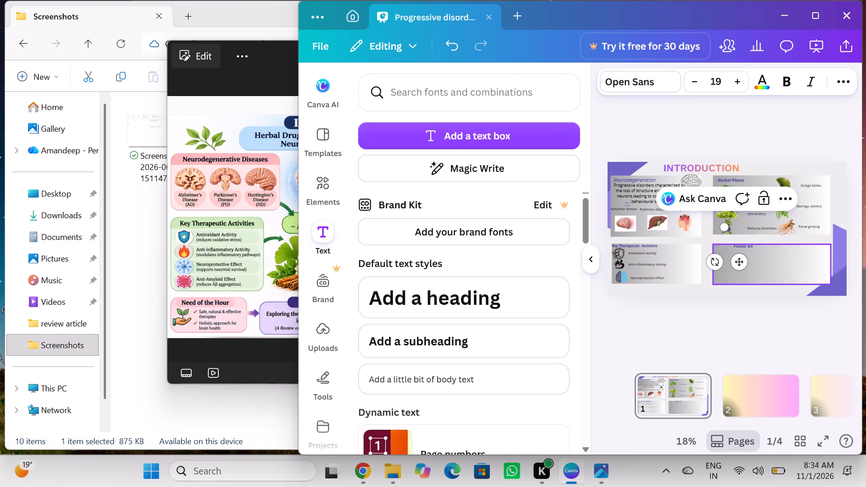
pyautogui.press('l')
pyautogui.write('oring the')
pyautogui.press('space')
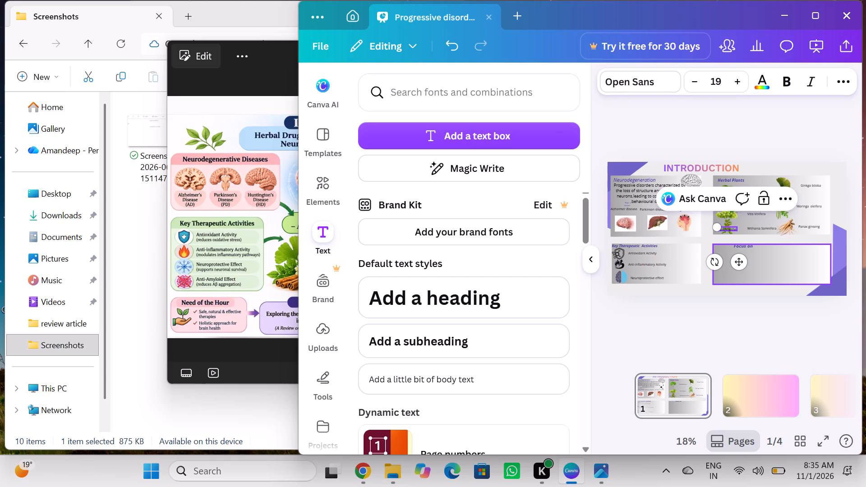
pyautogui.press('n')
pyautogui.write('eur')
pyautogui.press('o')
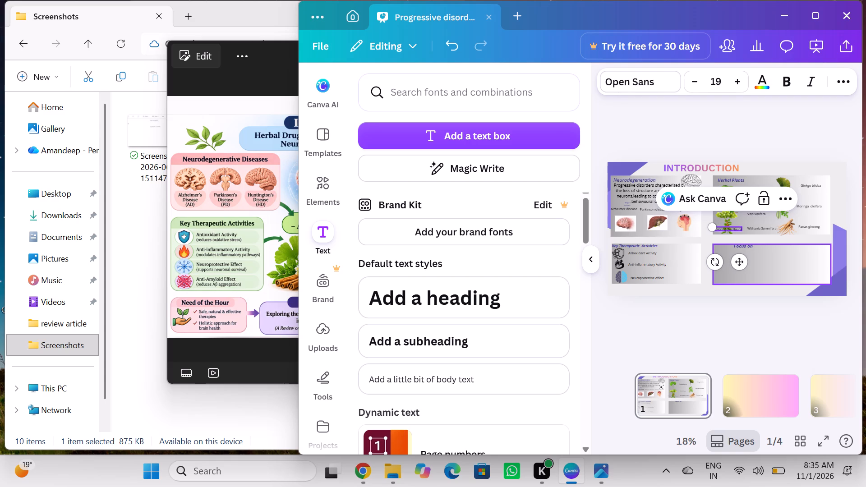
pyautogui.write('pr')
pyautogui.write('otecti')
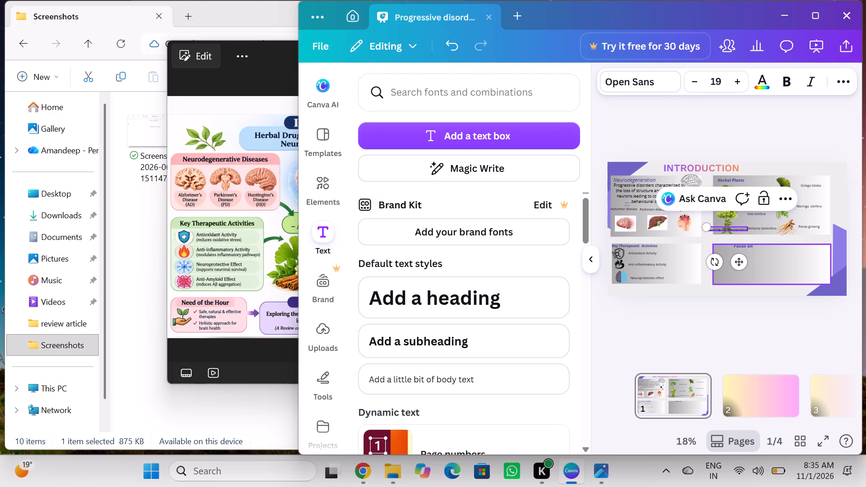
pyautogui.write('ve')
pyautogui.press('space')
pyautogui.press('p')
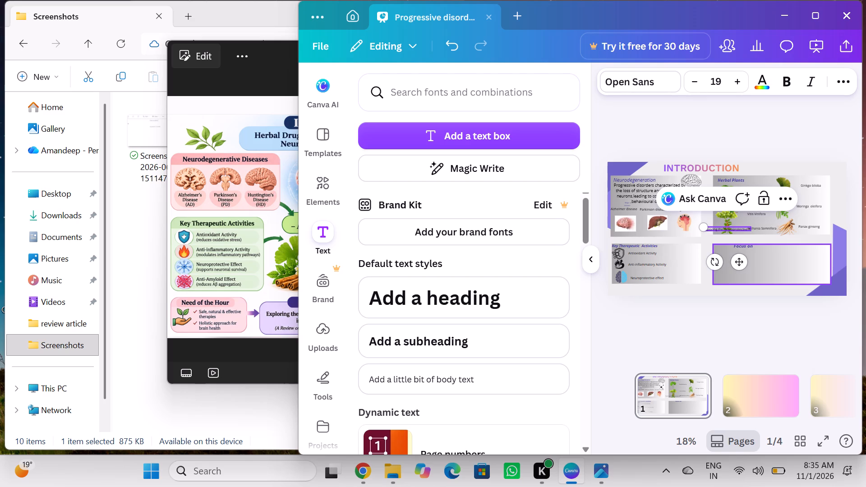
pyautogui.press('o')
pyautogui.write('tent')
pyautogui.write('ial')
pyautogui.press('space')
pyautogui.write('of')
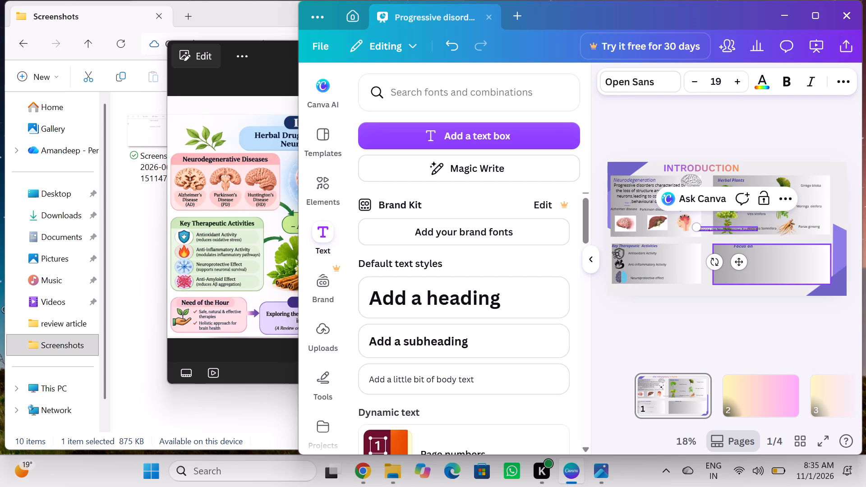
pyautogui.press('space')
pyautogui.write('er')
pyautogui.write('bal')
pyautogui.press('space')
pyautogui.press('p')
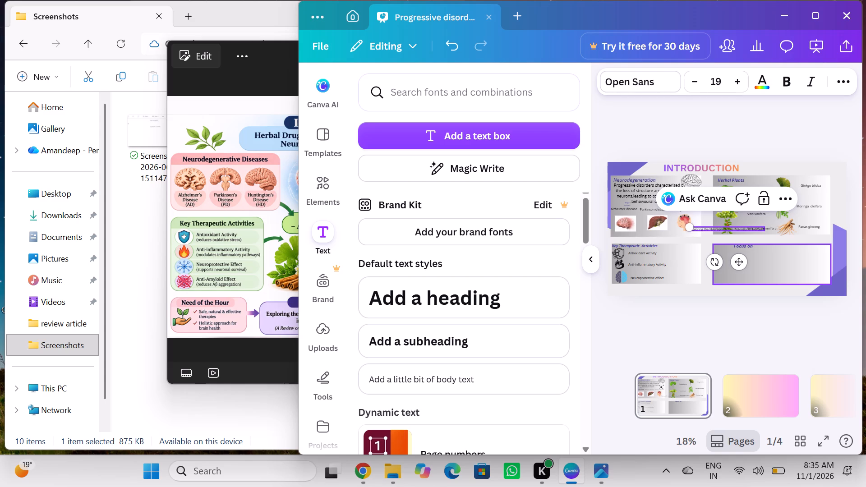
pyautogui.write('lants')
pyautogui.press('space')
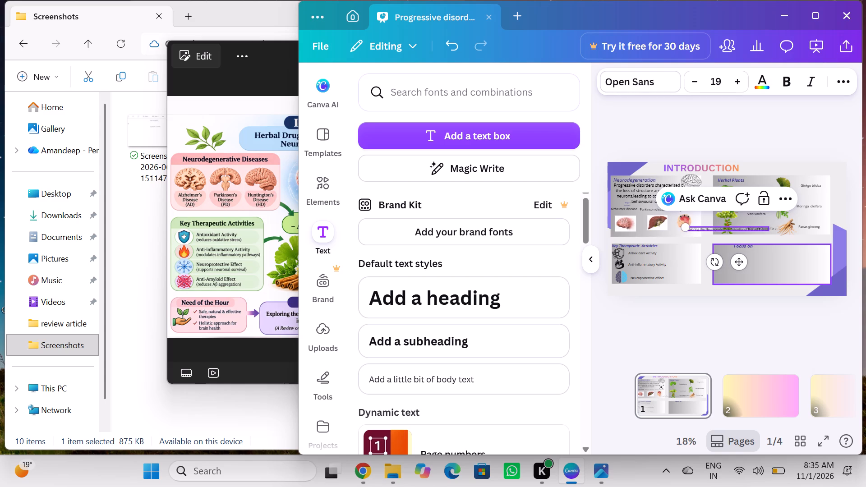
pyautogui.write('in')
pyautogui.press('space')
pyautogui.press('n')
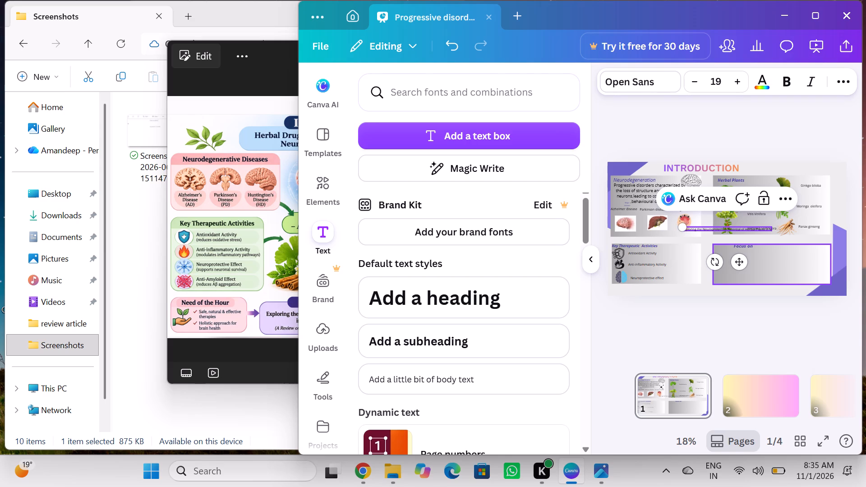
pyautogui.press('e')
pyautogui.write('uro')
pyautogui.write('degenerative')
pyautogui.press('space')
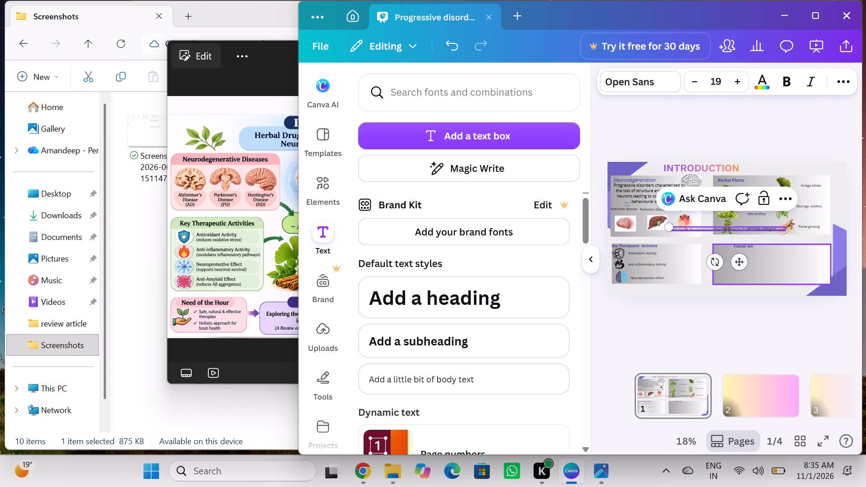
pyautogui.press('d')
pyautogui.write('iseases')
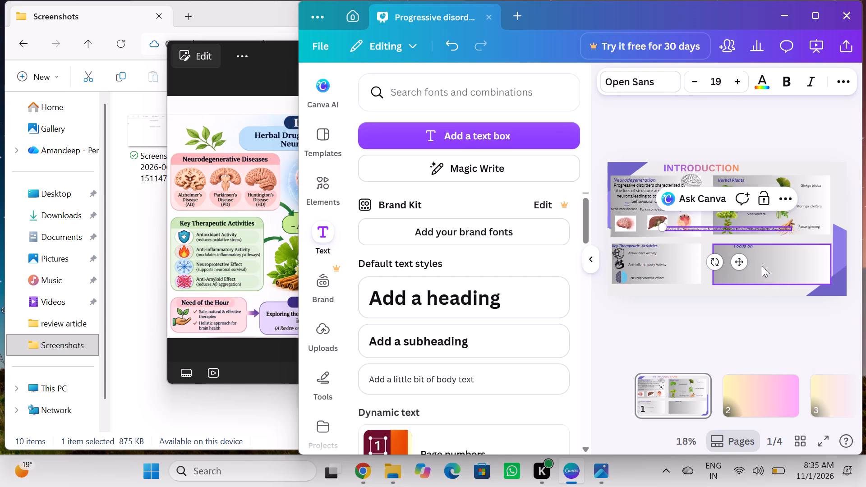
# Move the focus statement down onto the grey box under the "Focus on" heading.
pyautogui.moveTo(743, 263); pyautogui.dragTo(799, 296)
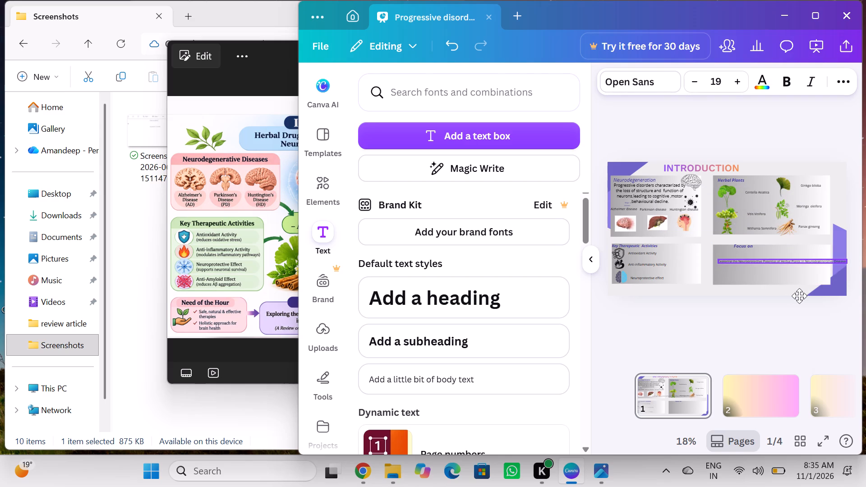
pyautogui.moveTo(799, 296); pyautogui.dragTo(789, 290)
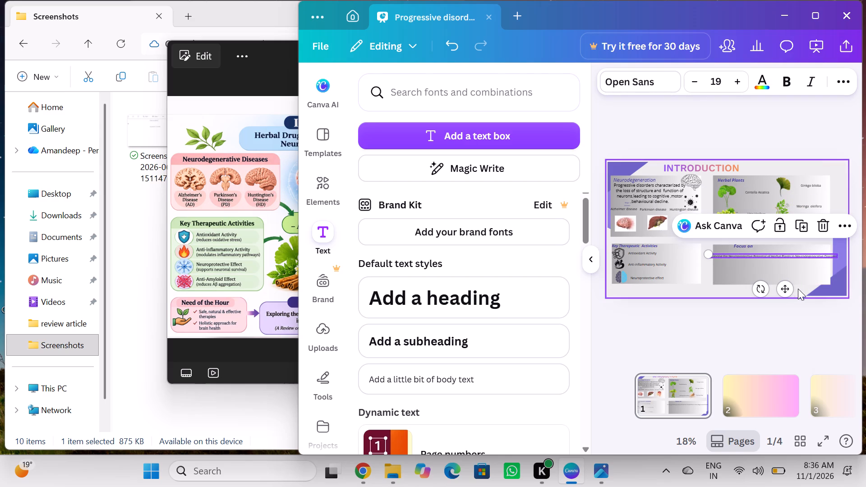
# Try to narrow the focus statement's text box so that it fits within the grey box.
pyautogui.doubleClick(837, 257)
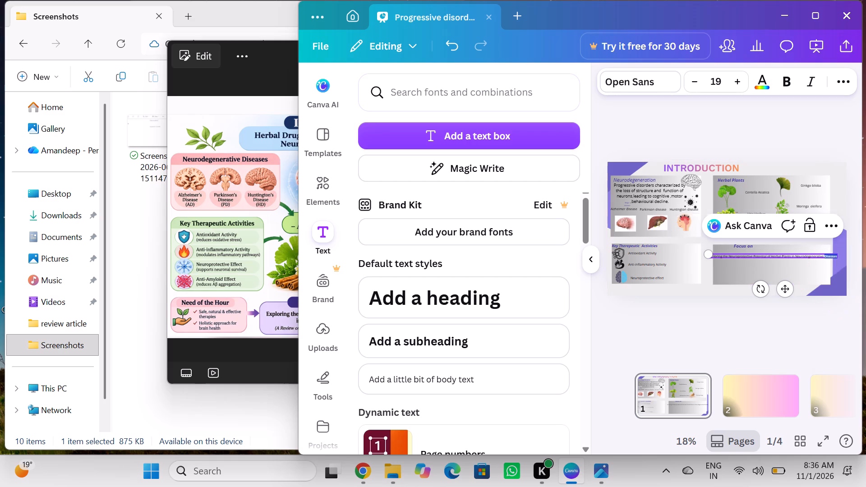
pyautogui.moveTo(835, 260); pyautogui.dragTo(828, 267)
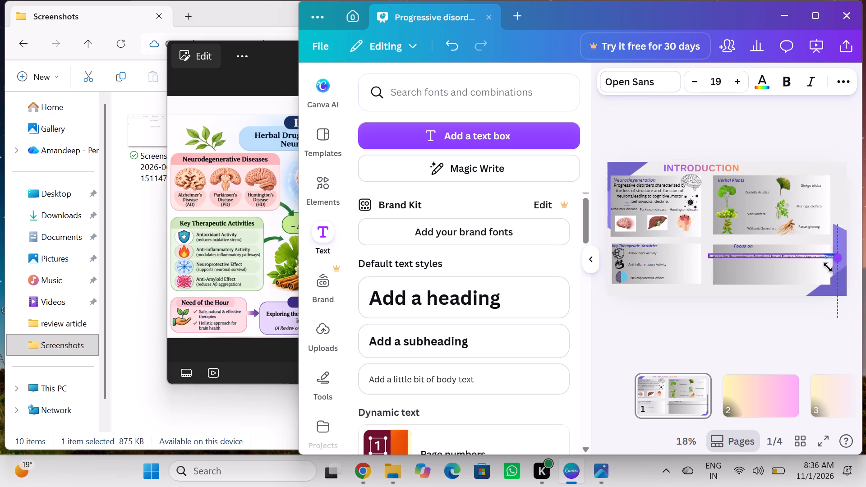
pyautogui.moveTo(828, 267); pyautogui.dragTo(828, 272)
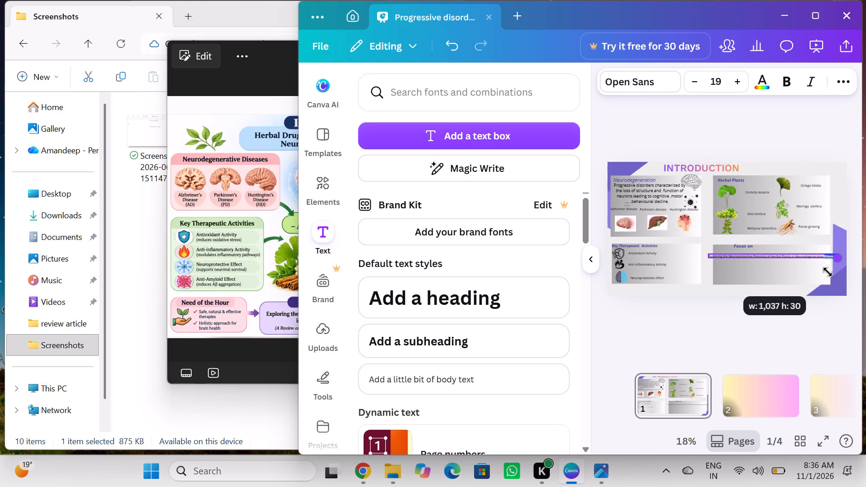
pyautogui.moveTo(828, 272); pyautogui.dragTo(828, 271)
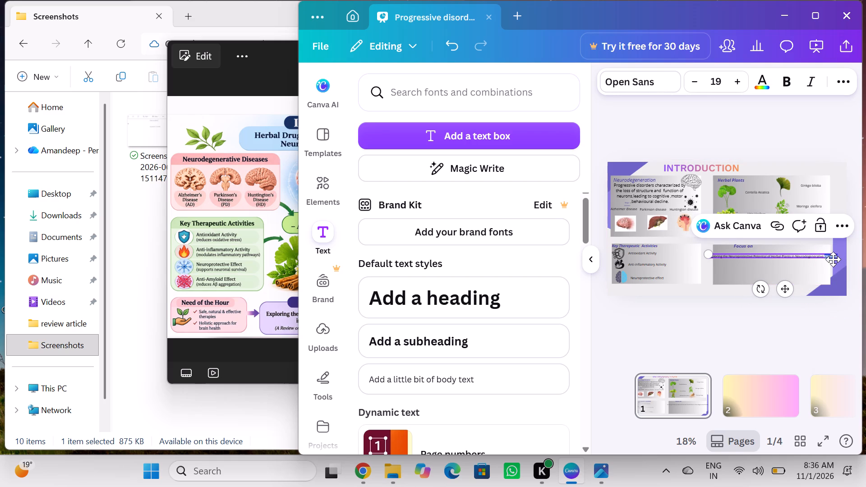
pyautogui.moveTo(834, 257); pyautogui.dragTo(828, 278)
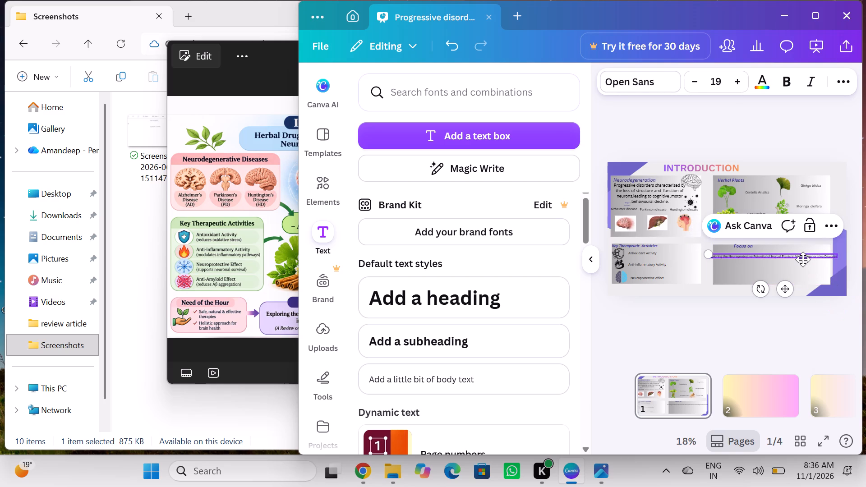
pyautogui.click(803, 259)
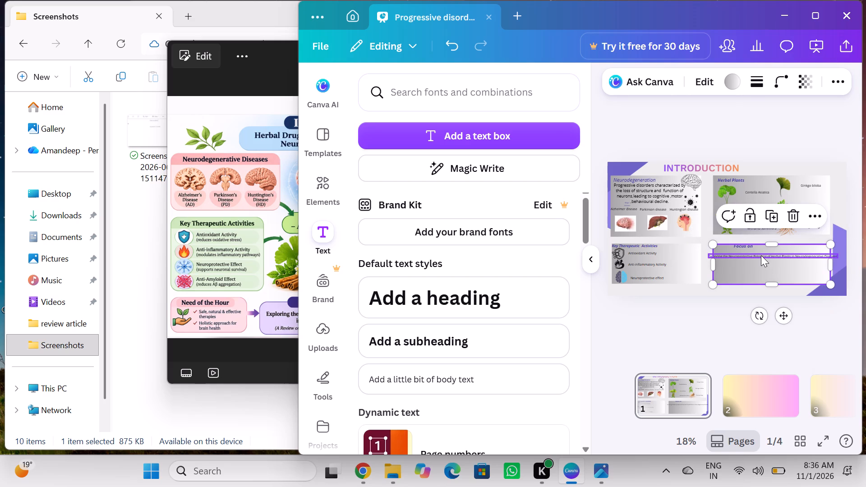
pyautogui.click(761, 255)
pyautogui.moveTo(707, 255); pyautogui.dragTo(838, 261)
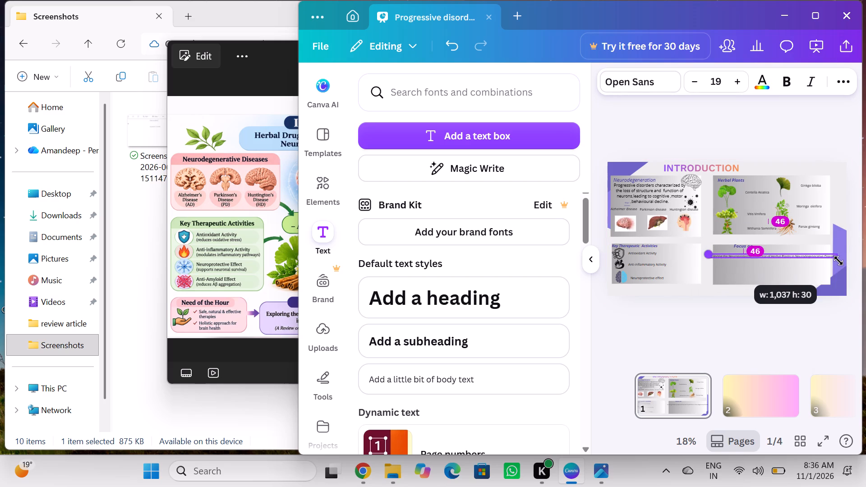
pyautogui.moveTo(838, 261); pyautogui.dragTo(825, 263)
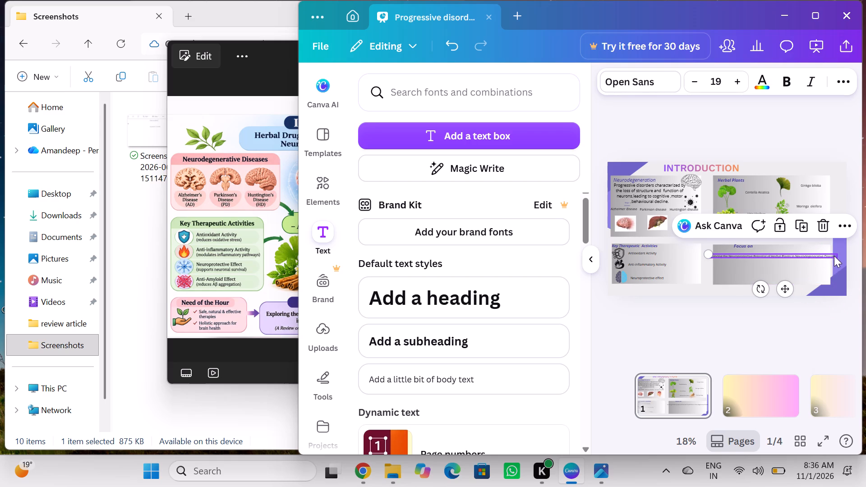
# Shift the focus statement slightly left and down so its end lines up with the grey box's right edge.
pyautogui.moveTo(836, 254); pyautogui.dragTo(829, 257)
pyautogui.doubleClick(829, 257)
pyautogui.moveTo(829, 257); pyautogui.dragTo(827, 268)
pyautogui.doubleClick(827, 268)
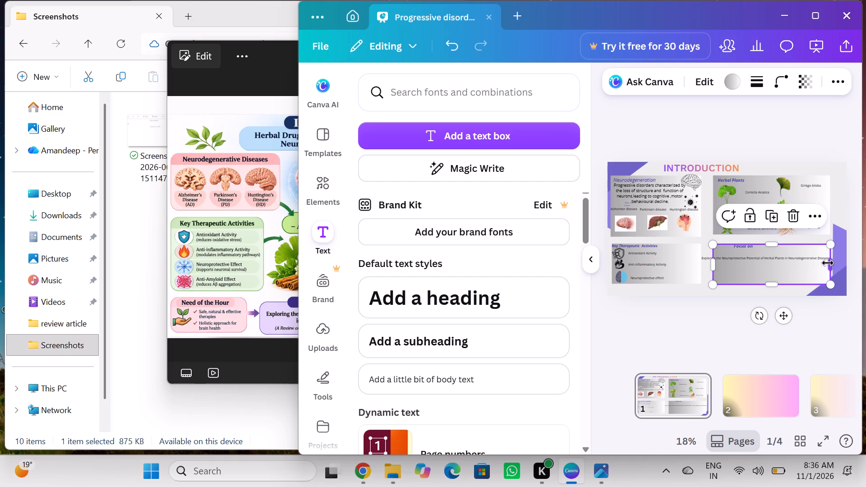
# Widen the grey box under the "Focus on" heading on both sides to about 1,080, shifting it slightly left, so it spans the whole focus statement.
pyautogui.moveTo(826, 261); pyautogui.dragTo(835, 268)
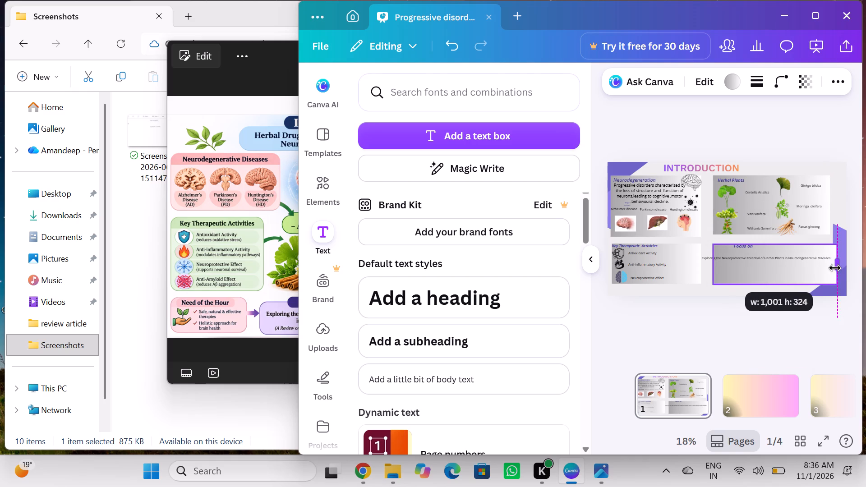
pyautogui.moveTo(835, 268); pyautogui.dragTo(834, 268)
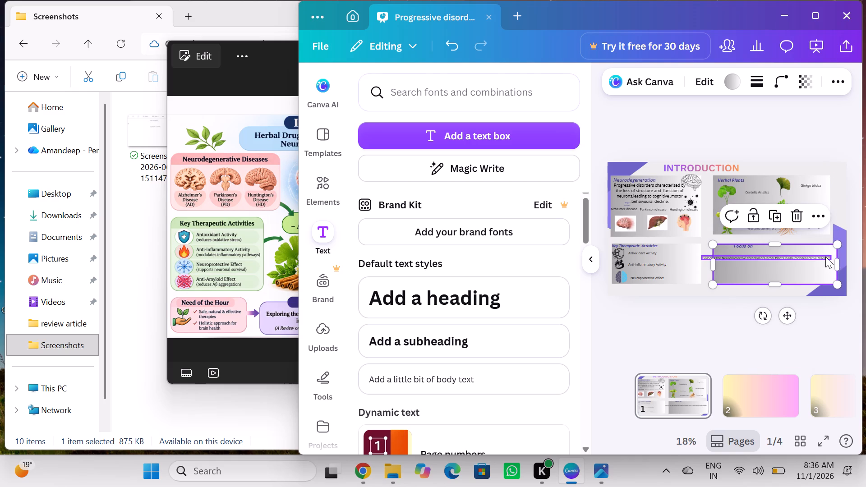
pyautogui.click(830, 258)
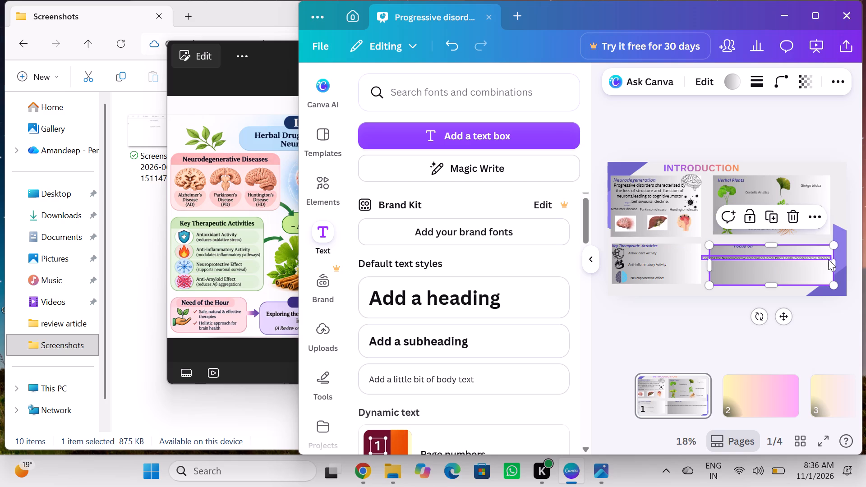
pyautogui.moveTo(710, 266); pyautogui.dragTo(700, 266)
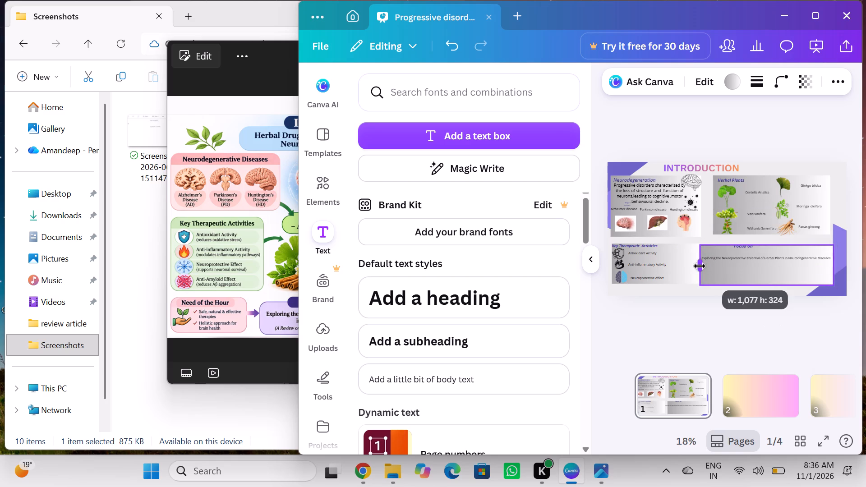
pyautogui.moveTo(700, 266); pyautogui.dragTo(700, 266)
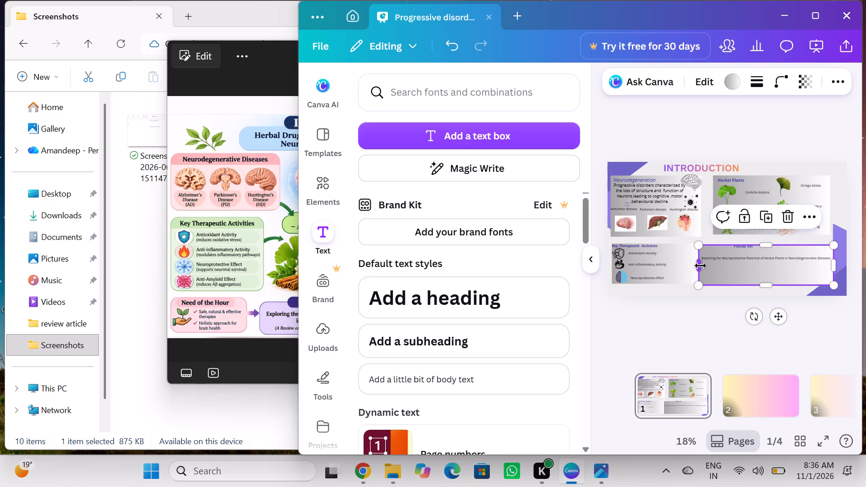
pyautogui.click(726, 320)
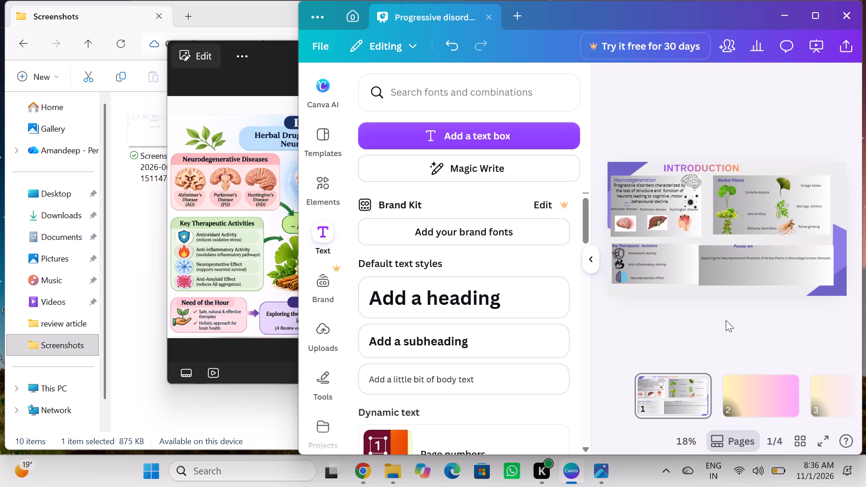
# Nudge the grey box under the "Focus on" heading slightly right so it covers the whole focus statement.
pyautogui.click(742, 265)
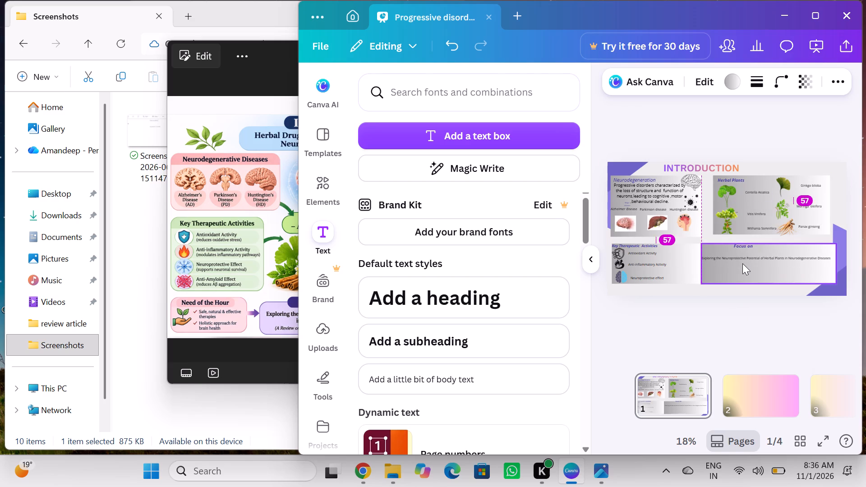
pyautogui.click(727, 331)
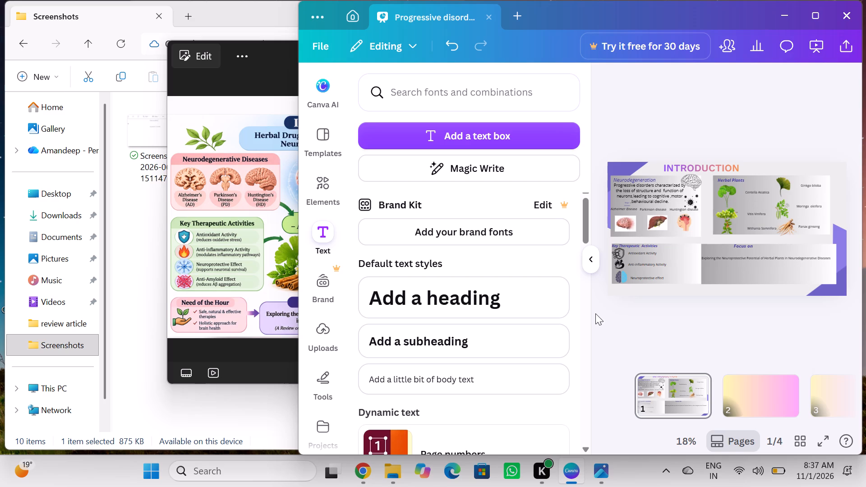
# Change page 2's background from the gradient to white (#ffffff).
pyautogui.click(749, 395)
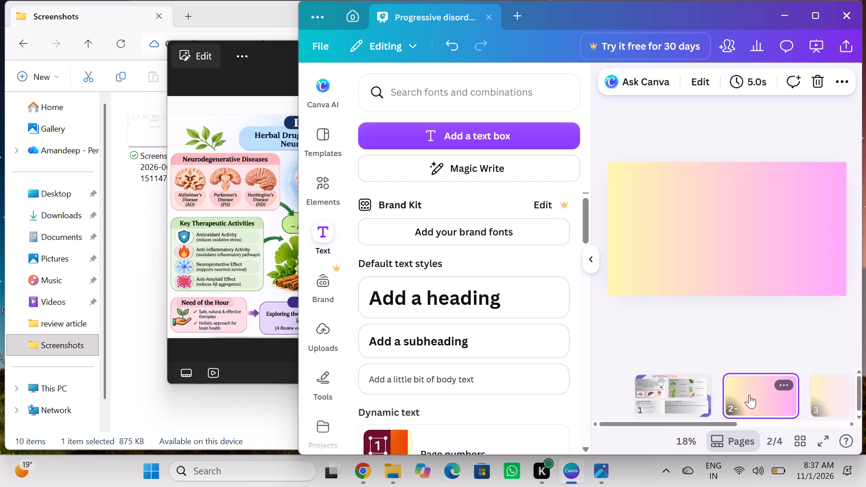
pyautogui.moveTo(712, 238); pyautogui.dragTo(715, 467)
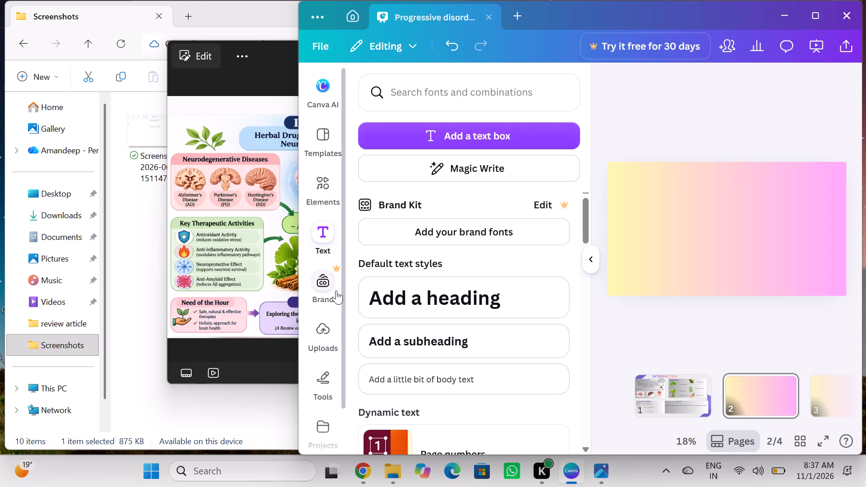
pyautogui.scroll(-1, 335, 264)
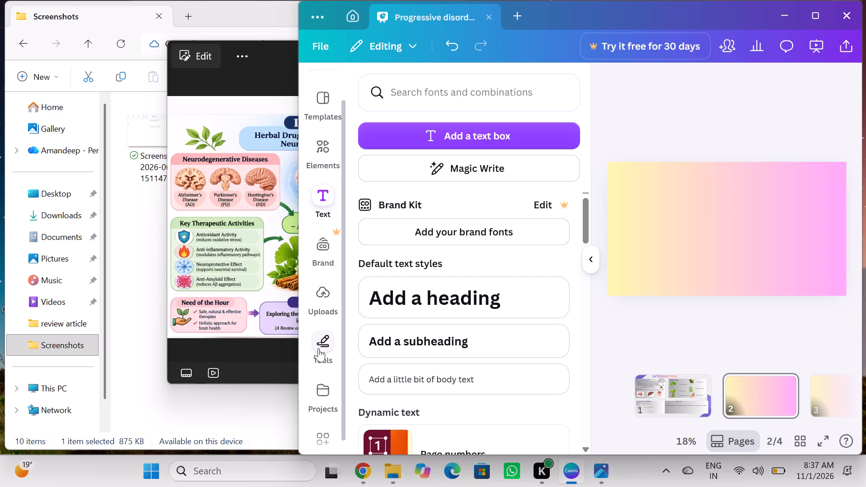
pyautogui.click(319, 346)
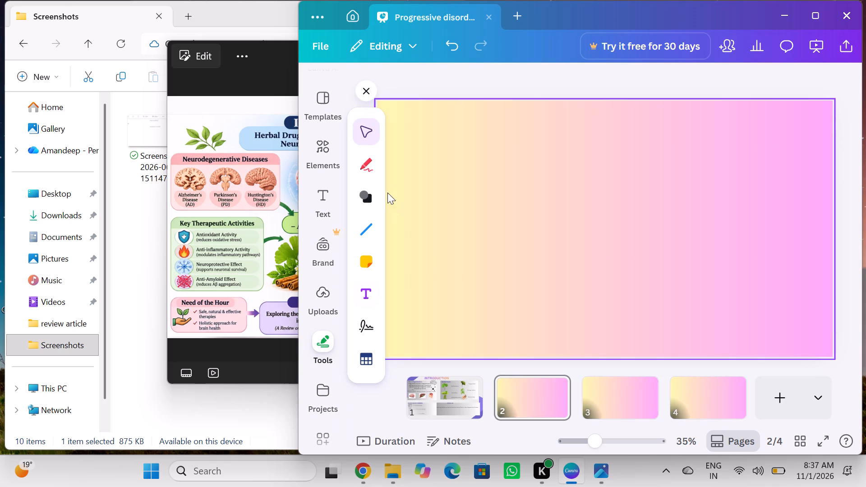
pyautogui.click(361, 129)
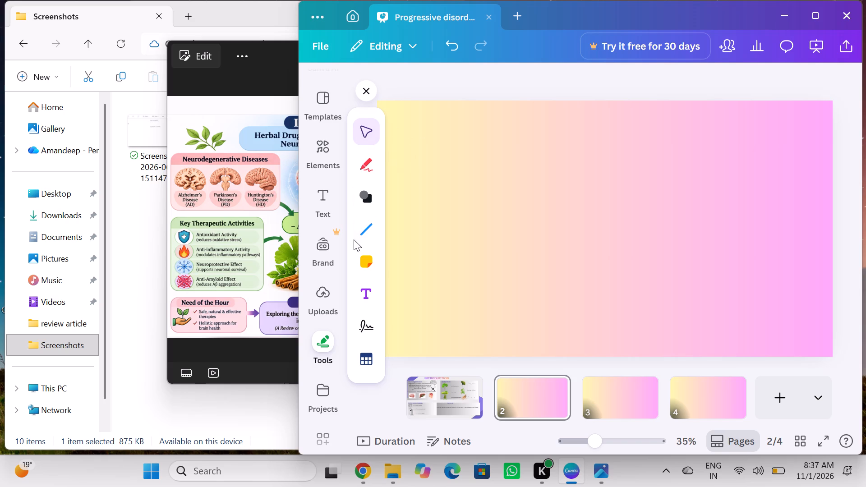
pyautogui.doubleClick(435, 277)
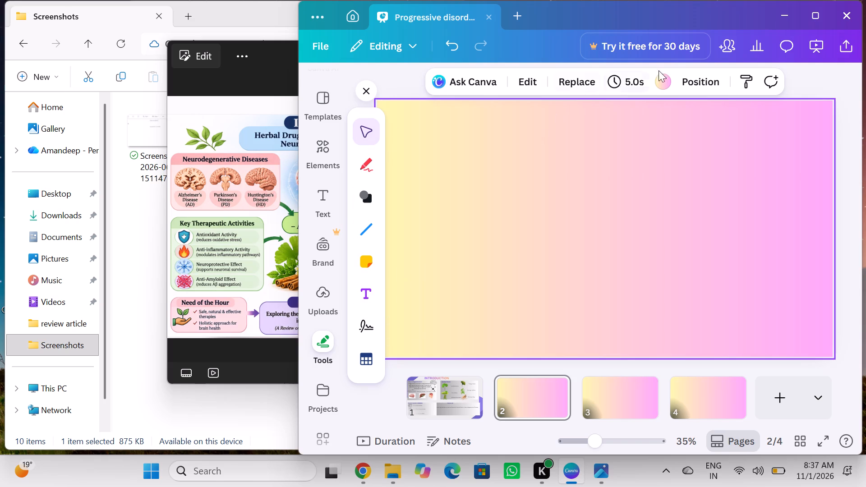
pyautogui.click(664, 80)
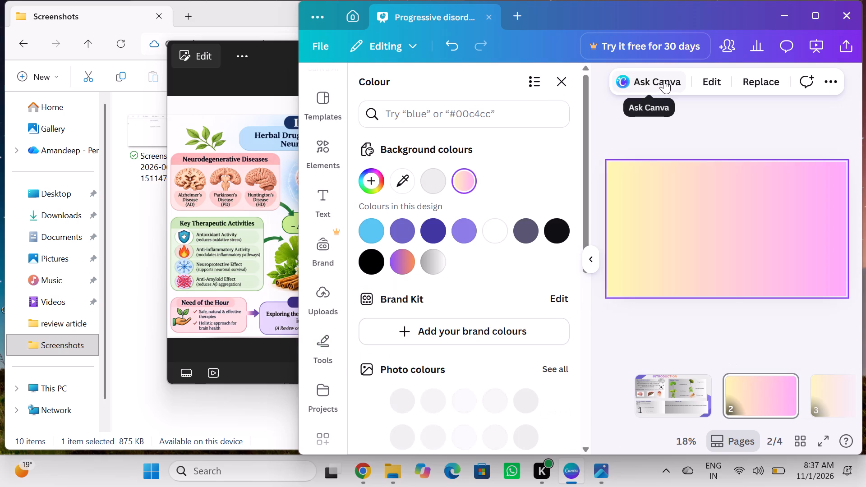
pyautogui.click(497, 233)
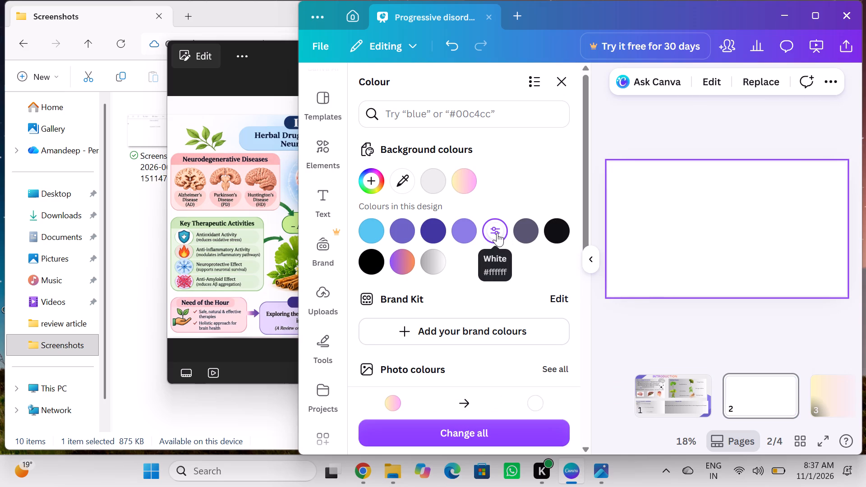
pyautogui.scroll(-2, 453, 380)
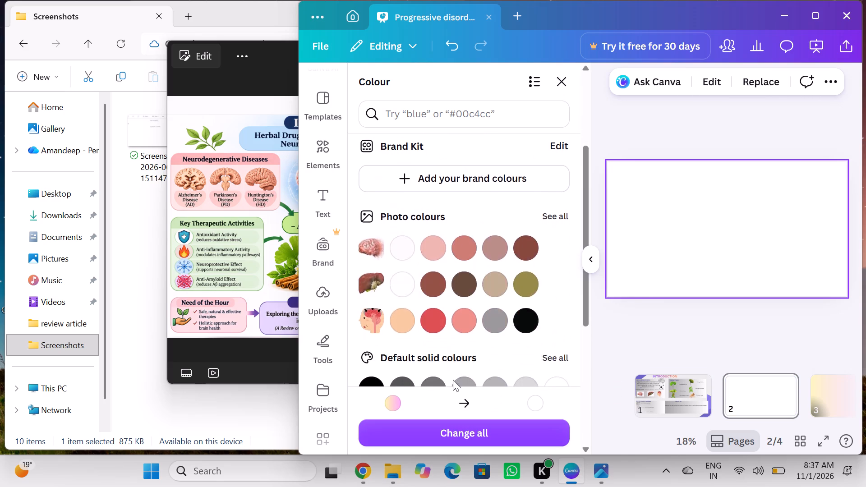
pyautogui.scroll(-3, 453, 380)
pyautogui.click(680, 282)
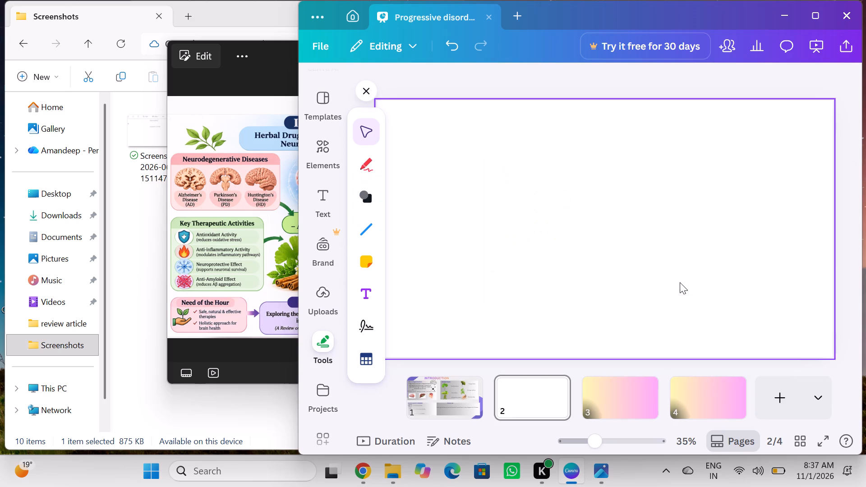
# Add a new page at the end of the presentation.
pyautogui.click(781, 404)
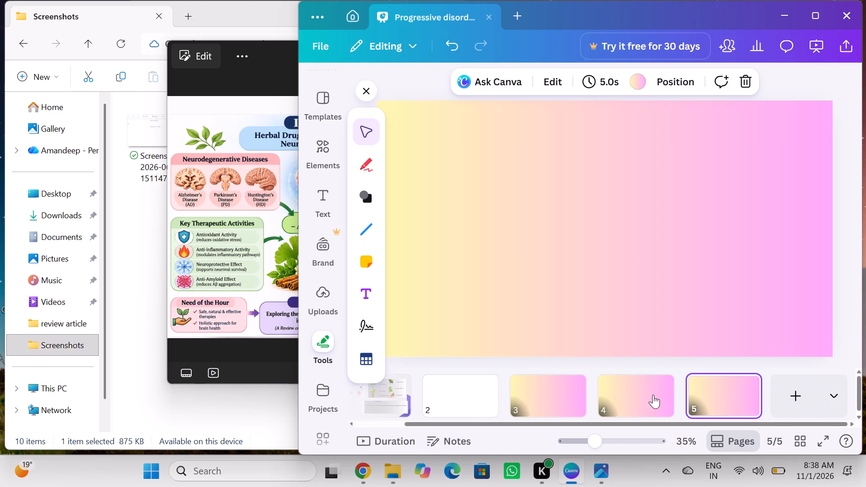
# Delete every page after the Introduction slide so that only page 1 is left.
pyautogui.click(538, 403)
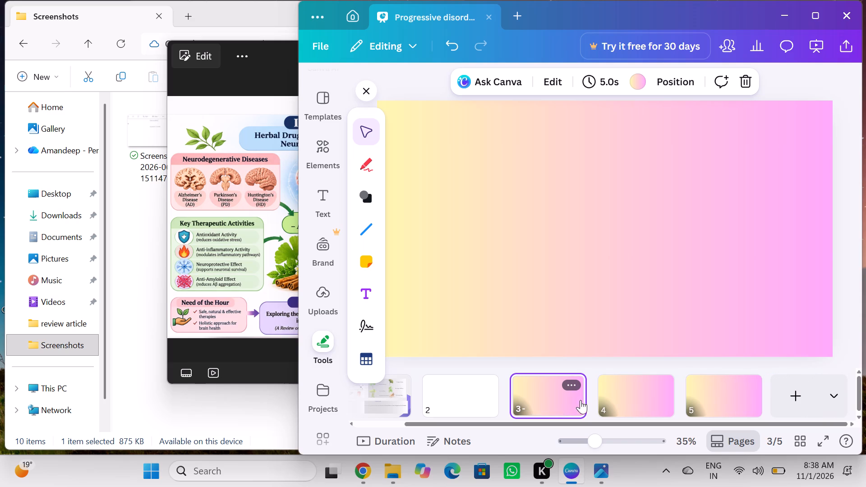
pyautogui.click(575, 383)
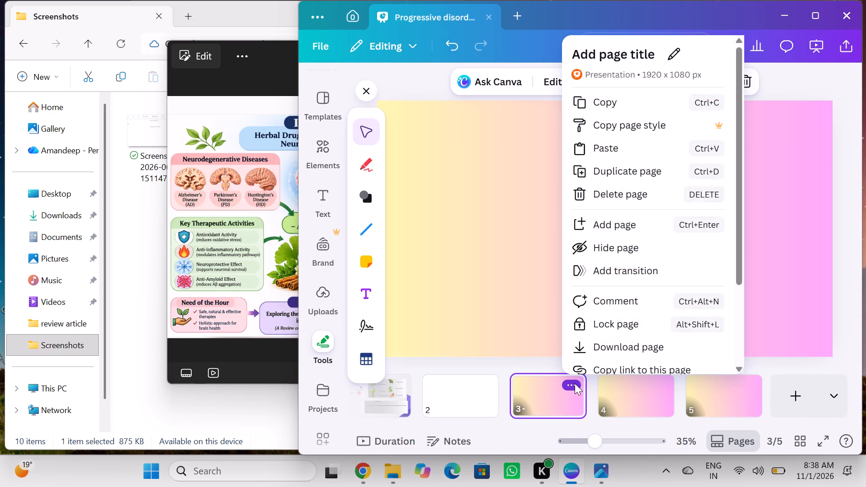
pyautogui.click(616, 200)
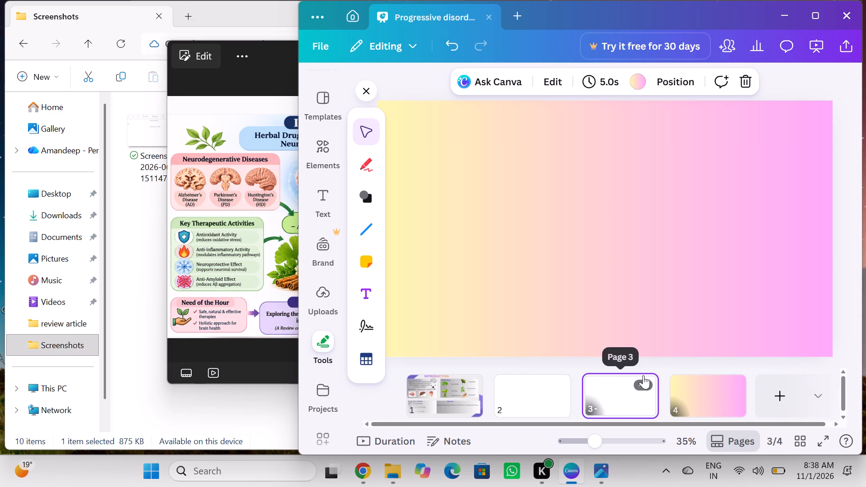
pyautogui.click(682, 392)
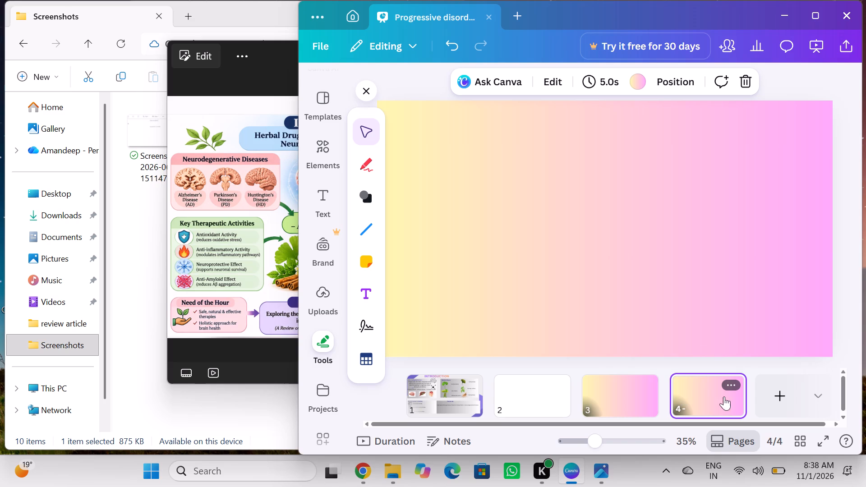
pyautogui.click(732, 382)
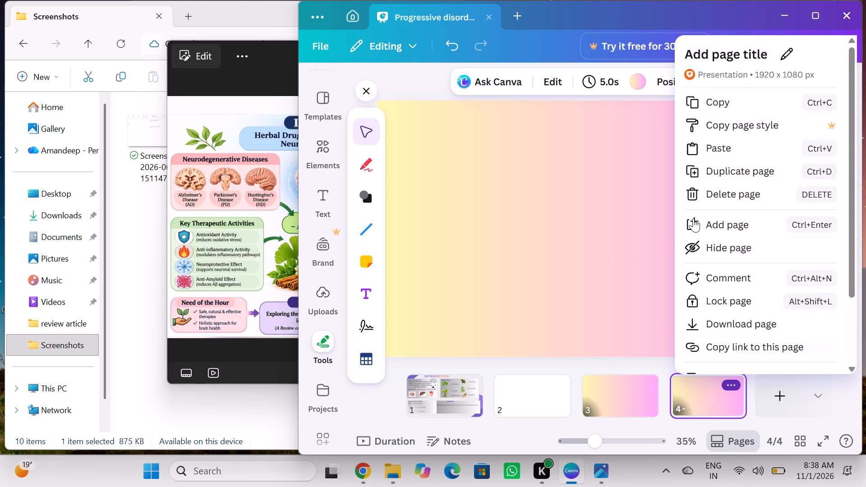
pyautogui.click(703, 190)
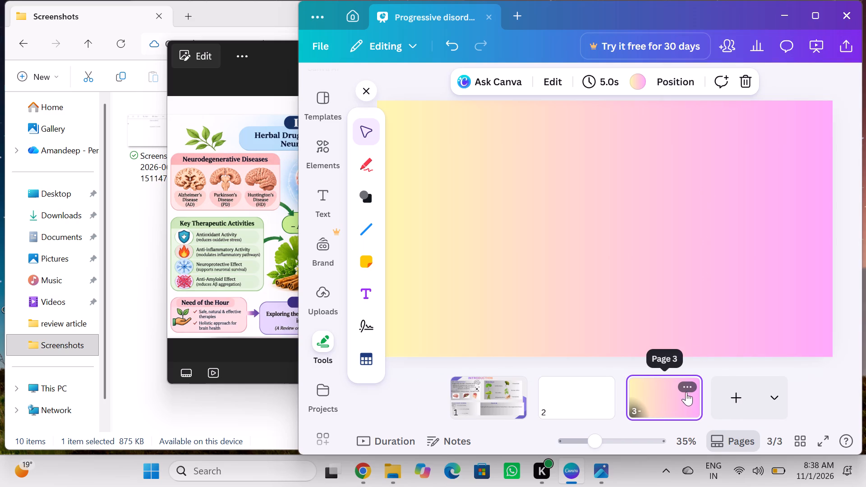
pyautogui.click(686, 383)
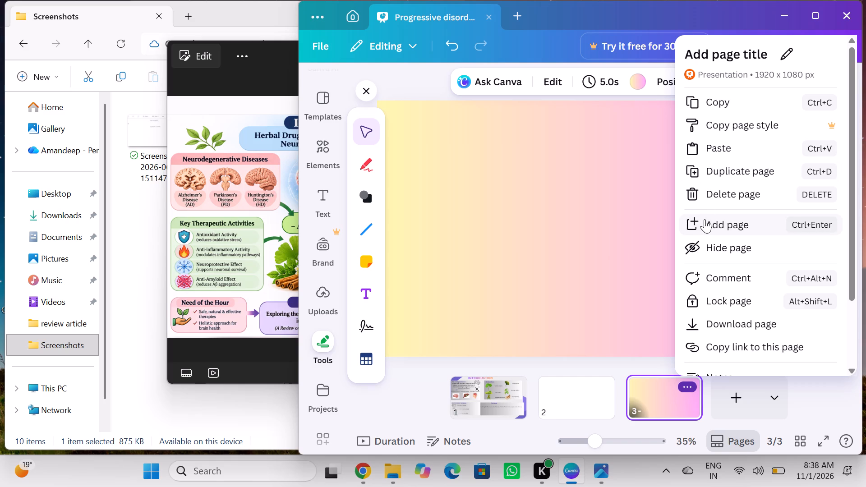
pyautogui.click(714, 198)
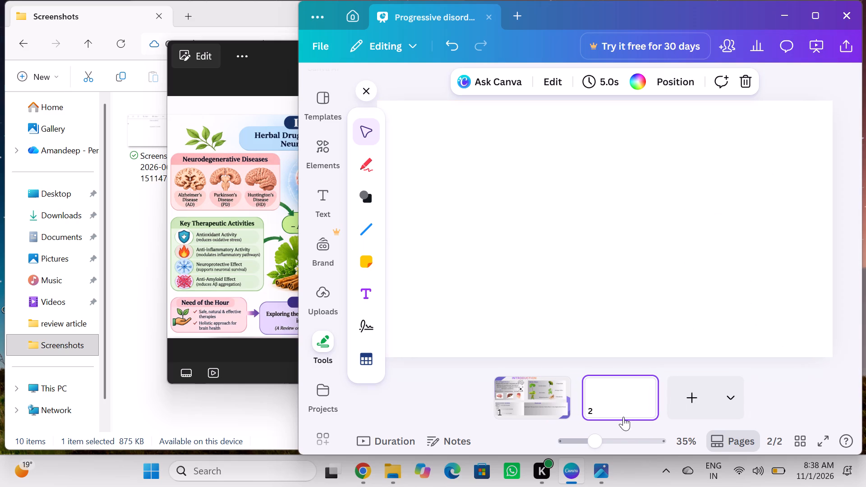
pyautogui.click(641, 382)
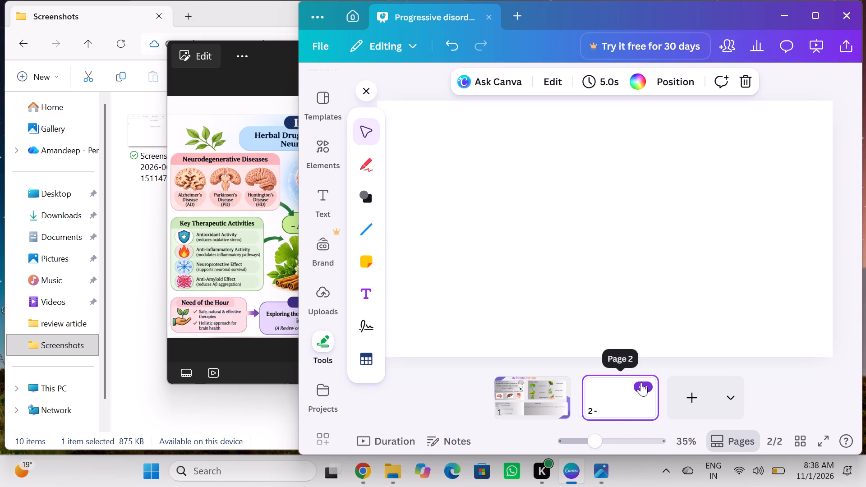
pyautogui.click(673, 187)
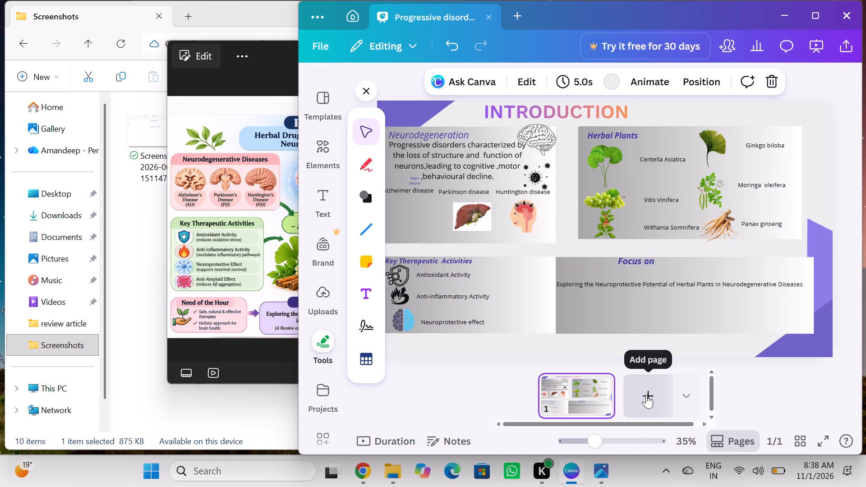
# Add a new blank page 2 after the Introduction slide and select its background.
pyautogui.click(646, 395)
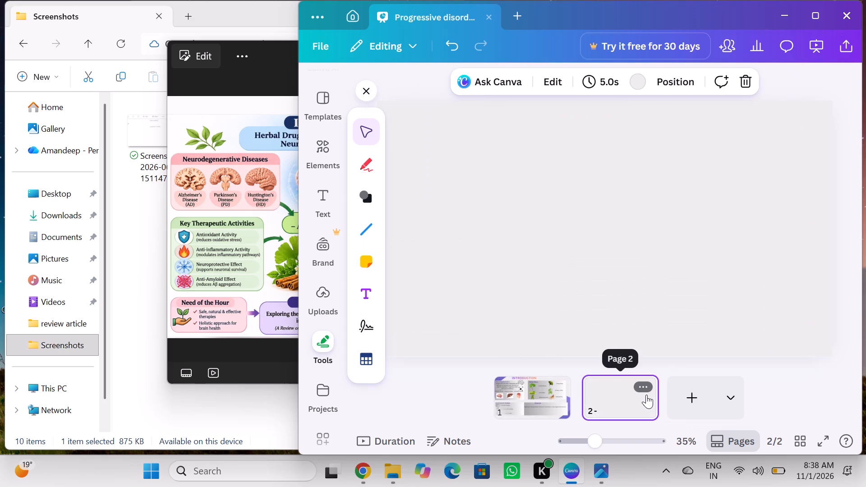
pyautogui.click(525, 297)
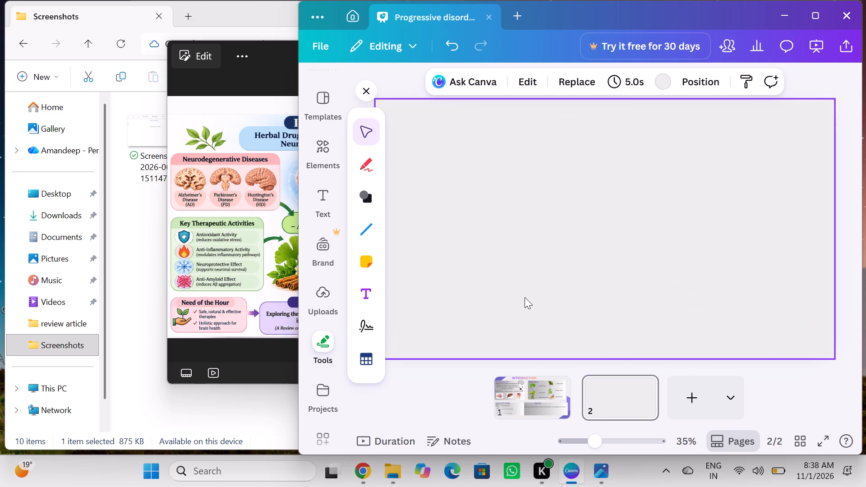
# Switch to the Introduction infographic in the image viewer.
pyautogui.click(265, 285)
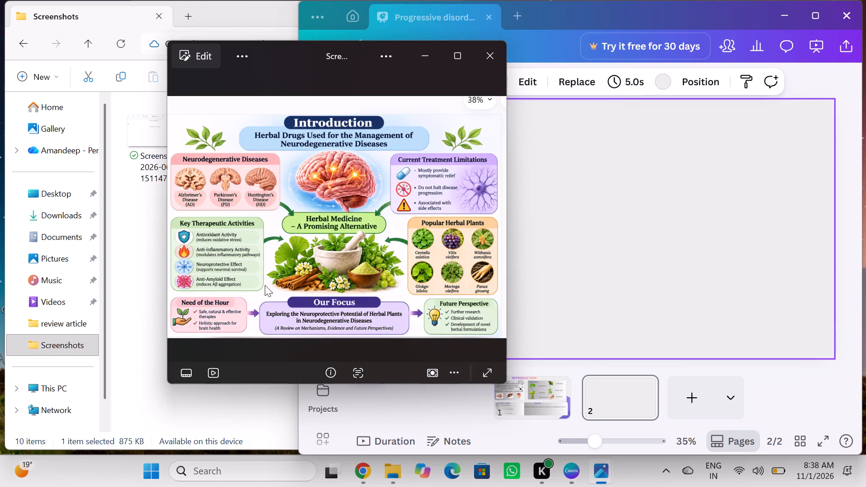
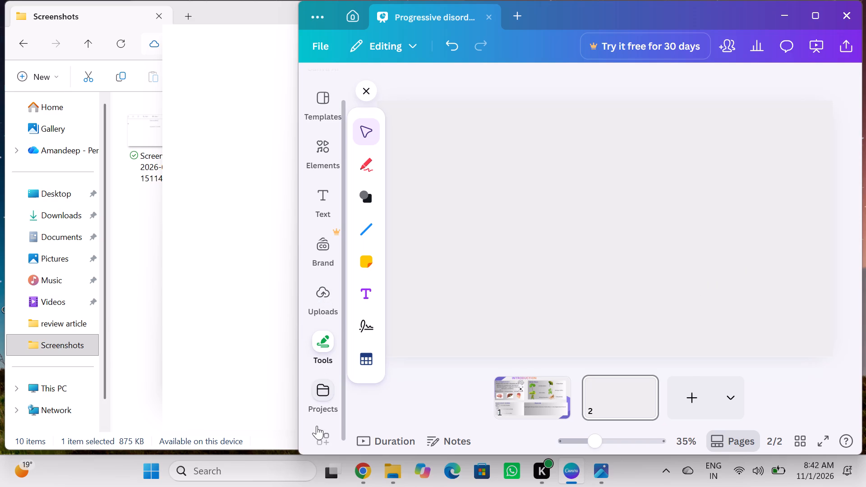
# Apply the four-box Introduction page from the Oxidative stress project to blank page 2.
pyautogui.click(320, 385)
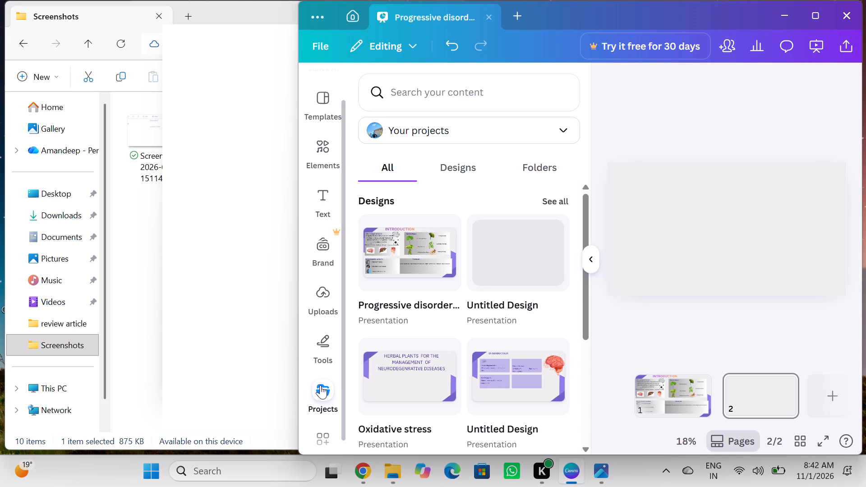
pyautogui.click(427, 358)
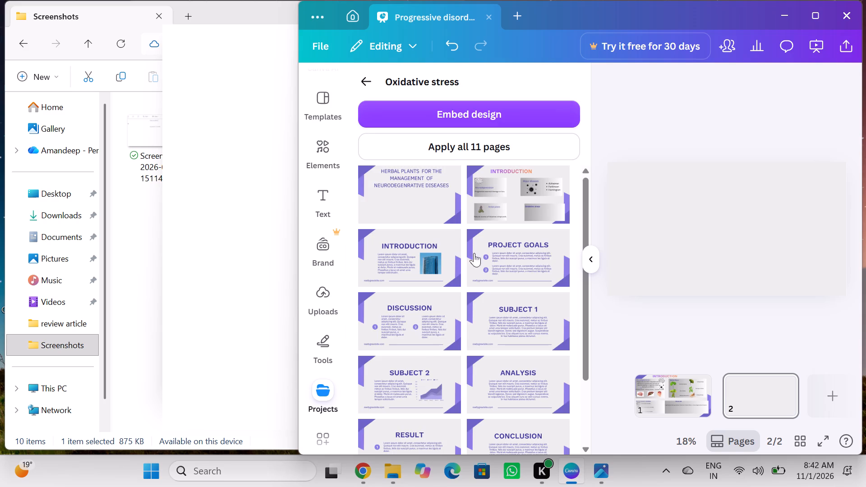
pyautogui.click(532, 191)
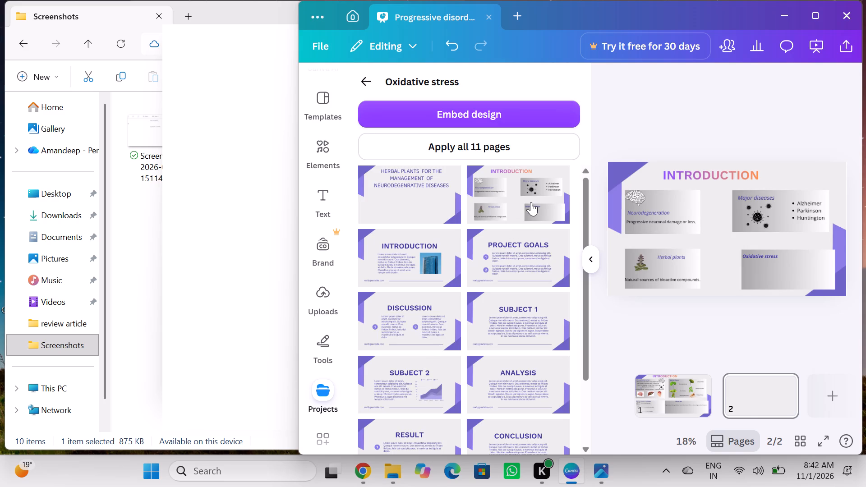
pyautogui.moveTo(711, 246); pyautogui.dragTo(722, 257)
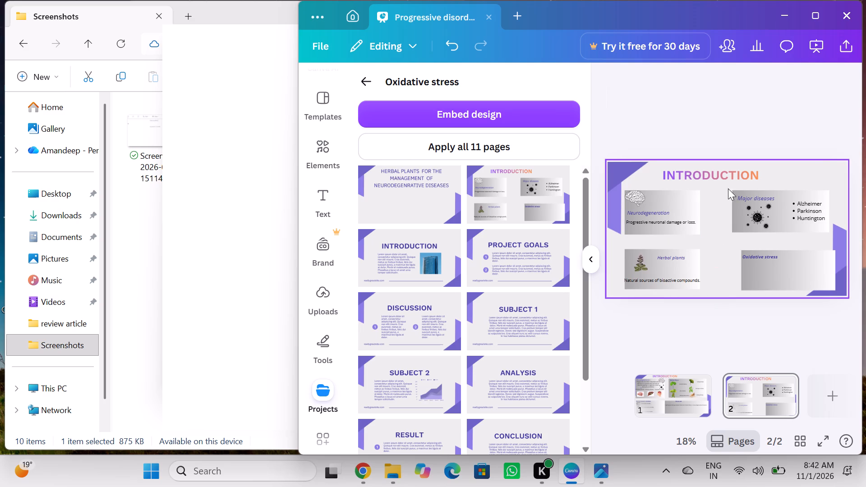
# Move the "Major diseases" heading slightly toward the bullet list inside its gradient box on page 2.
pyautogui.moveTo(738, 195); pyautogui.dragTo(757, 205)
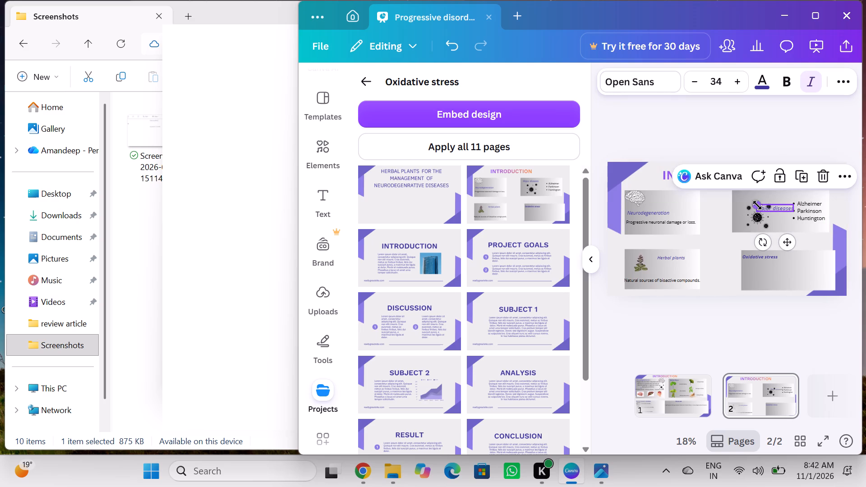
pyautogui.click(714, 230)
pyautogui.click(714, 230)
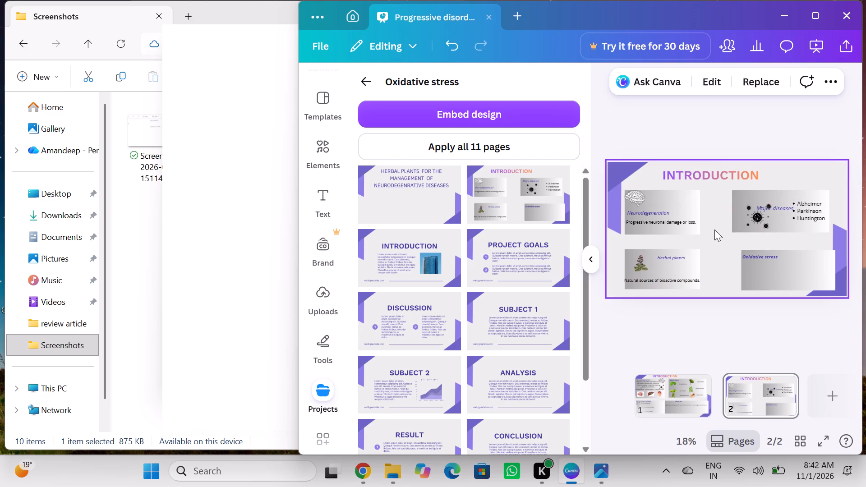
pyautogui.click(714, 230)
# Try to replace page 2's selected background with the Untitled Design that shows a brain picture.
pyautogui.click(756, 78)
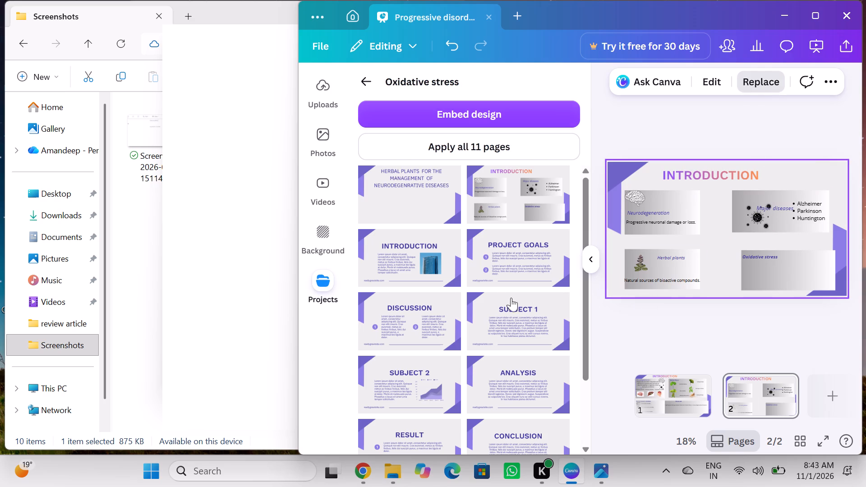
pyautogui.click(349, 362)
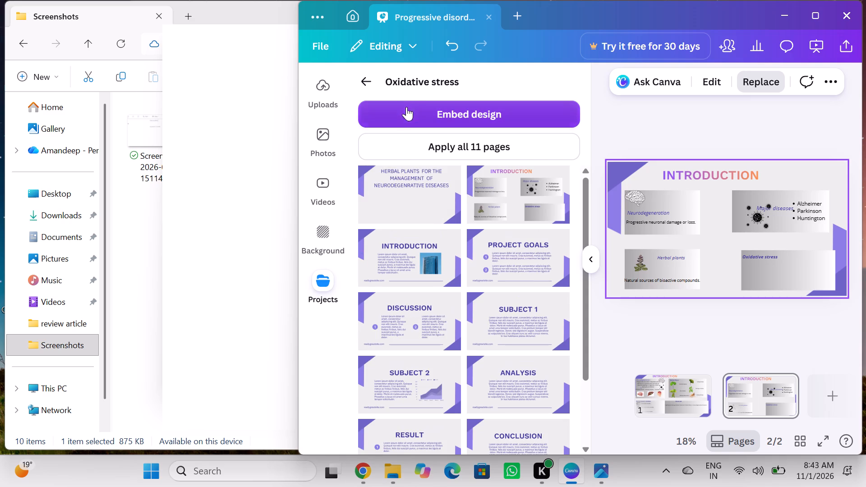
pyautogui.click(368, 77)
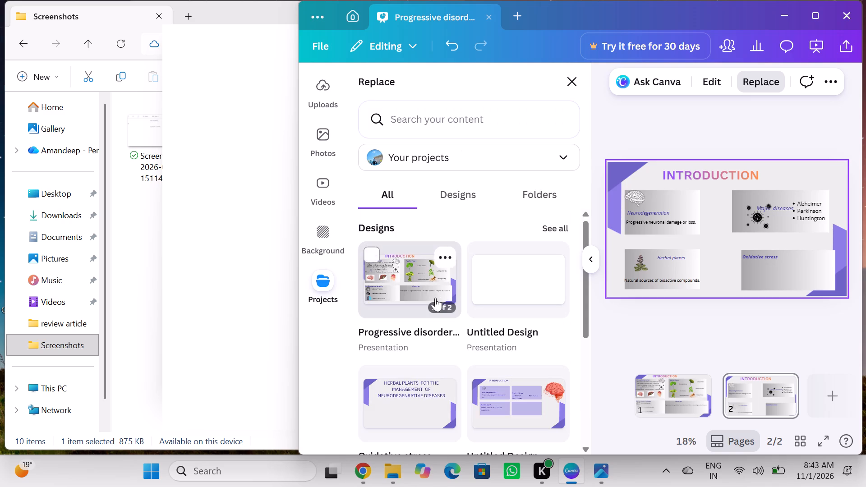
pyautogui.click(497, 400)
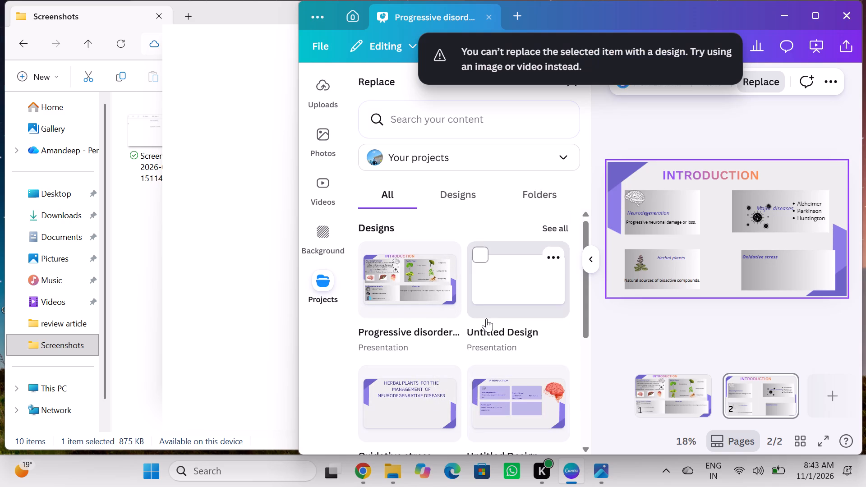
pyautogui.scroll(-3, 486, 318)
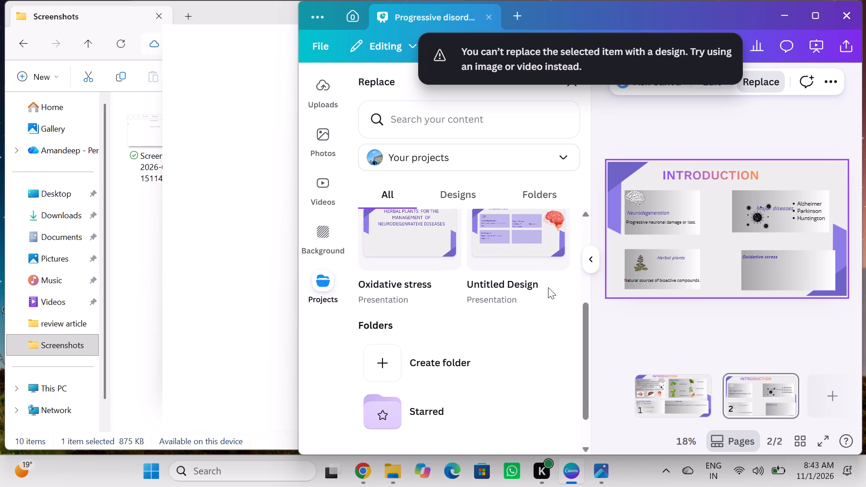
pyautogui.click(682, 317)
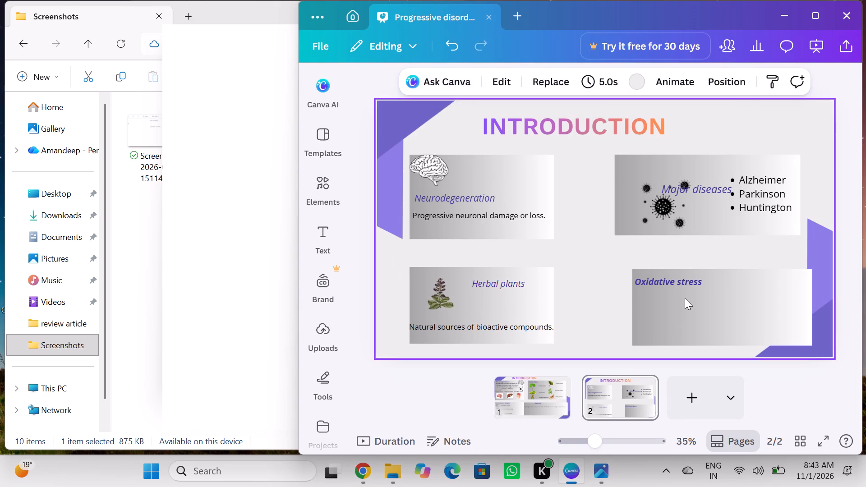
# Delete the "Oxidative stress" heading and its gradient box from page 2.
pyautogui.click(685, 298)
pyautogui.click(743, 240)
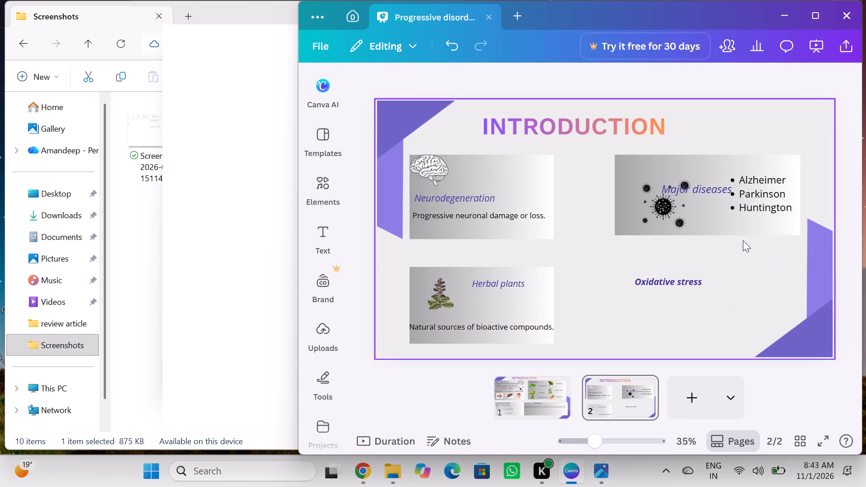
pyautogui.click(692, 281)
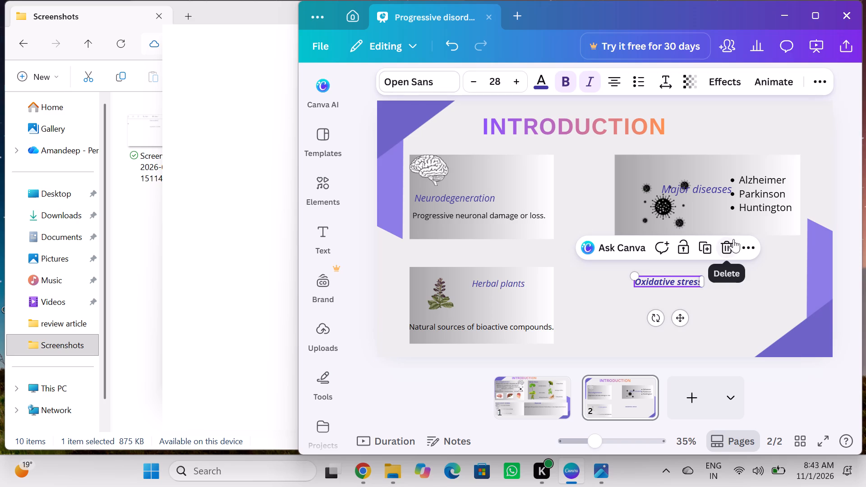
pyautogui.click(728, 244)
# Delete the Alzheimer, Parkinson, Huntington list, the "Major diseases" heading and the virus graphic, keeping their gradient box.
pyautogui.click(751, 207)
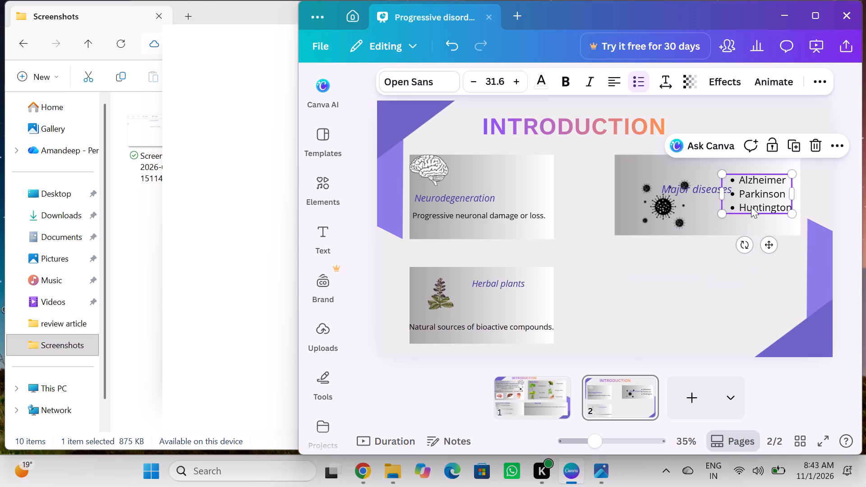
pyautogui.click(809, 146)
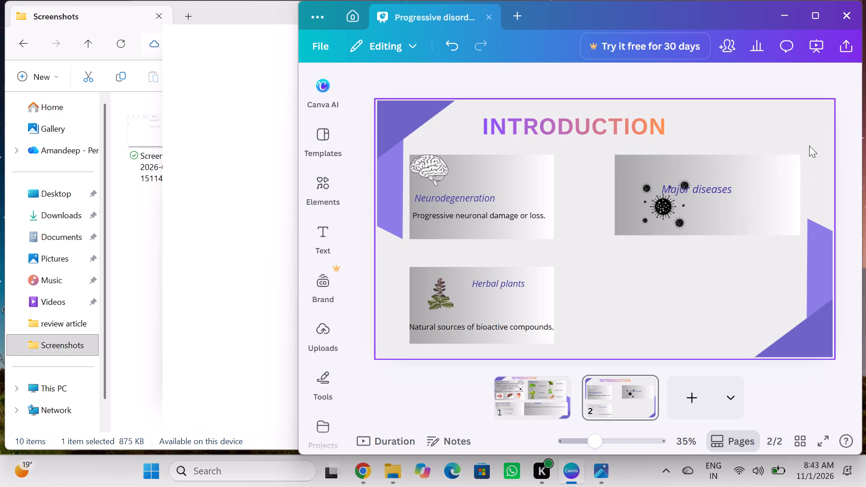
pyautogui.click(709, 210)
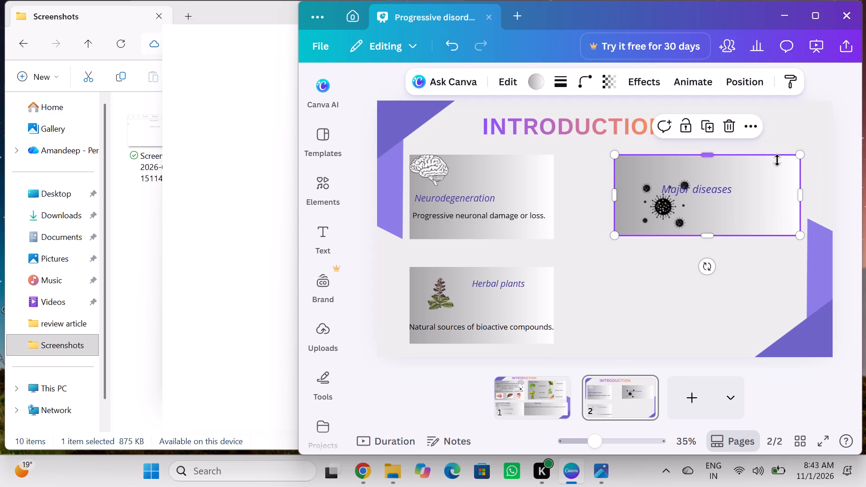
pyautogui.click(721, 193)
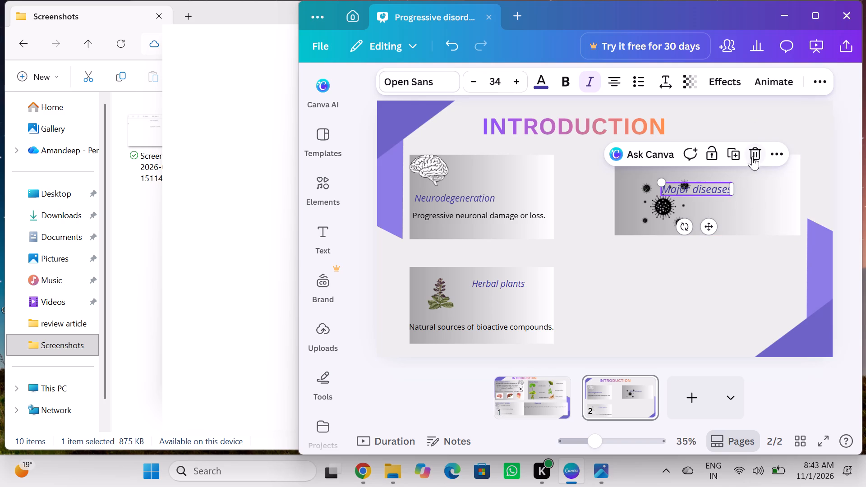
pyautogui.click(753, 154)
pyautogui.click(670, 207)
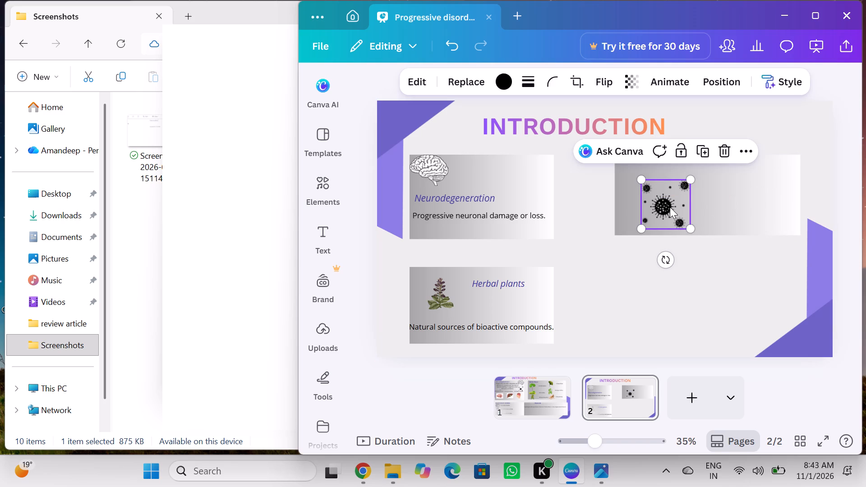
pyautogui.click(722, 148)
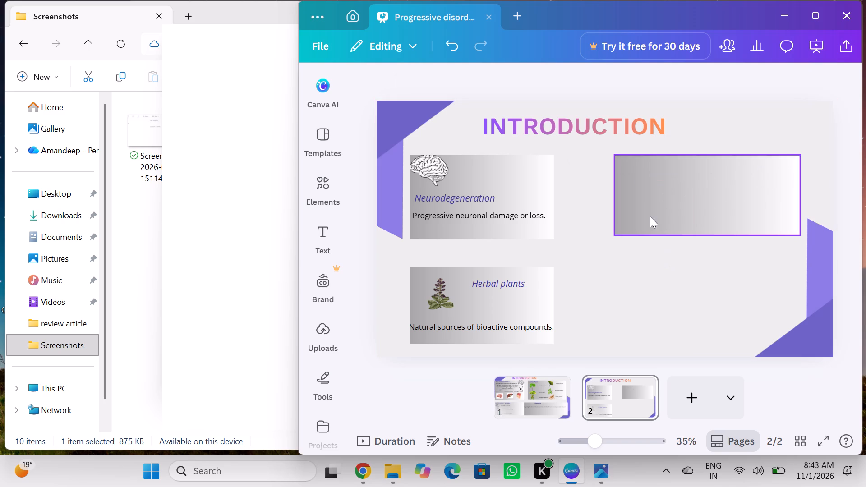
# Delete the "Progressive neuronal damage or loss." text, the "Neurodegeneration" heading and the brain graphic, keeping their gradient box.
pyautogui.click(510, 214)
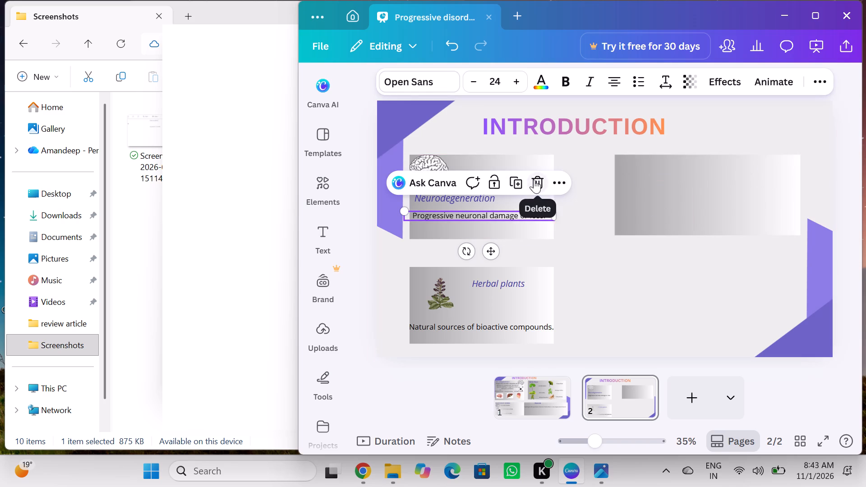
pyautogui.click(534, 179)
pyautogui.click(492, 197)
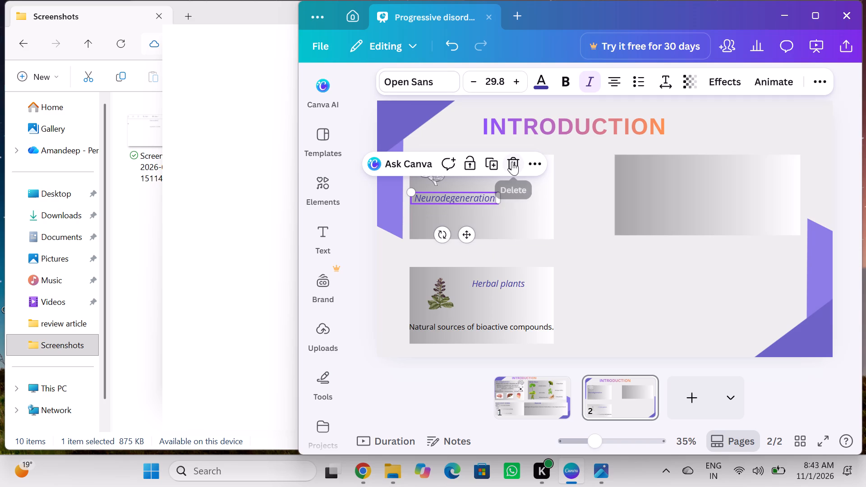
pyautogui.click(512, 161)
pyautogui.click(438, 182)
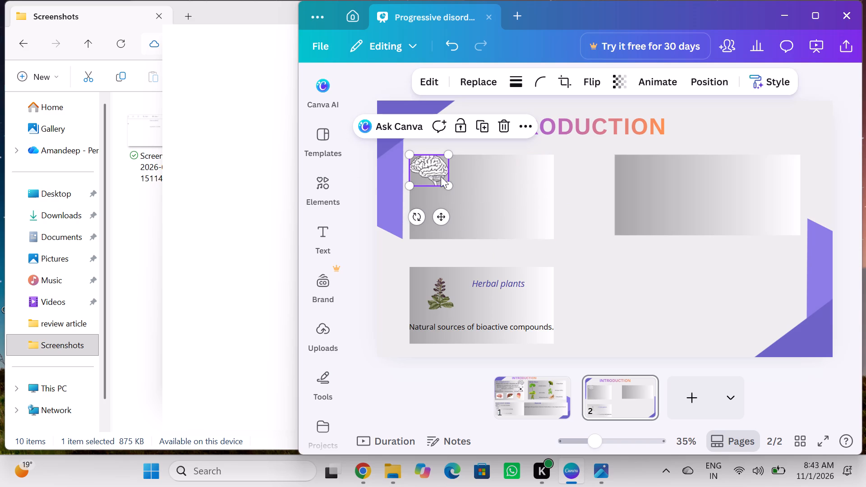
pyautogui.click(507, 118)
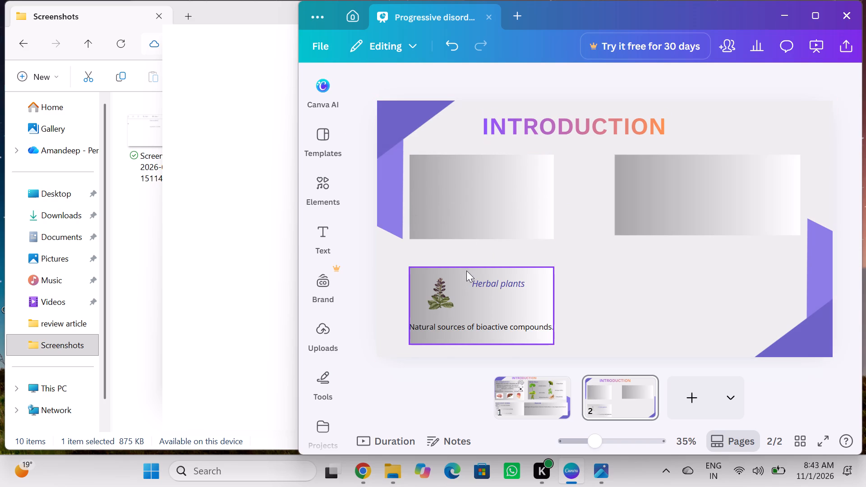
# Delete the "Herbal plants" heading, the plant image and the "Natural sources of bioactive compounds." text, keeping their gradient box.
pyautogui.click(498, 285)
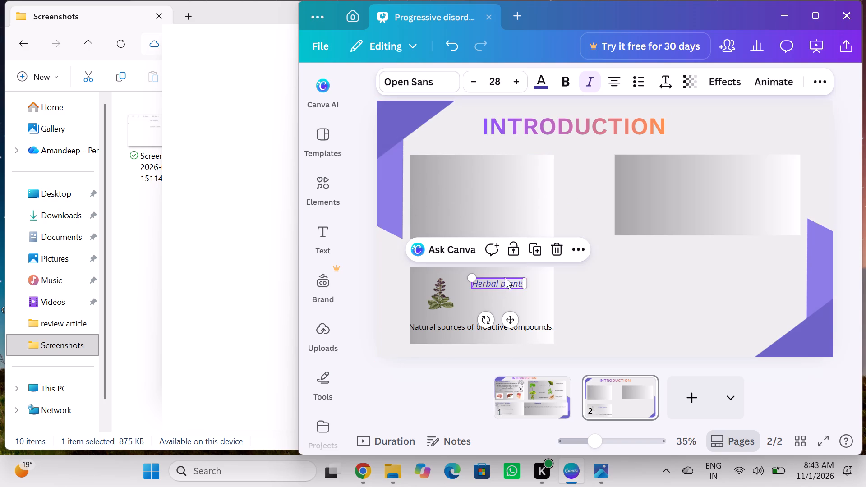
pyautogui.click(553, 250)
pyautogui.click(445, 296)
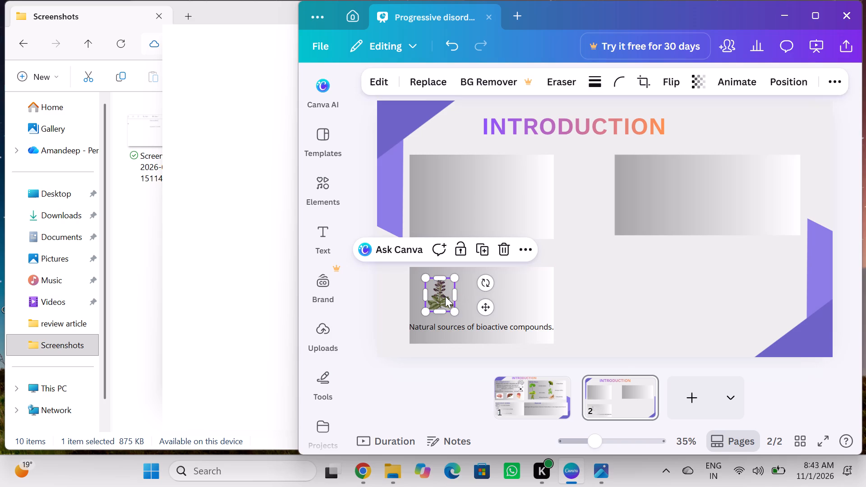
pyautogui.click(502, 247)
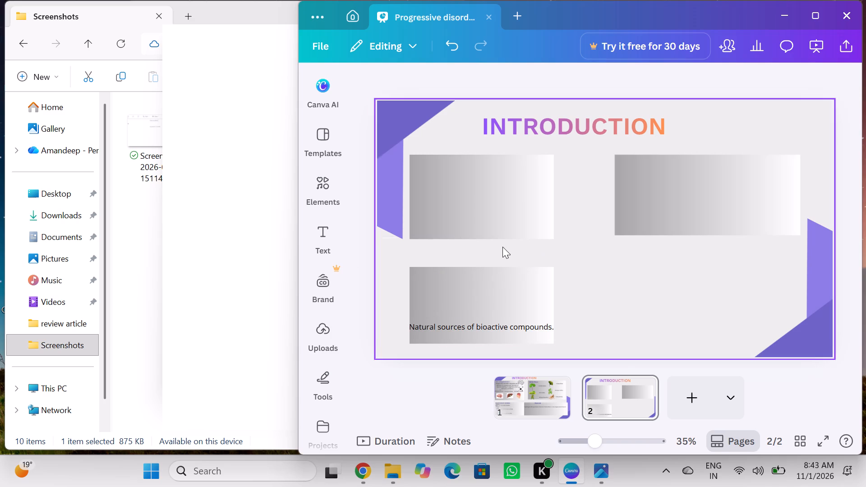
pyautogui.click(496, 325)
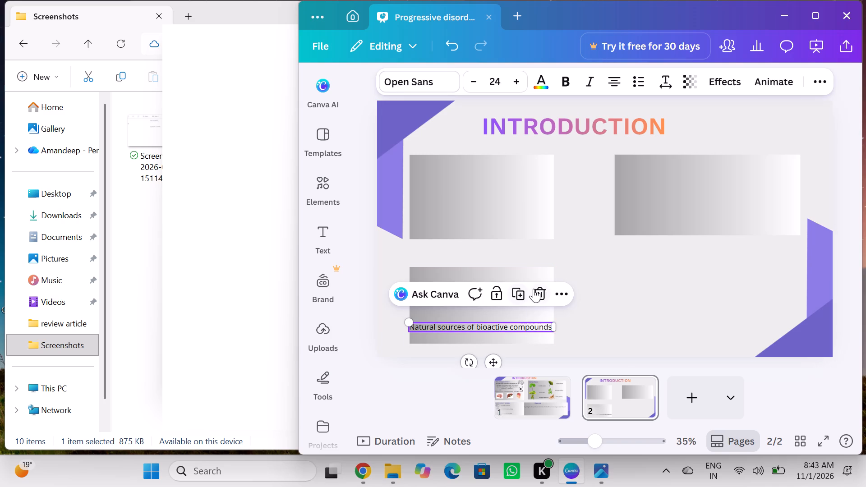
pyautogui.click(539, 291)
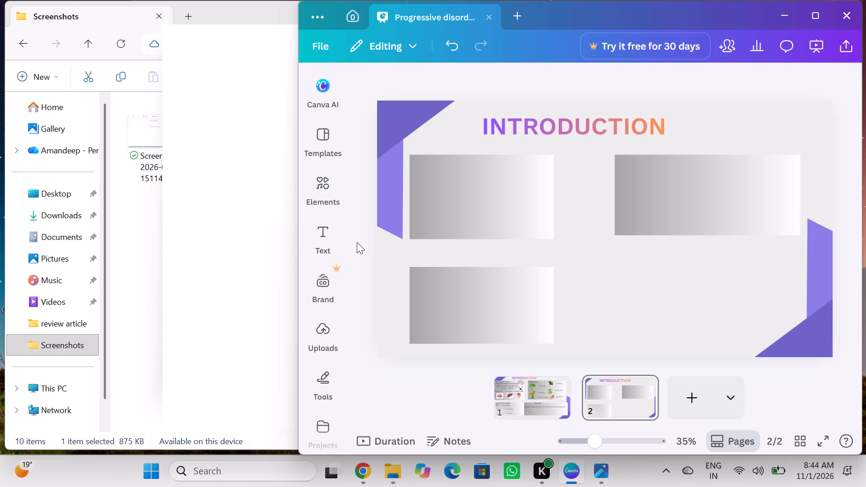
# Replace page 2 with the Literature Review page from the "HERBAL DRUG FOR THE MANAGEMENT OF NEURODEGENERATIVE DISEASES" project.
pyautogui.scroll(-1, 323, 360)
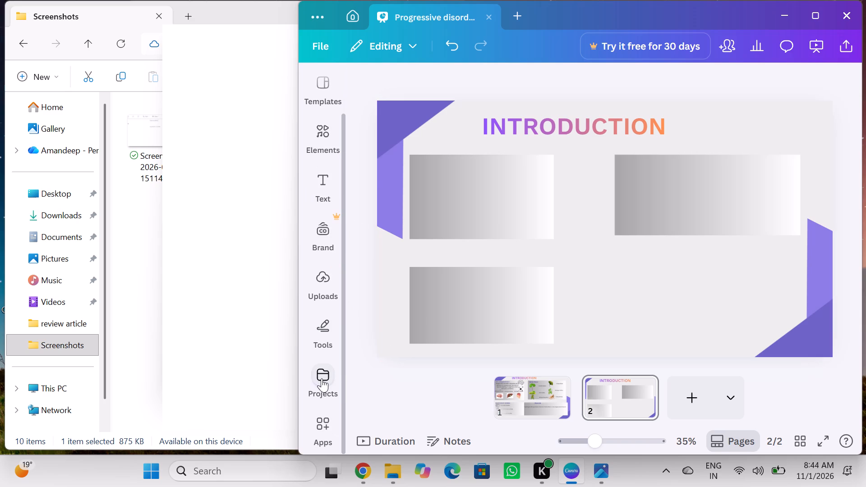
pyautogui.click(322, 378)
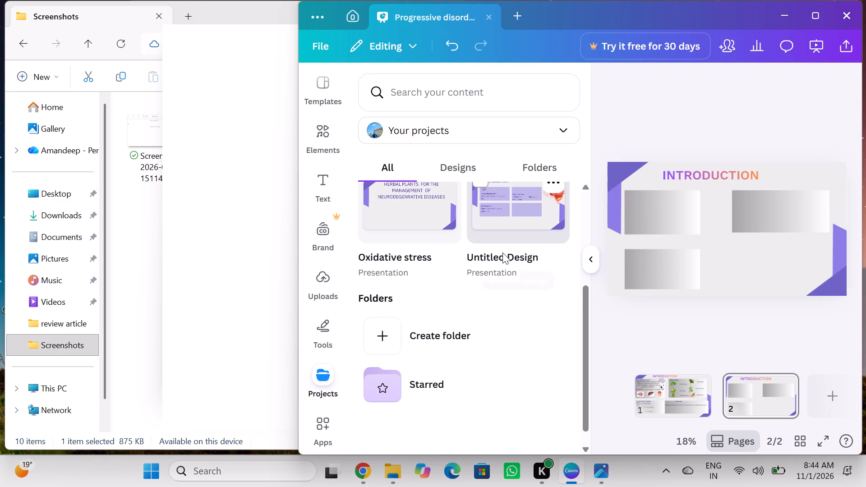
pyautogui.click(535, 174)
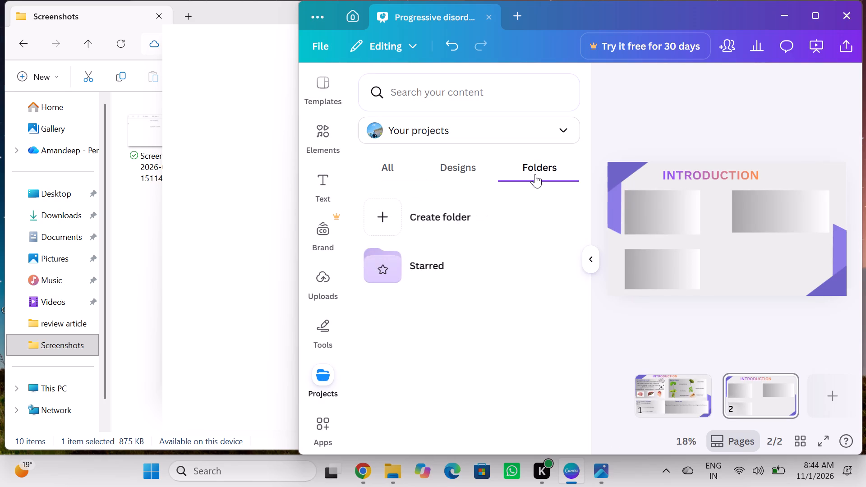
pyautogui.click(456, 169)
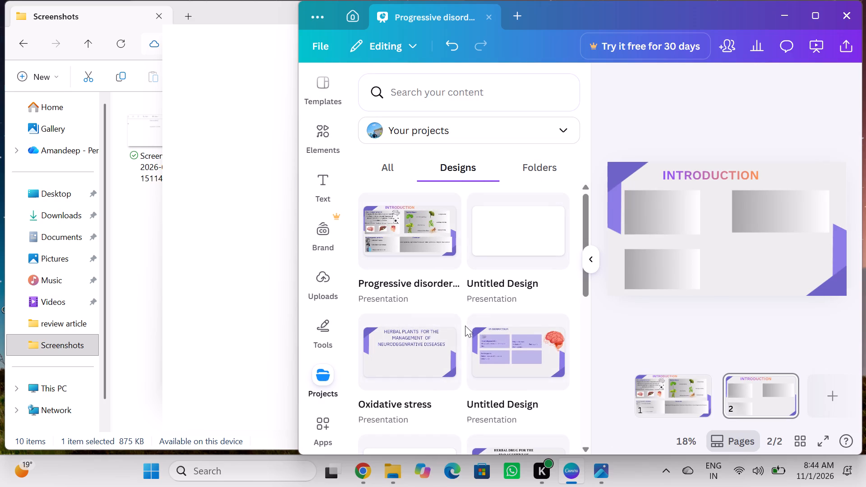
pyautogui.scroll(-4, 465, 326)
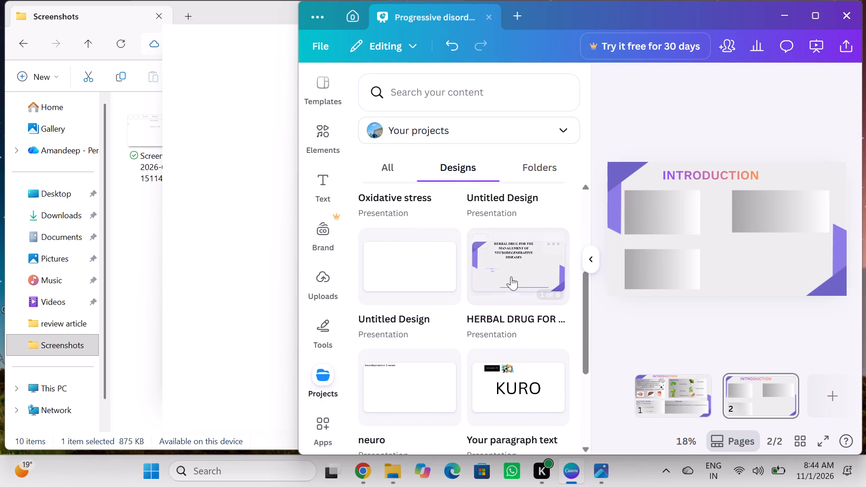
pyautogui.click(523, 264)
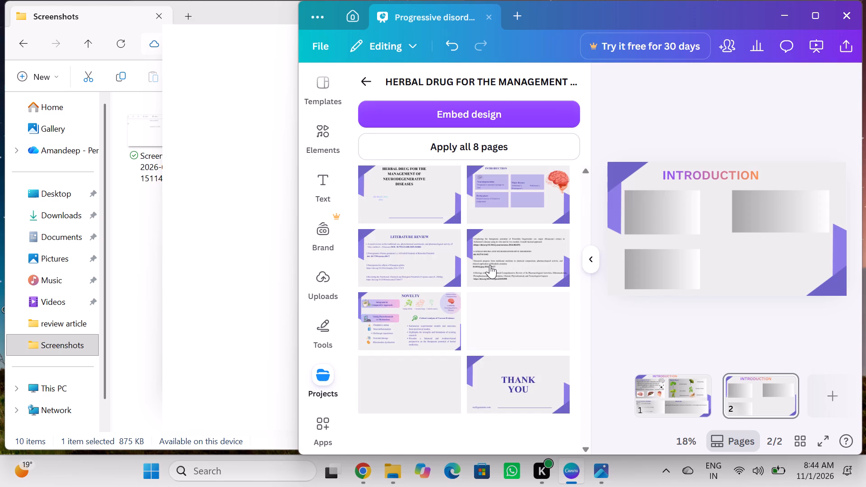
pyautogui.click(435, 308)
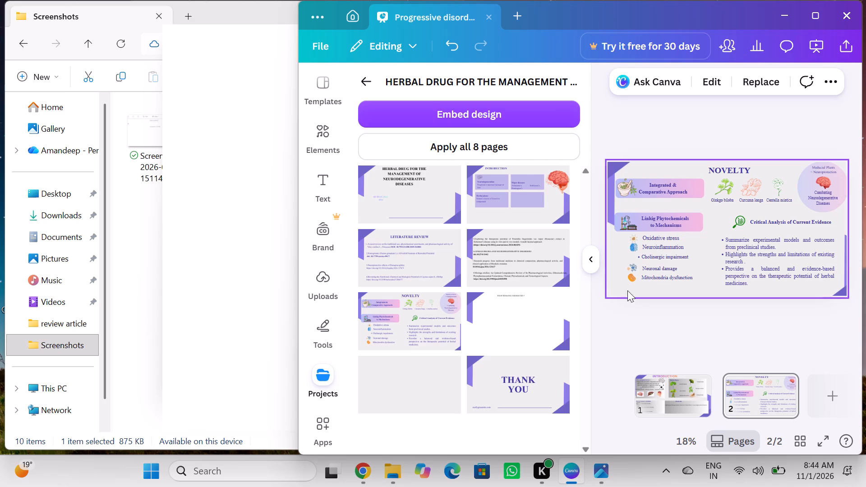
pyautogui.click(440, 246)
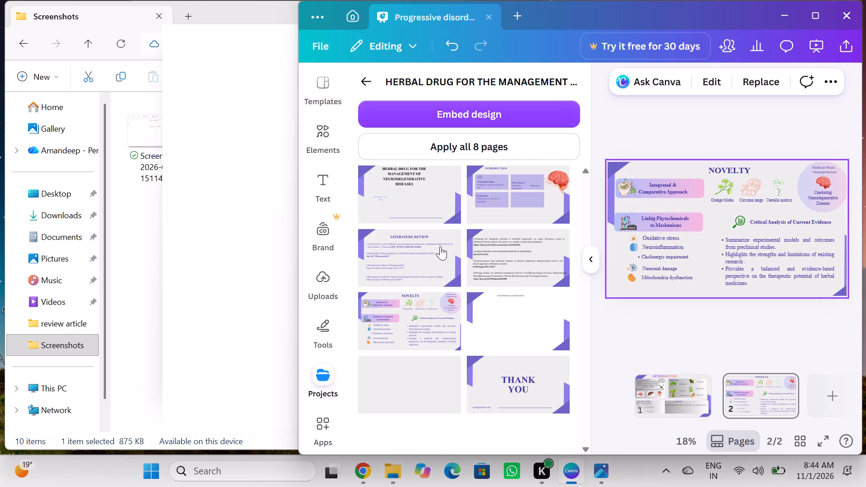
pyautogui.doubleClick(440, 246)
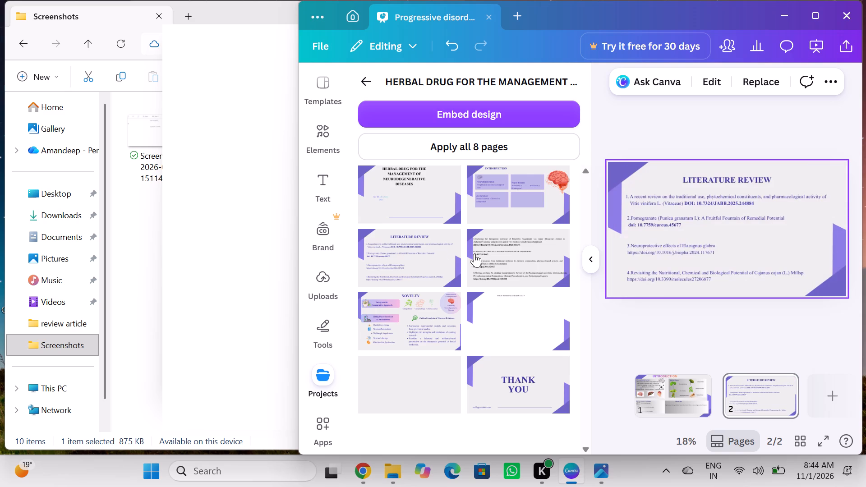
# Add page 3 and apply the same project's second literature page, with references 5 to 8, to it.
pyautogui.click(828, 392)
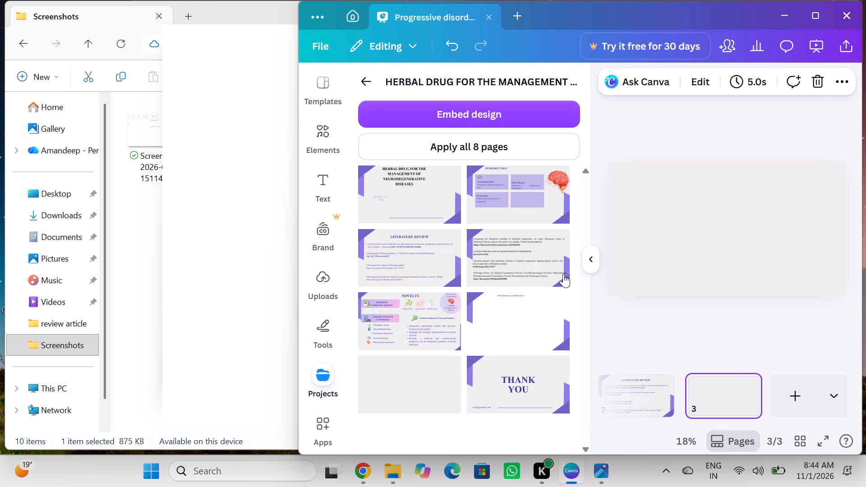
pyautogui.click(561, 274)
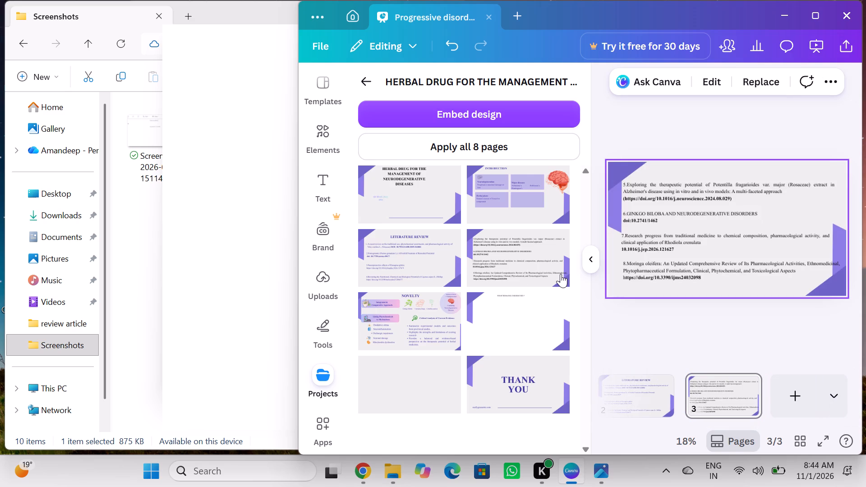
# Add page 4 and apply the Novelty page from the herbal drug project to it.
pyautogui.click(800, 399)
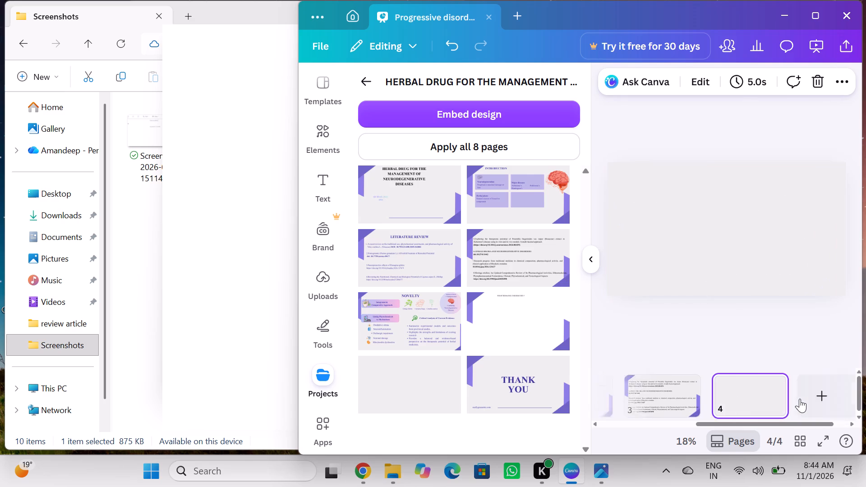
pyautogui.click(714, 394)
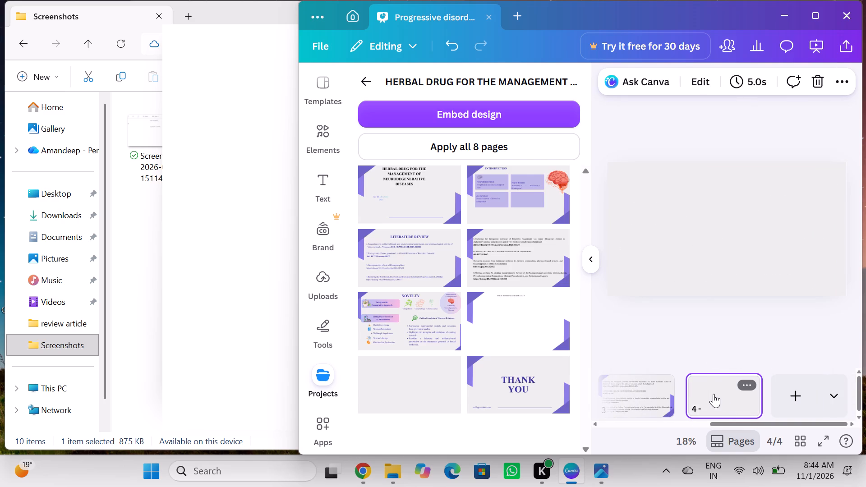
pyautogui.click(429, 322)
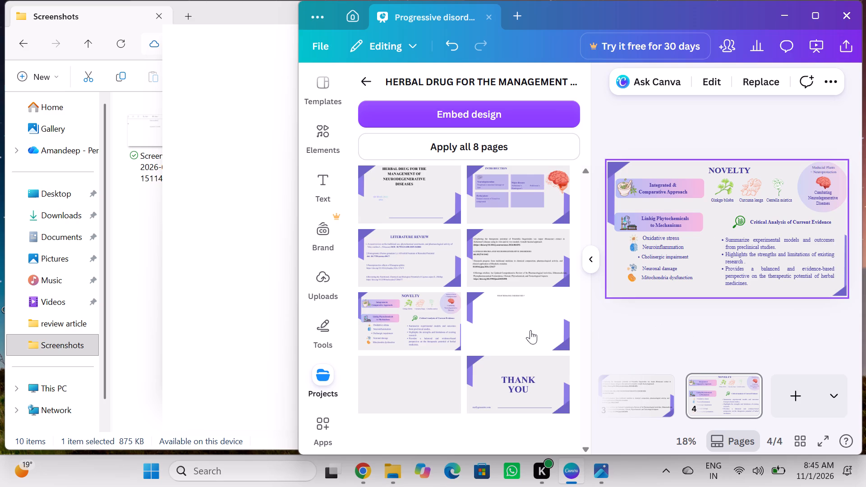
pyautogui.click(646, 344)
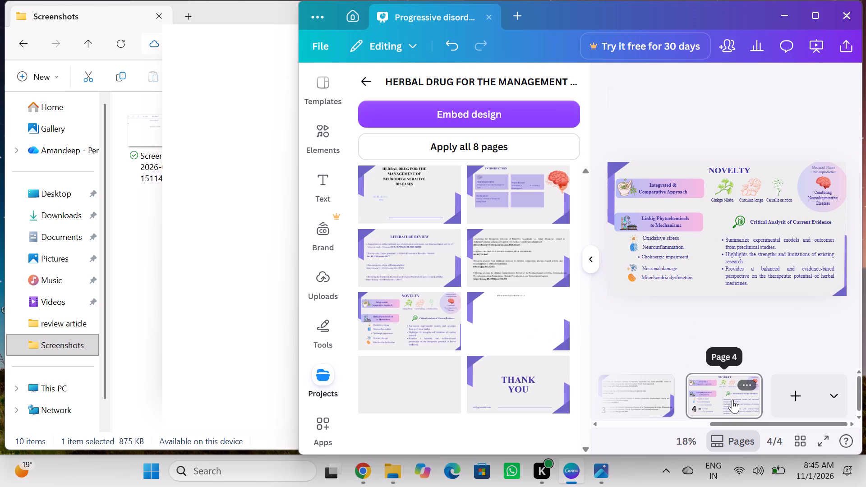
# Add page 5, apply the "WHAT REMAINS UNRESOLVED ?" page to it, and return to the list of designs.
pyautogui.click(781, 402)
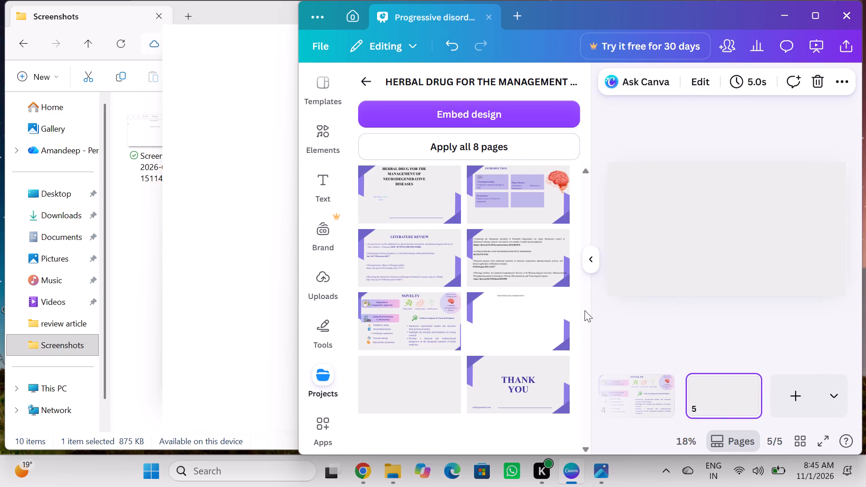
pyautogui.click(533, 324)
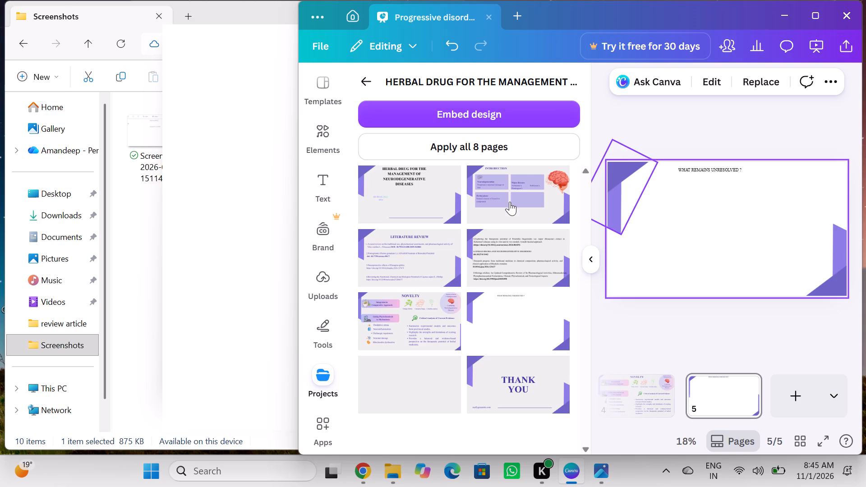
pyautogui.click(368, 81)
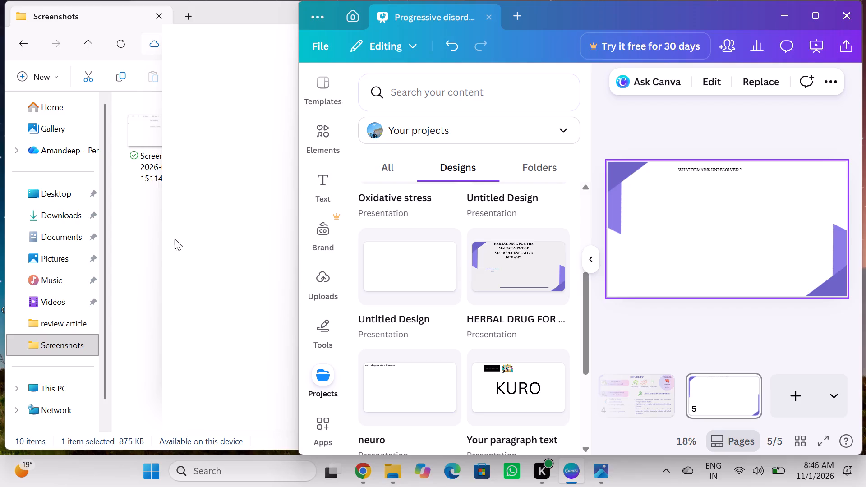
# Switch to the File Explorer window showing the Screenshots folder and close it.
pyautogui.click(144, 236)
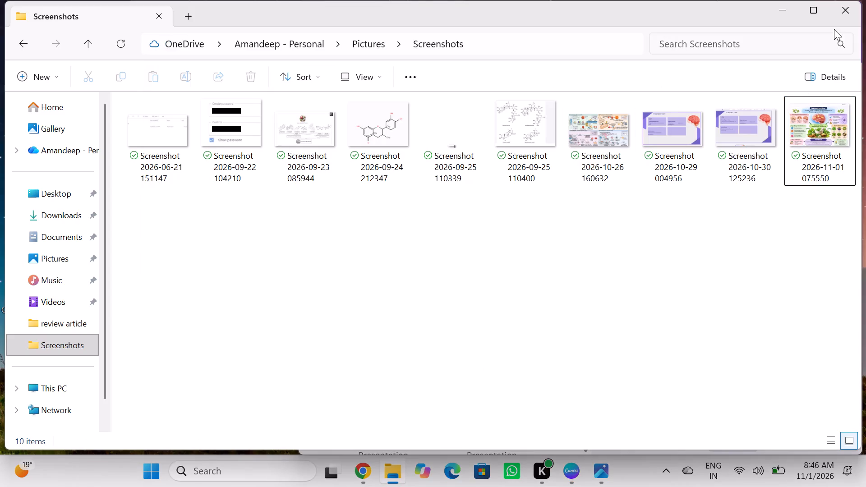
pyautogui.click(844, 19)
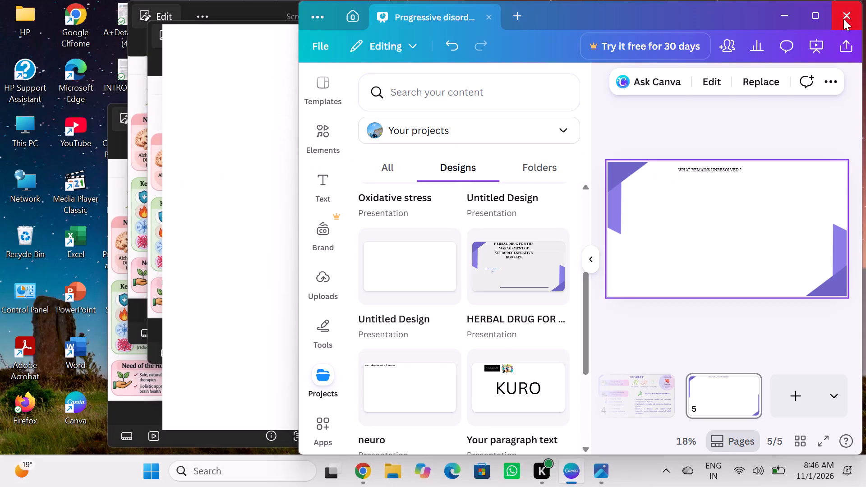
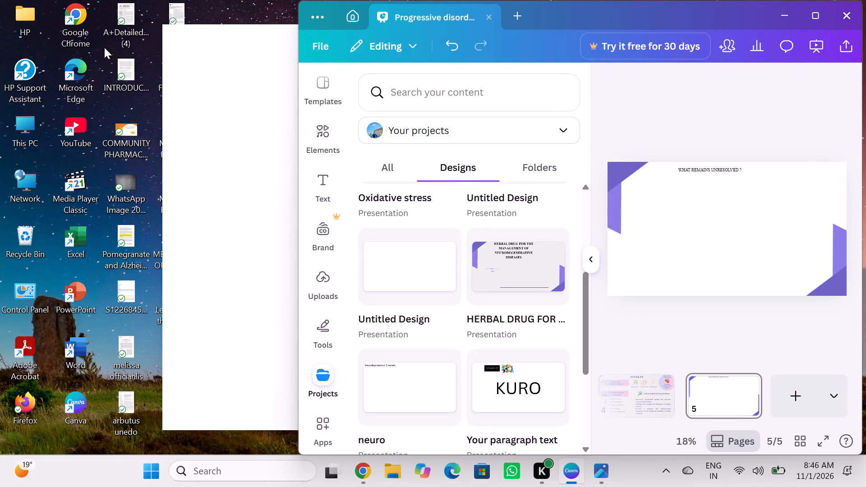
pyautogui.tripleClick(78, 12)
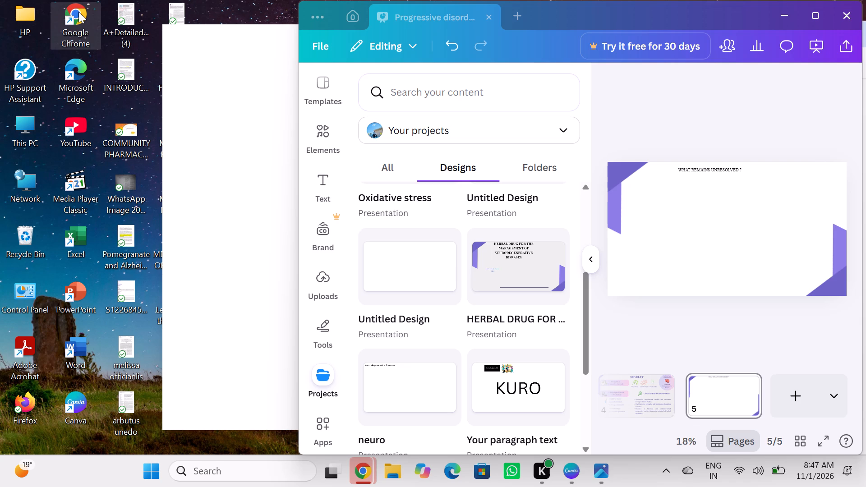
pyautogui.tripleClick(78, 12)
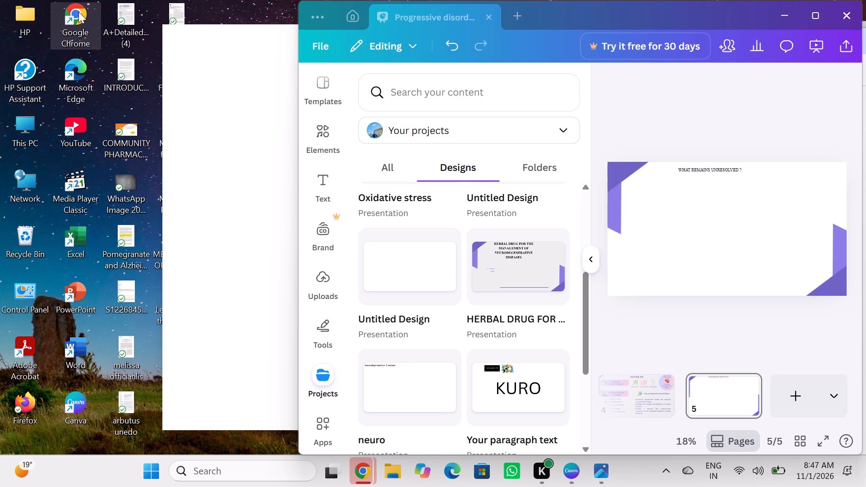
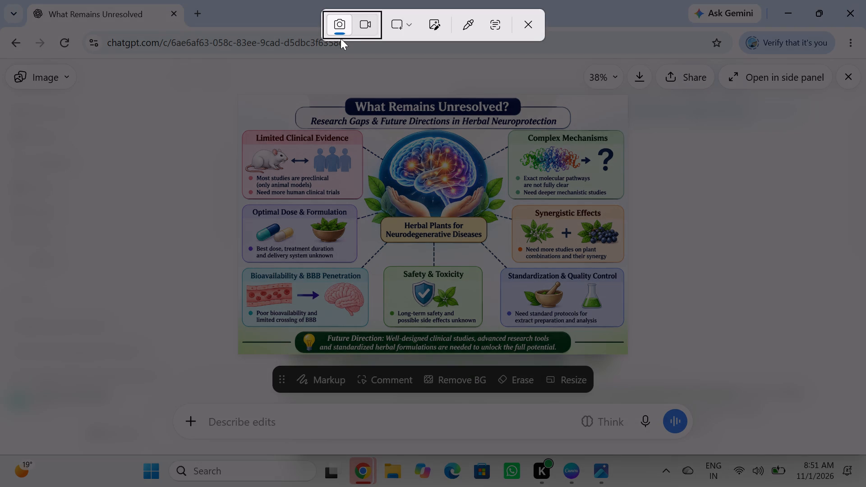
pyautogui.click(340, 24)
pyautogui.click(340, 24)
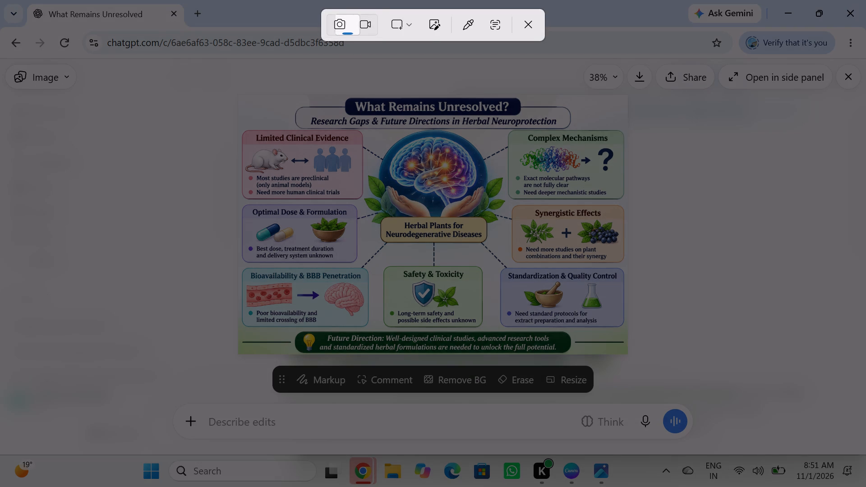
pyautogui.moveTo(231, 78); pyautogui.dragTo(263, 87)
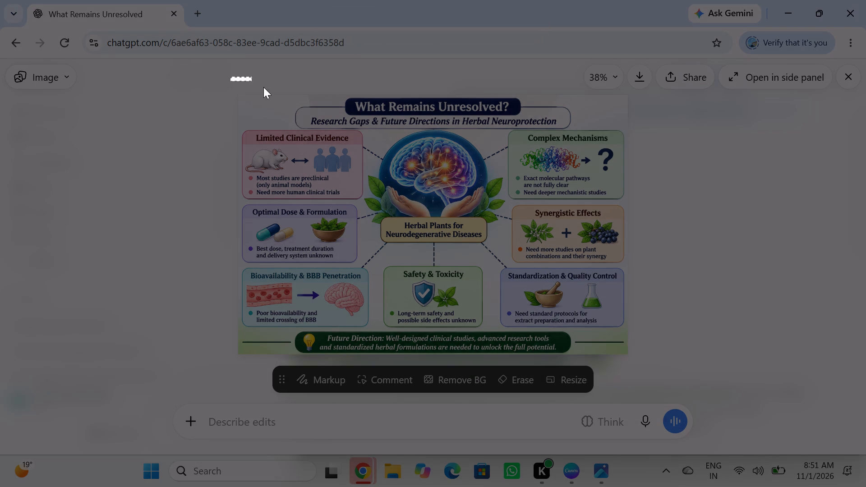
pyautogui.moveTo(263, 87); pyautogui.dragTo(663, 385)
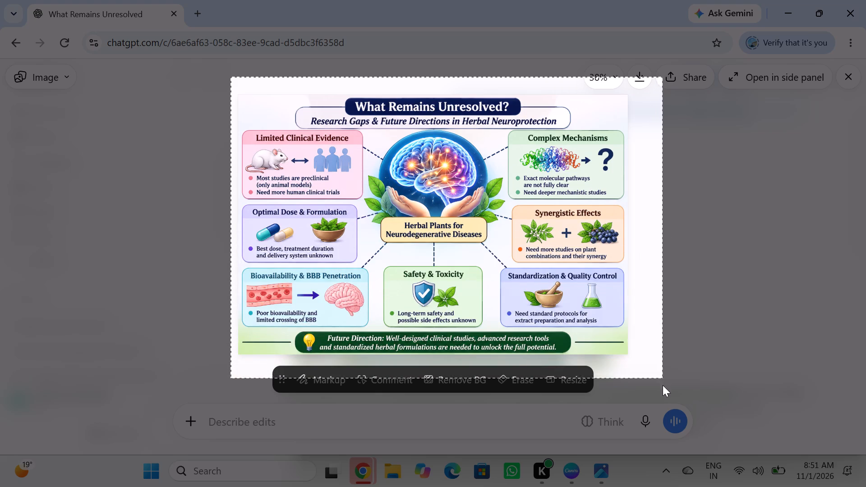
pyautogui.moveTo(663, 385); pyautogui.dragTo(663, 363)
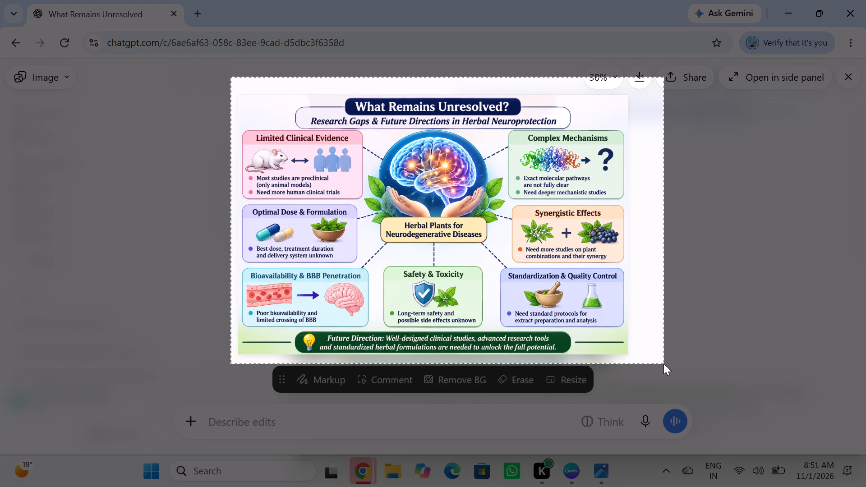
pyautogui.moveTo(663, 363); pyautogui.dragTo(634, 357)
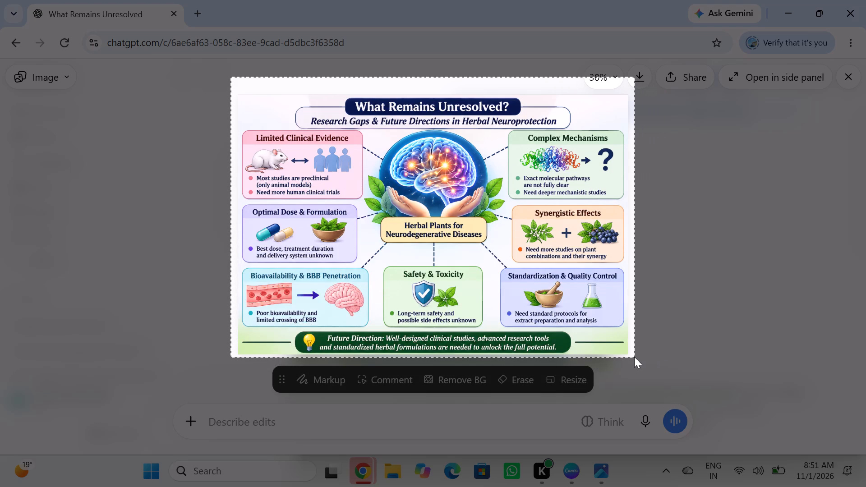
pyautogui.moveTo(634, 357); pyautogui.dragTo(633, 363)
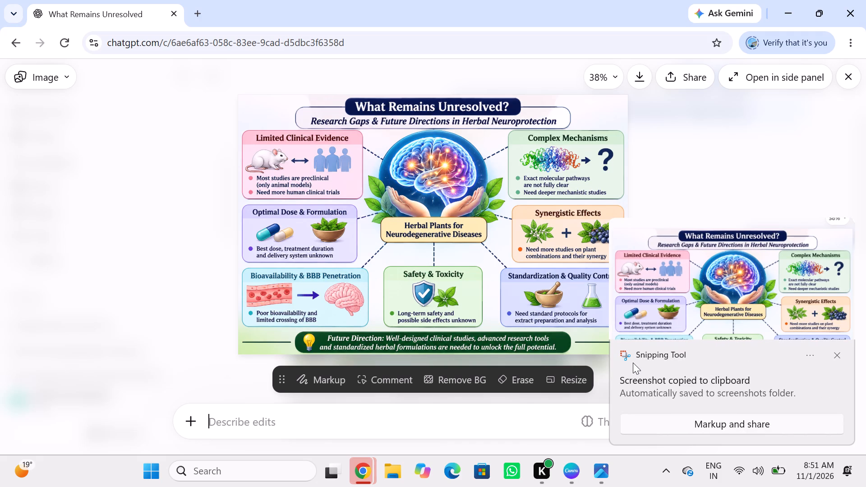
# Open the captured infographic in a Snipping Tool window for reference.
pyautogui.click(709, 318)
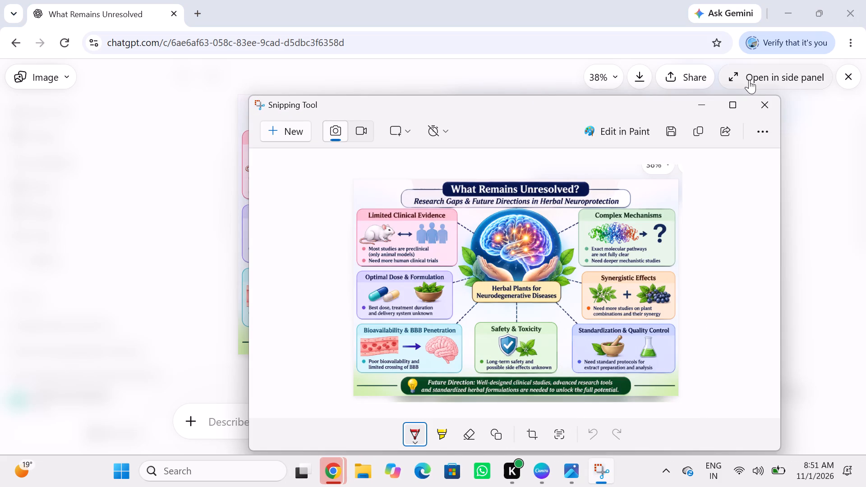
pyautogui.click(734, 108)
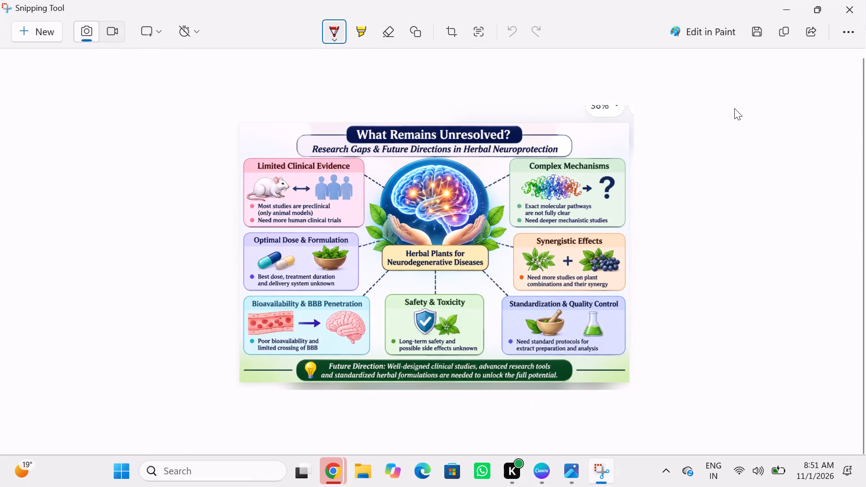
pyautogui.click(820, 1)
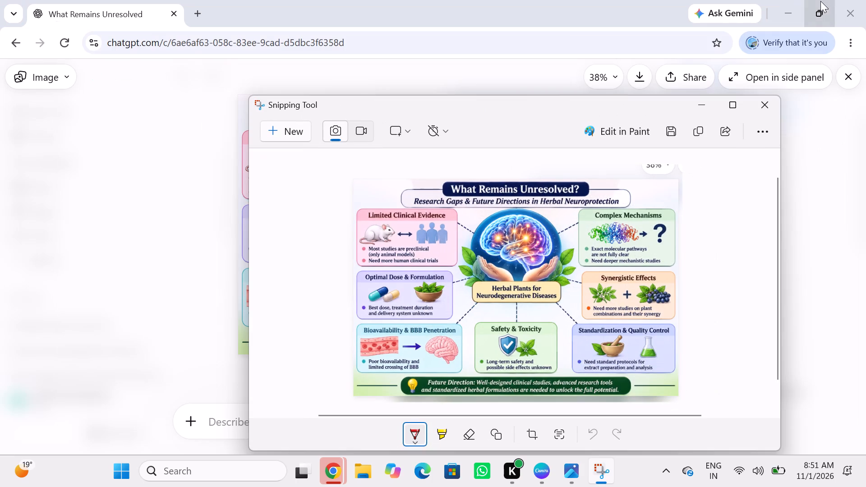
# Switch to Canva and place a rounded square below the "WHAT REMAINS UNRESOLVED ?" title on slide 5.
pyautogui.click(534, 465)
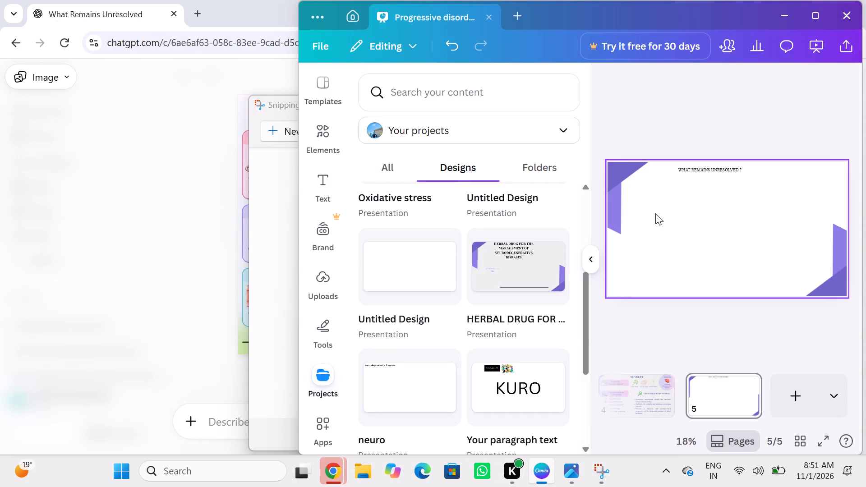
pyautogui.click(655, 213)
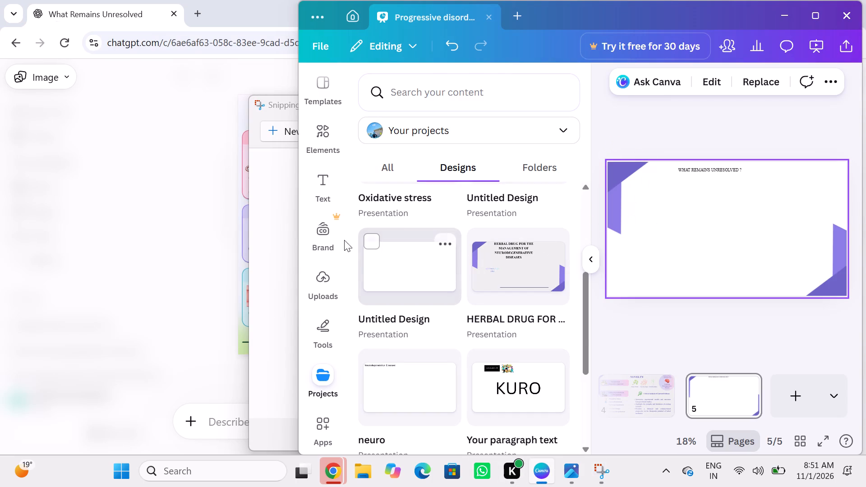
pyautogui.scroll(-3, 336, 360)
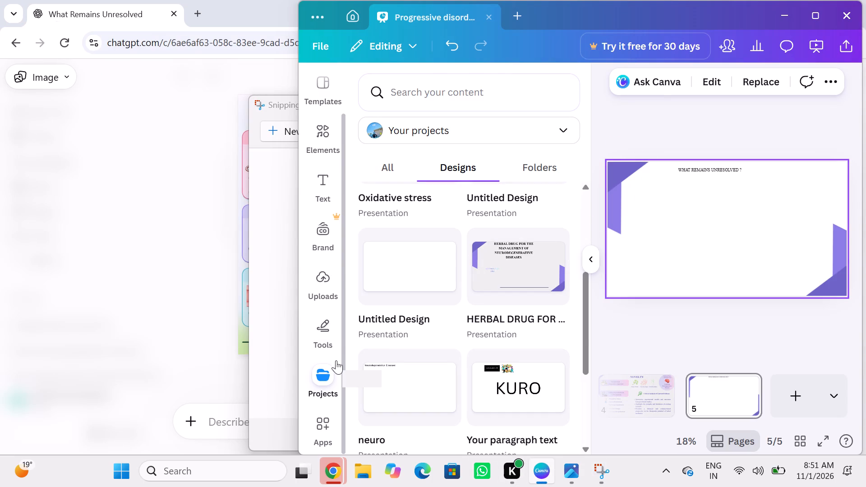
pyautogui.scroll(-2, 312, 317)
pyautogui.scroll(1, 309, 324)
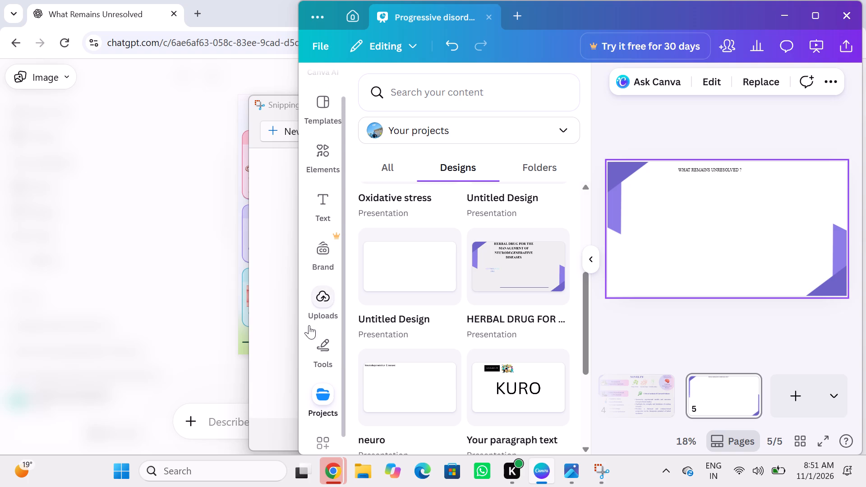
pyautogui.scroll(1, 309, 325)
pyautogui.click(319, 349)
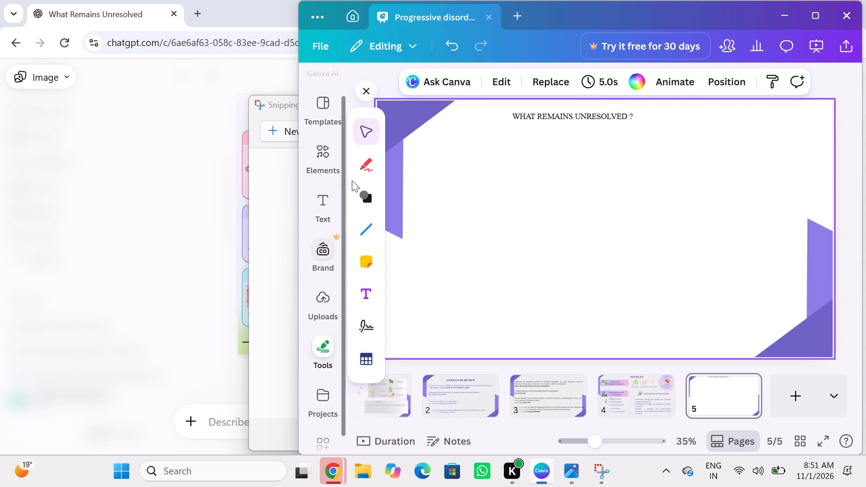
pyautogui.click(370, 194)
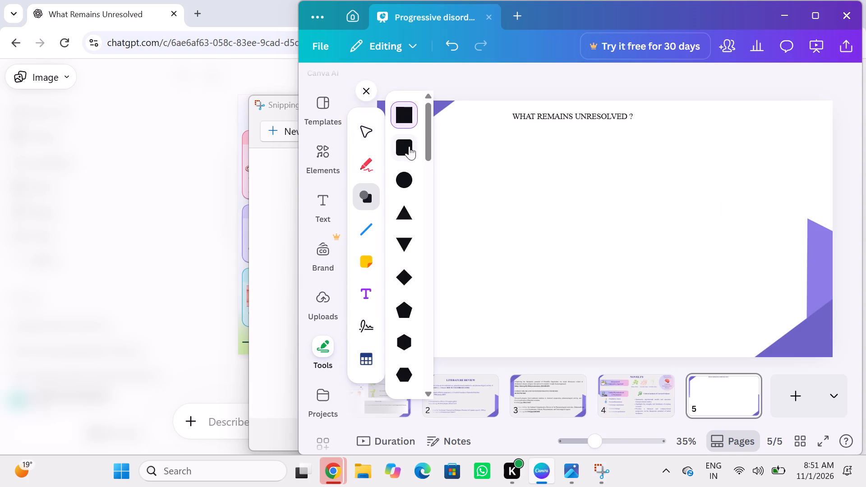
pyautogui.click(408, 145)
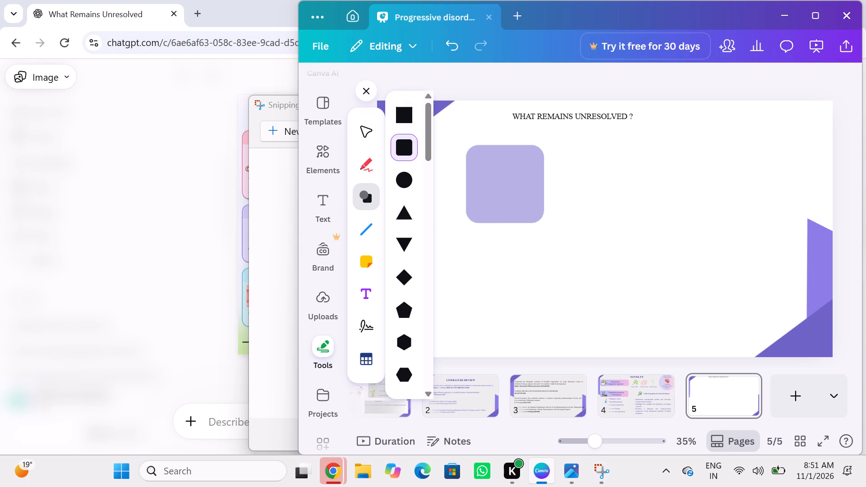
pyautogui.click(465, 143)
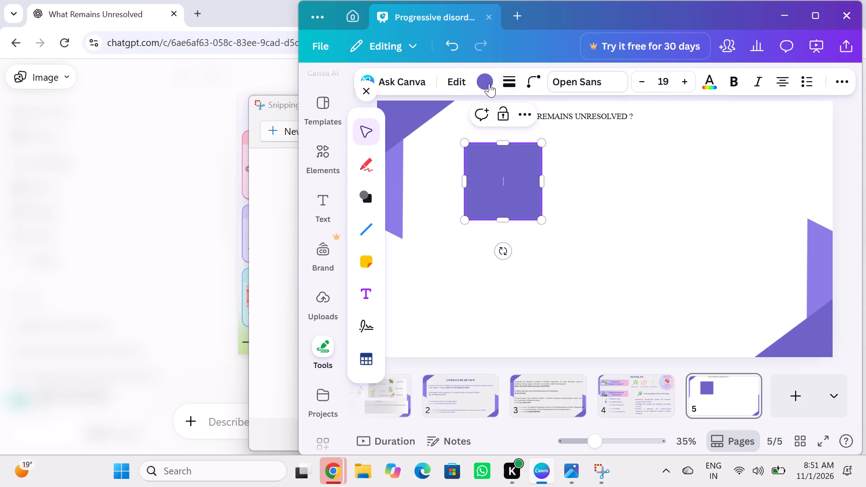
# Fill the rounded square with the grey-to-white gradient and widen it on both sides into a rectangle.
pyautogui.click(488, 81)
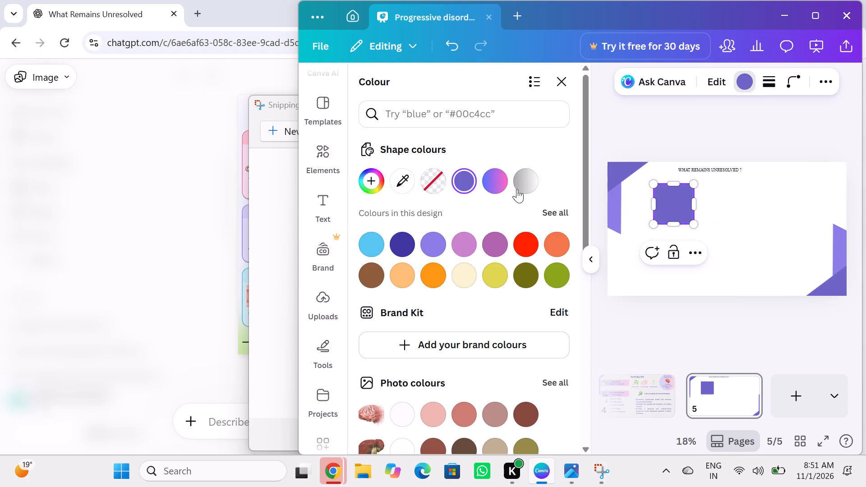
pyautogui.click(520, 186)
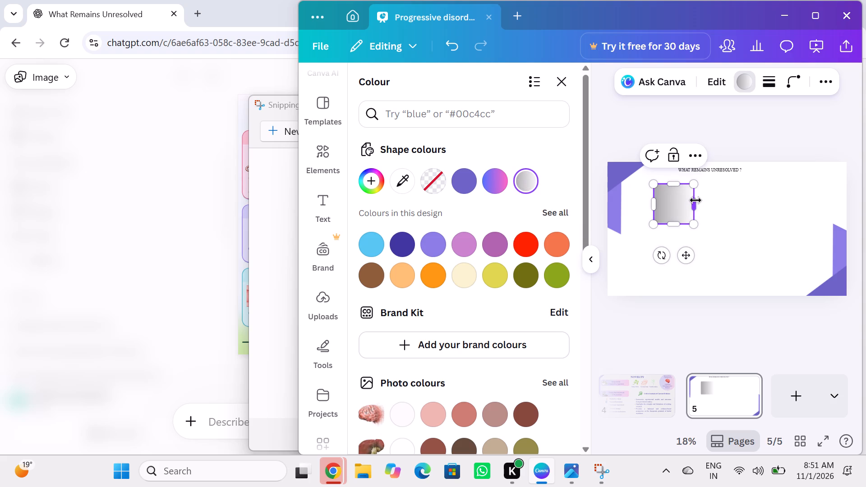
pyautogui.moveTo(696, 200); pyautogui.dragTo(722, 199)
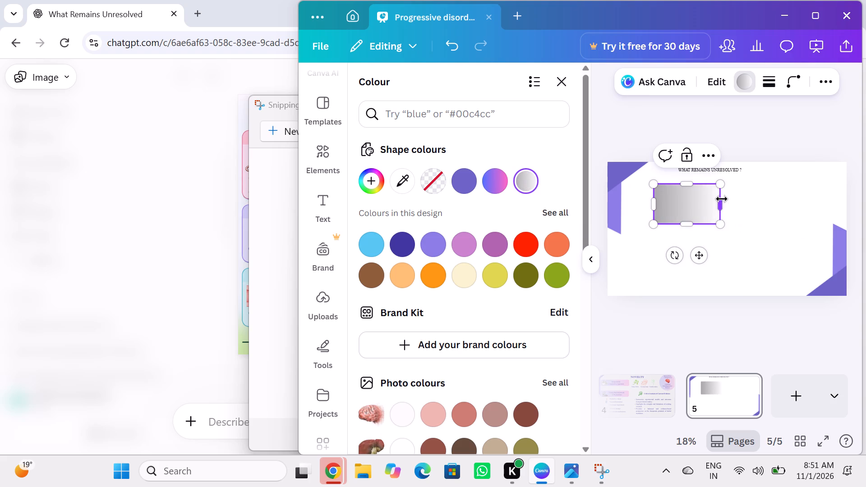
pyautogui.moveTo(651, 199); pyautogui.dragTo(629, 202)
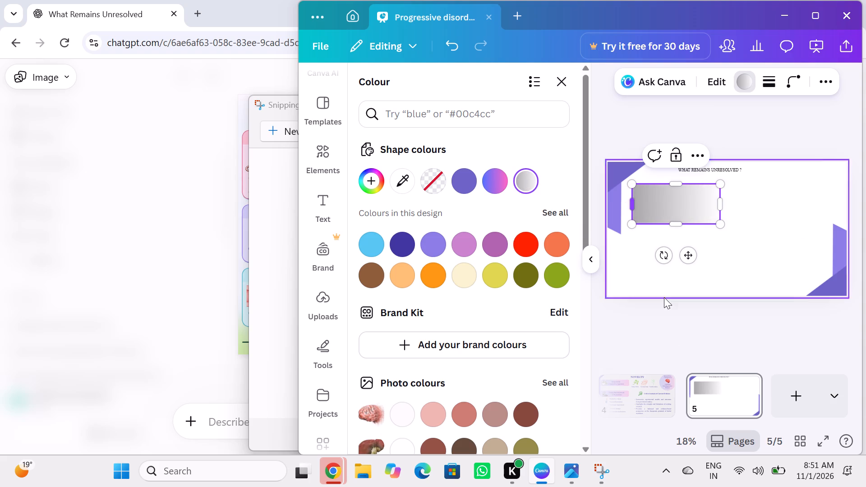
# Look at the layout of the Novelty slide on page 4 and return to page 5.
pyautogui.click(645, 391)
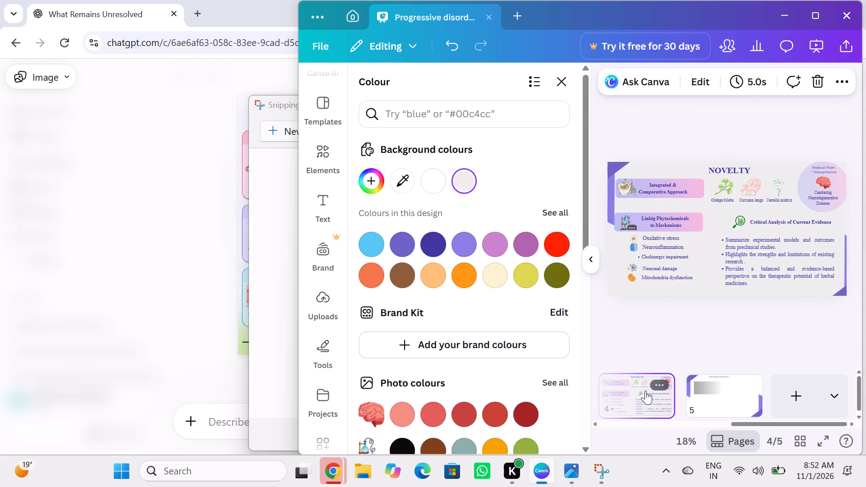
pyautogui.click(714, 399)
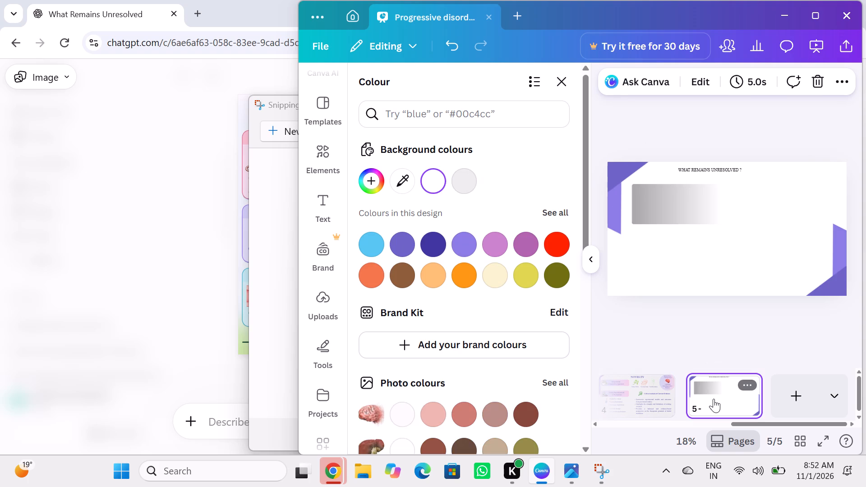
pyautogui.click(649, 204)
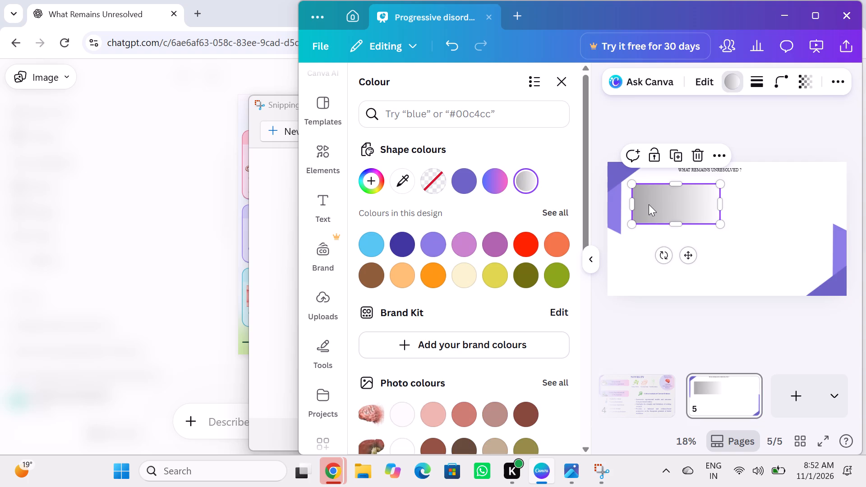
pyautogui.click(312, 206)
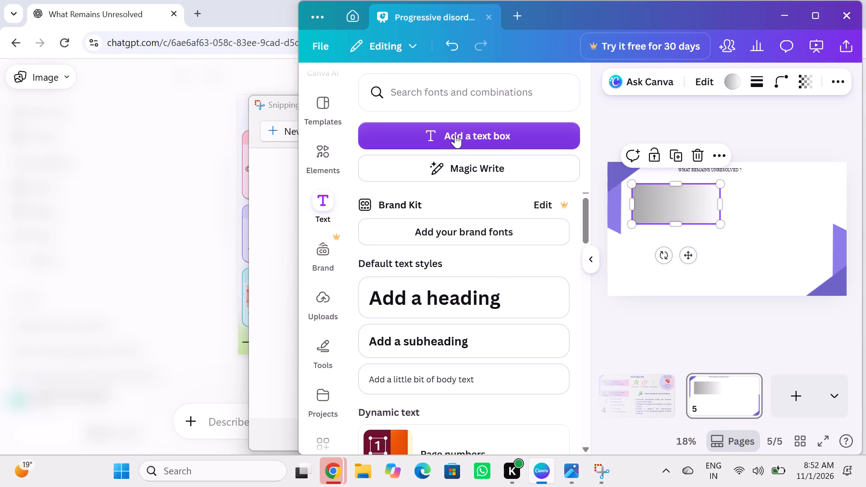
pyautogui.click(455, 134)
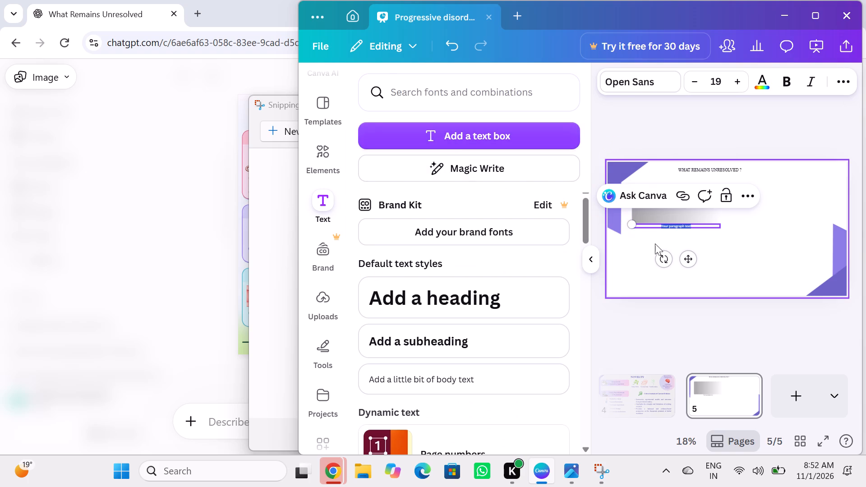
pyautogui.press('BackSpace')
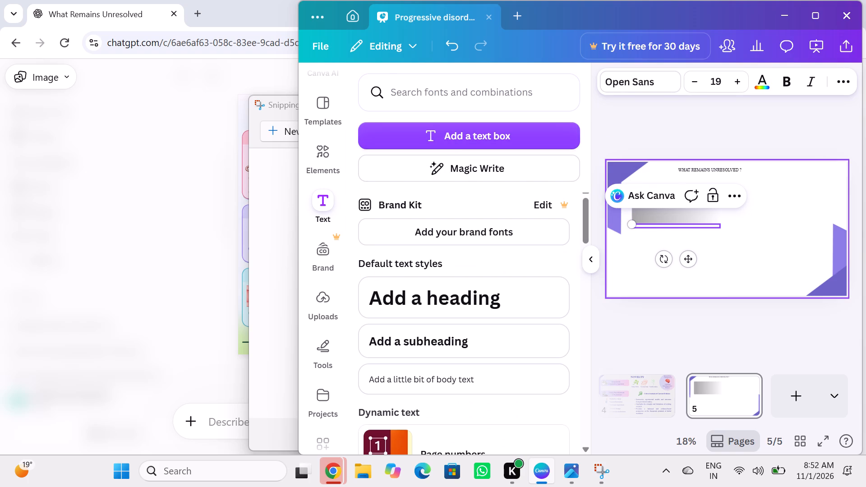
# Check the captured infographic's headings in Snipping Tool and return to the Canva slide.
pyautogui.click(286, 268)
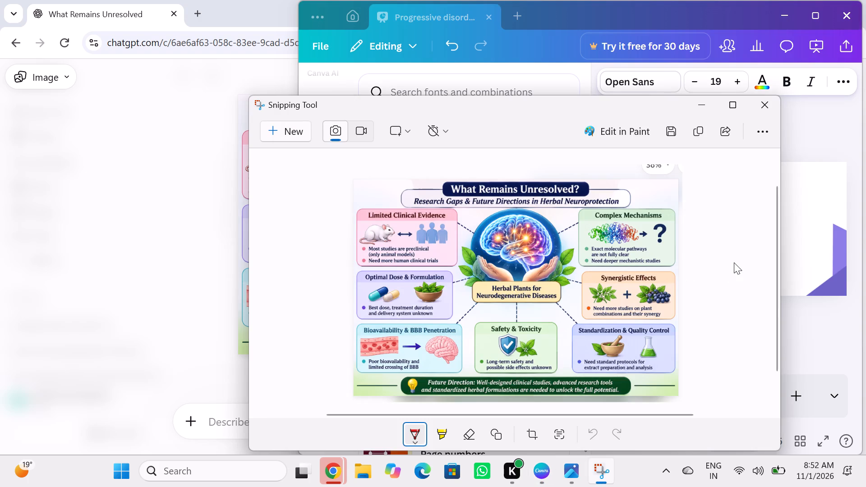
pyautogui.click(811, 227)
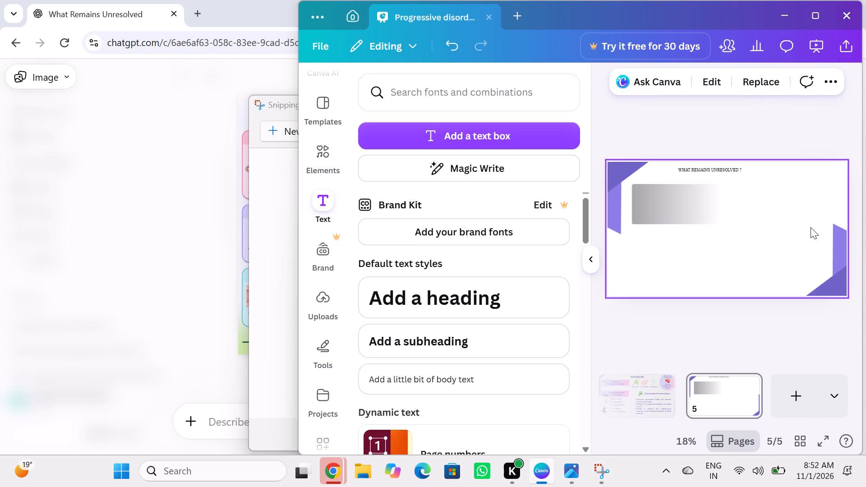
# Add a text box reading "Limited Clinical Evidence" and place it at the top-left corner of the grey gradient rectangle.
pyautogui.click(493, 128)
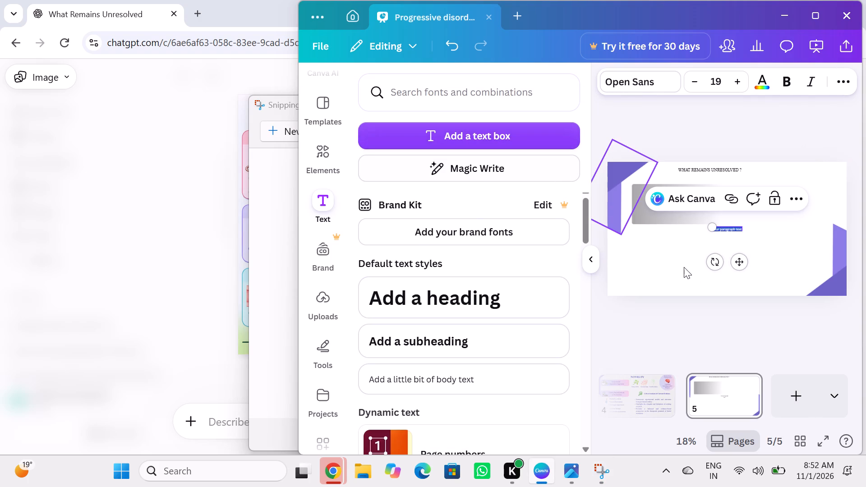
pyautogui.press('BackSpace')
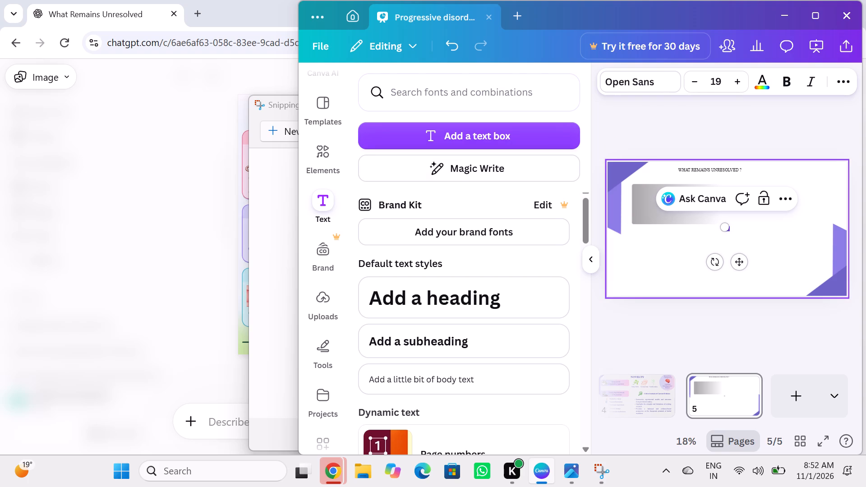
pyautogui.press('BackSpace')
pyautogui.write('mited c')
pyautogui.press('BackSpace')
pyautogui.press('c')
pyautogui.press('l')
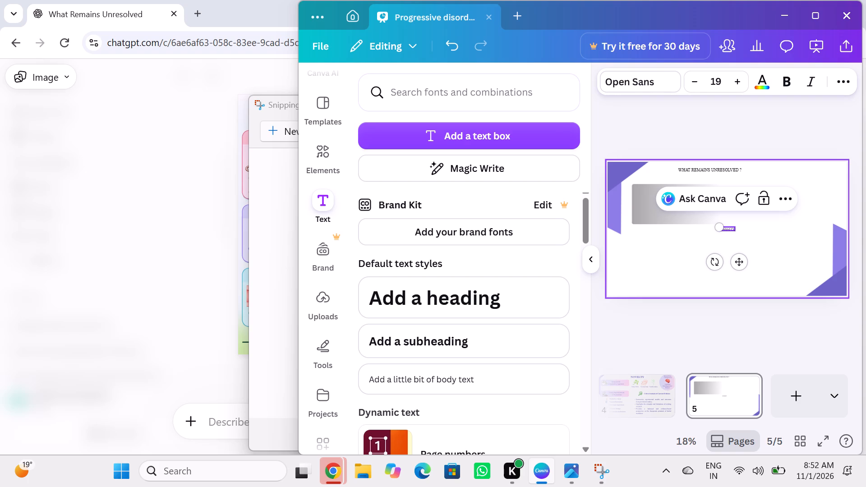
pyautogui.press('BackSpace')
pyautogui.write('linica;')
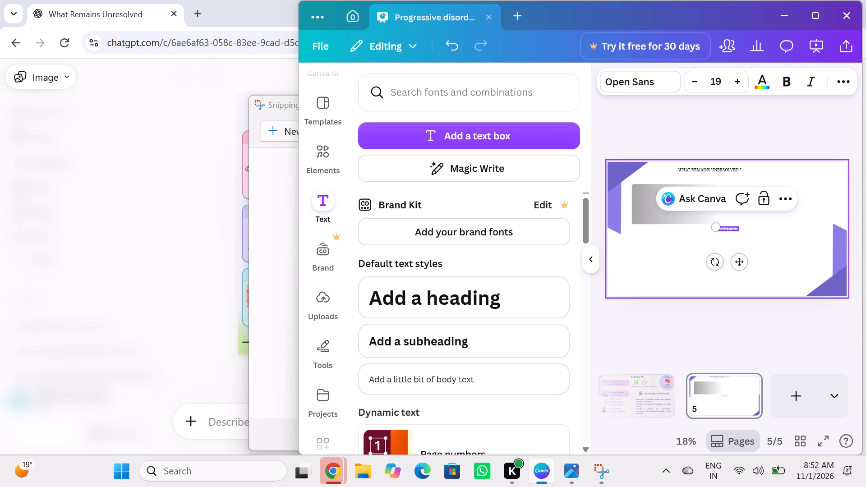
pyautogui.press('BackSpace')
pyautogui.press('l')
pyautogui.press('space')
pyautogui.press('e')
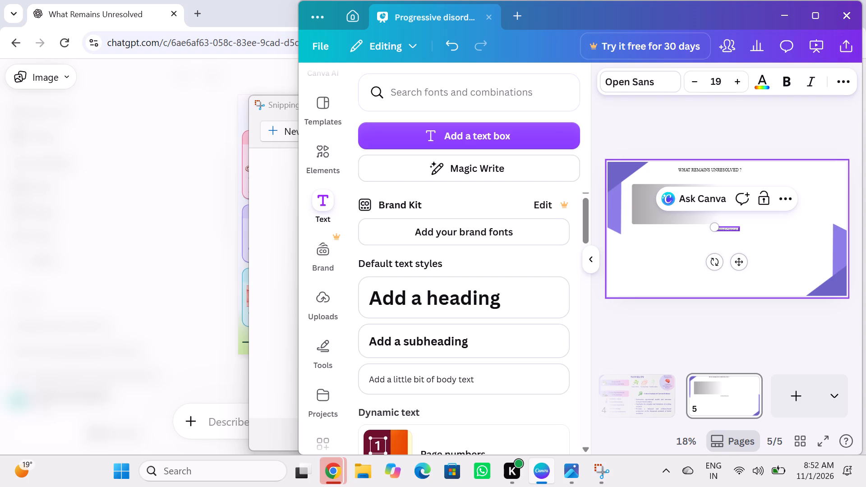
pyautogui.write('vidence')
pyautogui.click(739, 260)
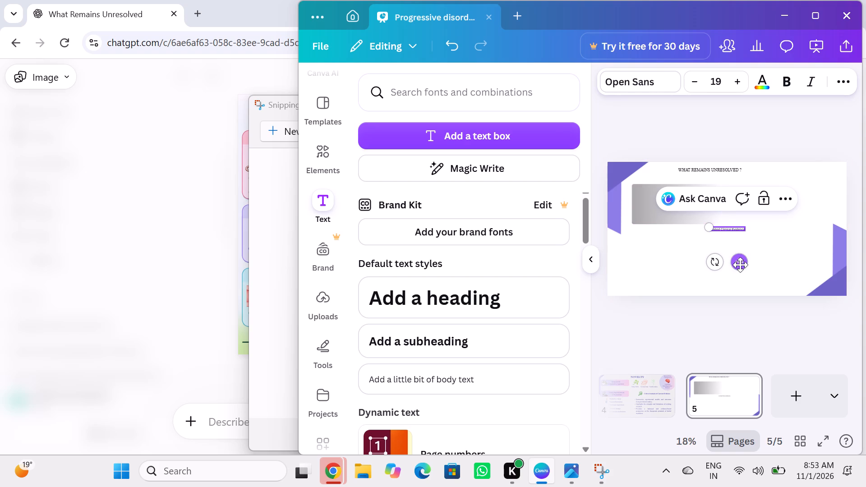
pyautogui.moveTo(740, 265); pyautogui.dragTo(665, 225)
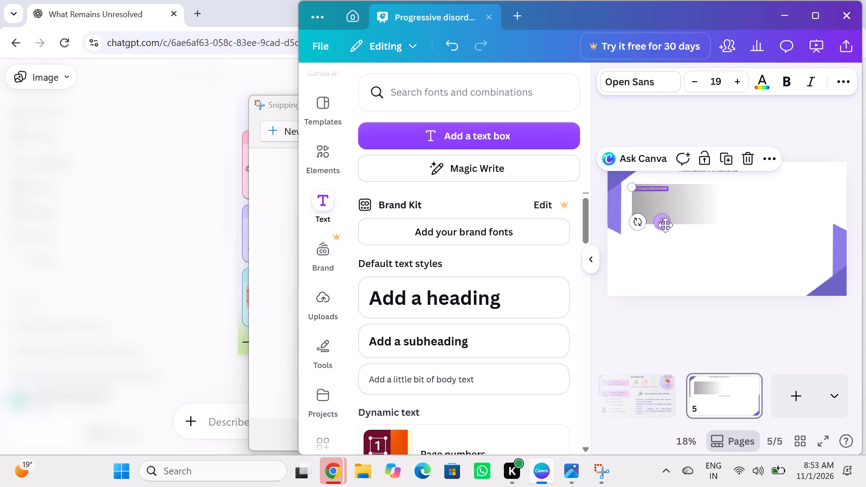
# Format the "Limited Clinical Evidence" heading as bold italic, size 23, dark purple, and reposition it inside the rectangle's upper edge.
pyautogui.click(783, 83)
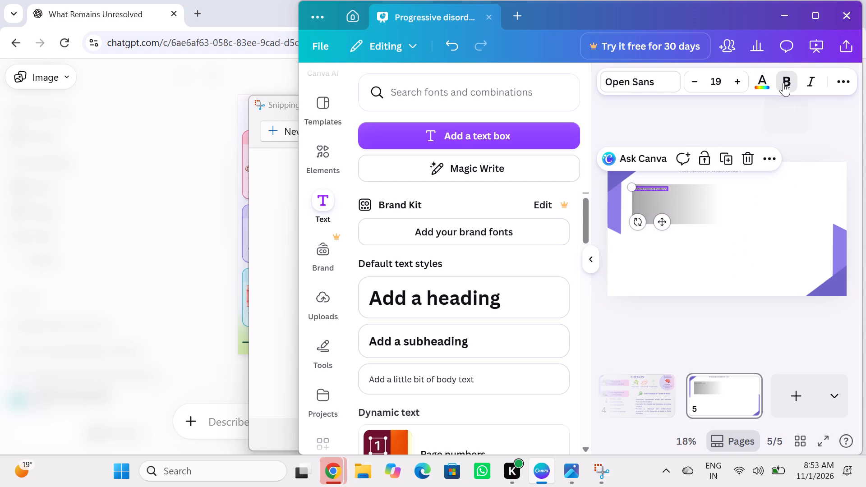
pyautogui.click(809, 83)
pyautogui.tripleClick(741, 80)
pyautogui.click(741, 80)
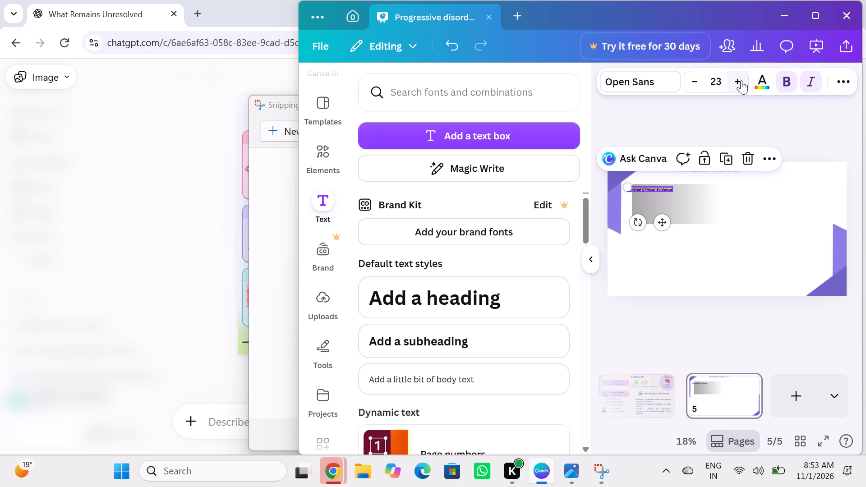
pyautogui.click(760, 87)
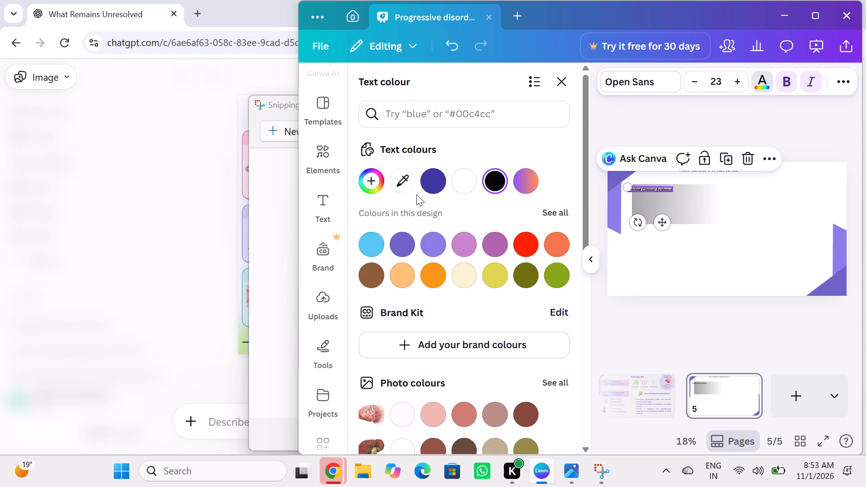
pyautogui.click(434, 179)
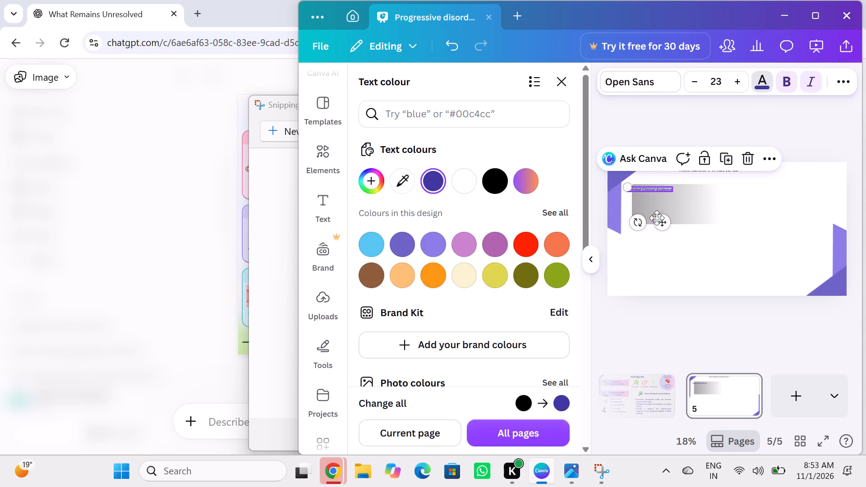
pyautogui.moveTo(661, 218); pyautogui.dragTo(668, 216)
pyautogui.click(688, 272)
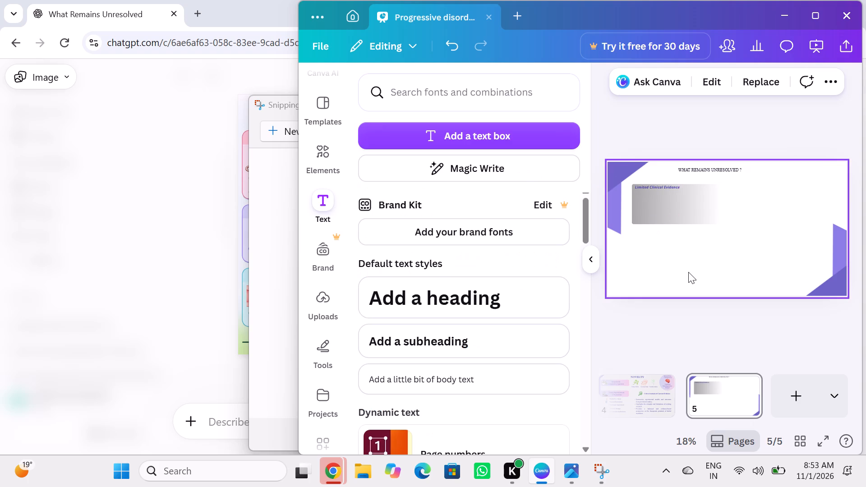
# Consult the ChatGPT infographic's illustrations, then search Canva's graphics for "rabbit" and insert the brown rabbit holding a carrot.
pyautogui.click(240, 285)
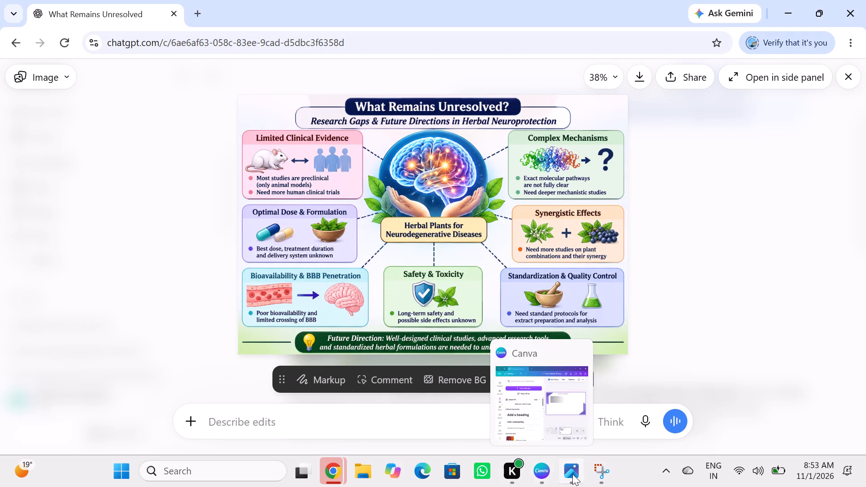
pyautogui.click(544, 473)
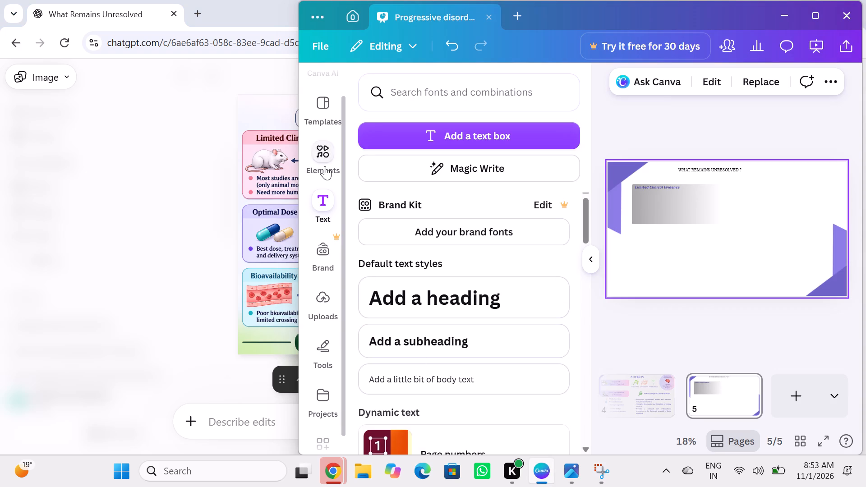
pyautogui.click(317, 161)
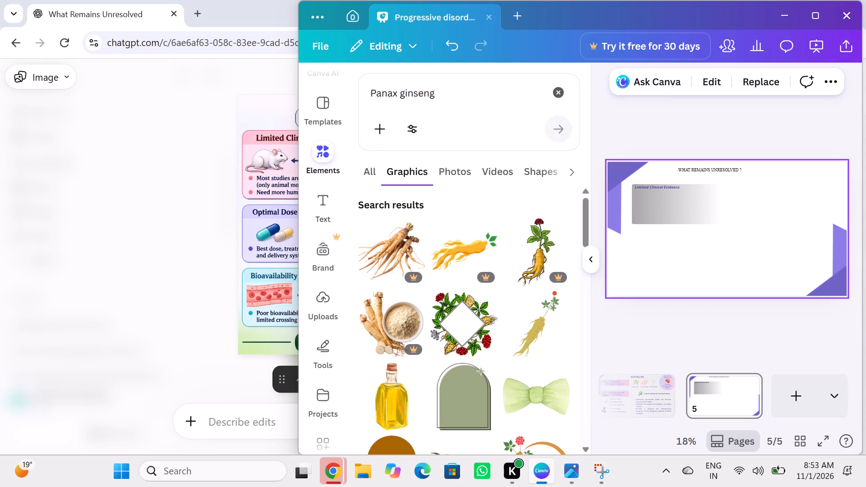
pyautogui.click(556, 94)
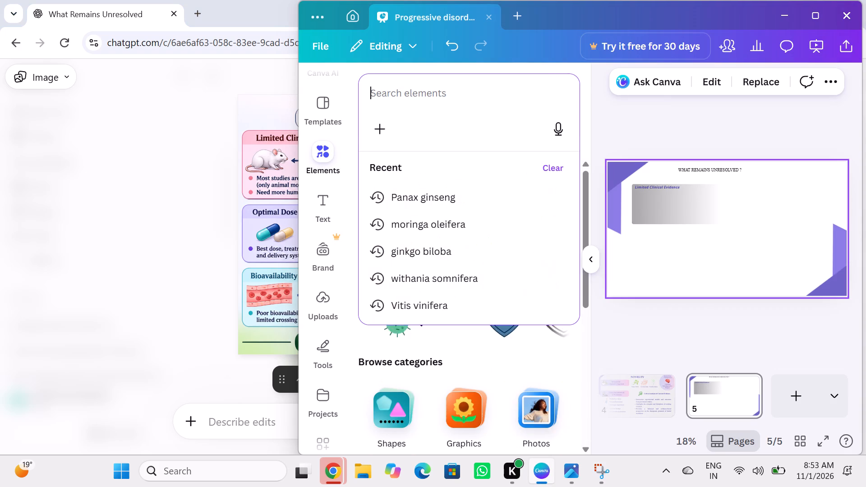
pyautogui.write('rabbit')
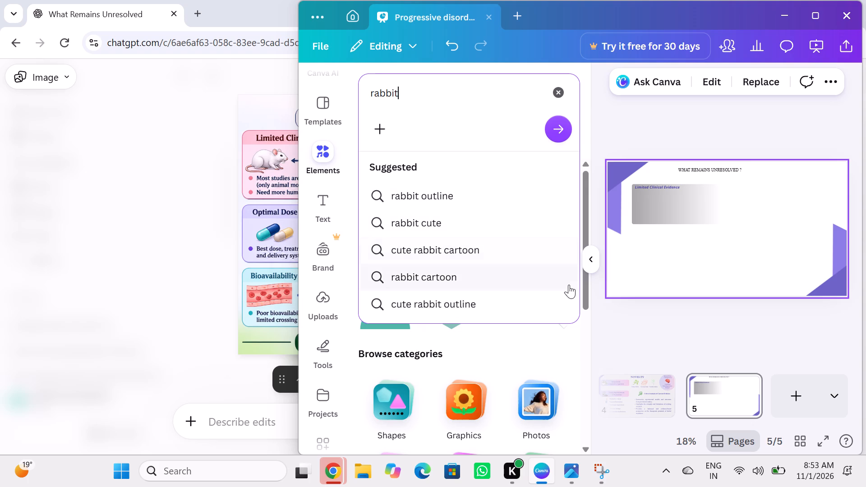
pyautogui.click(564, 131)
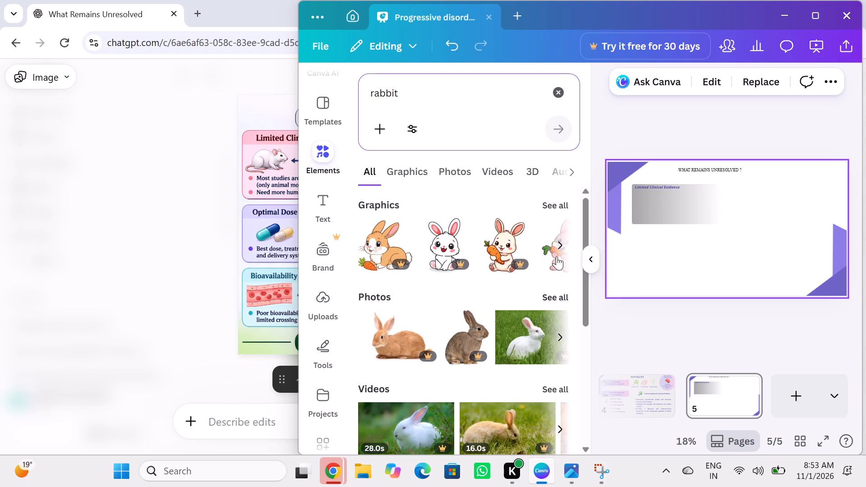
pyautogui.click(553, 200)
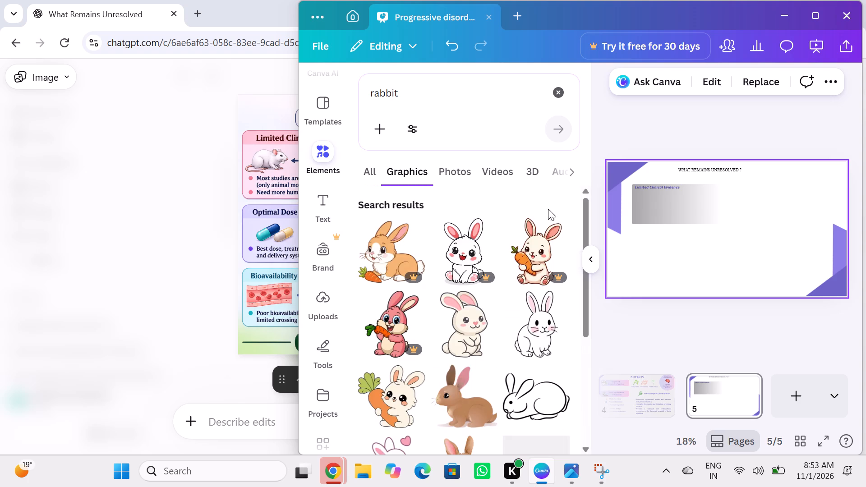
pyautogui.scroll(-8, 464, 368)
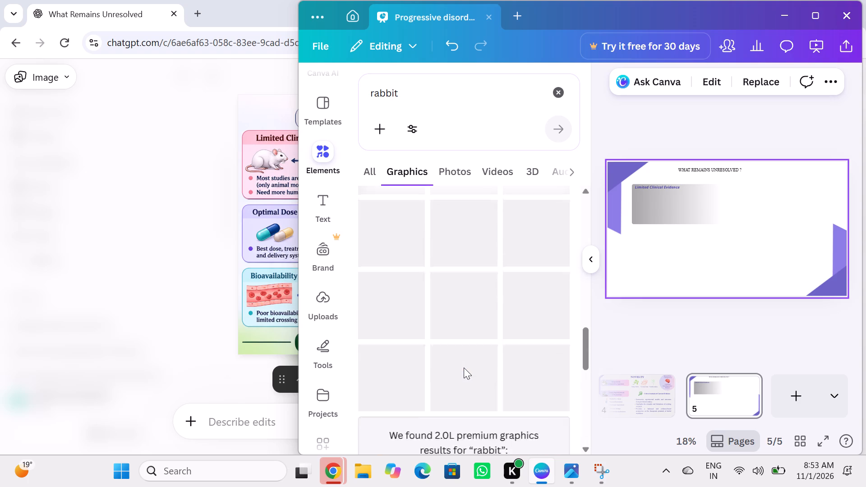
pyautogui.scroll(-1, 464, 368)
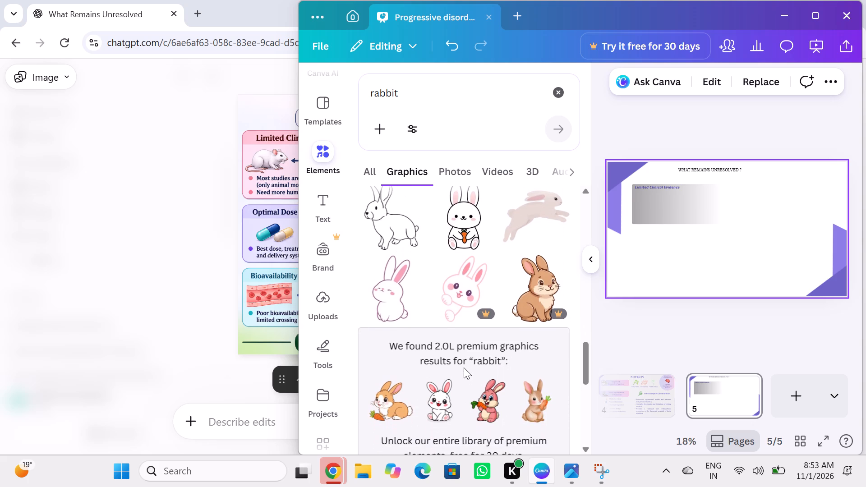
pyautogui.click(534, 418)
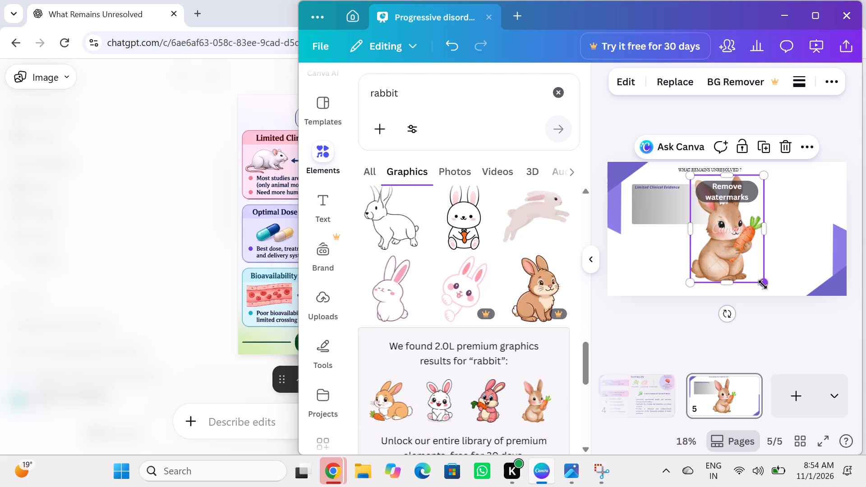
# Shrink the rabbit graphic to a small icon and place it in the grey rectangle, just below the "Limited Clinical Evidence" heading.
pyautogui.moveTo(763, 285); pyautogui.dragTo(695, 173)
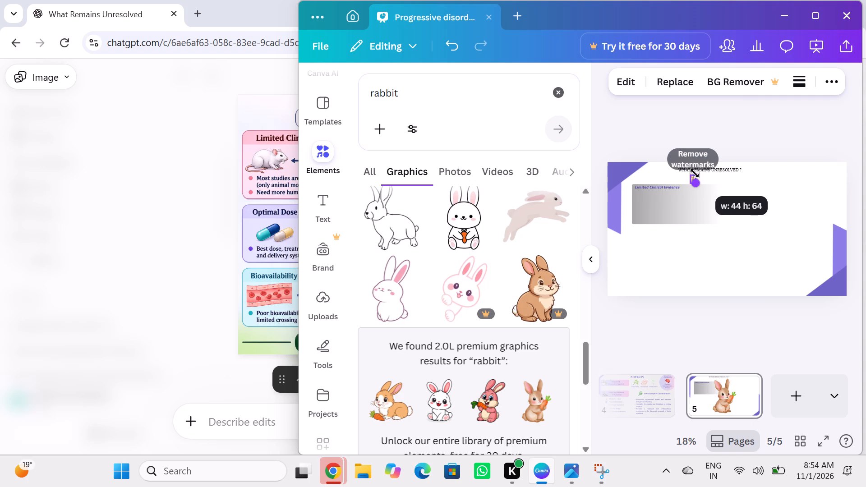
pyautogui.moveTo(695, 173); pyautogui.dragTo(703, 189)
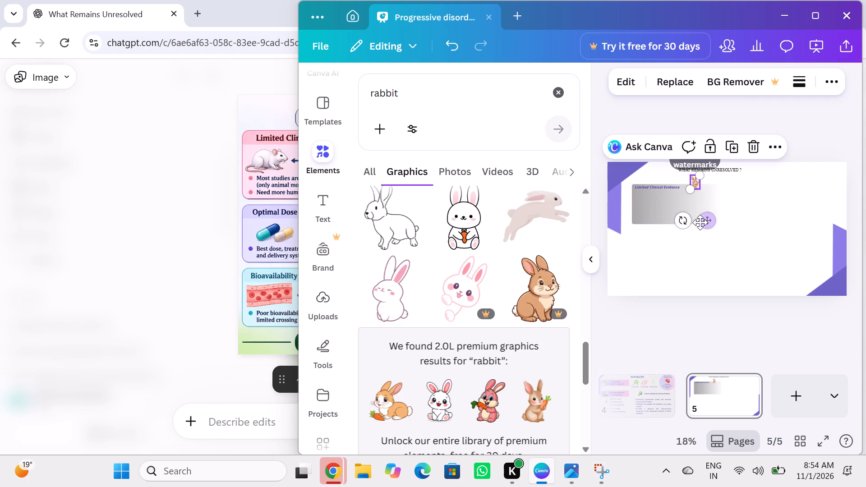
pyautogui.moveTo(705, 217); pyautogui.dragTo(653, 234)
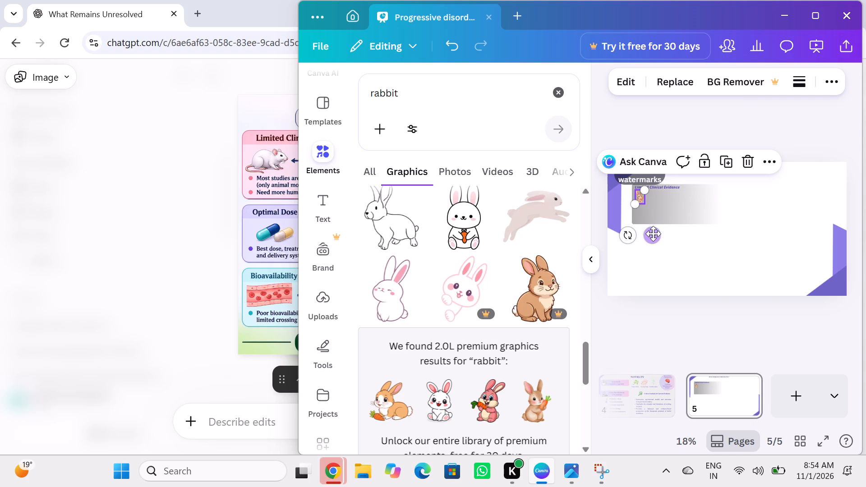
pyautogui.click(697, 263)
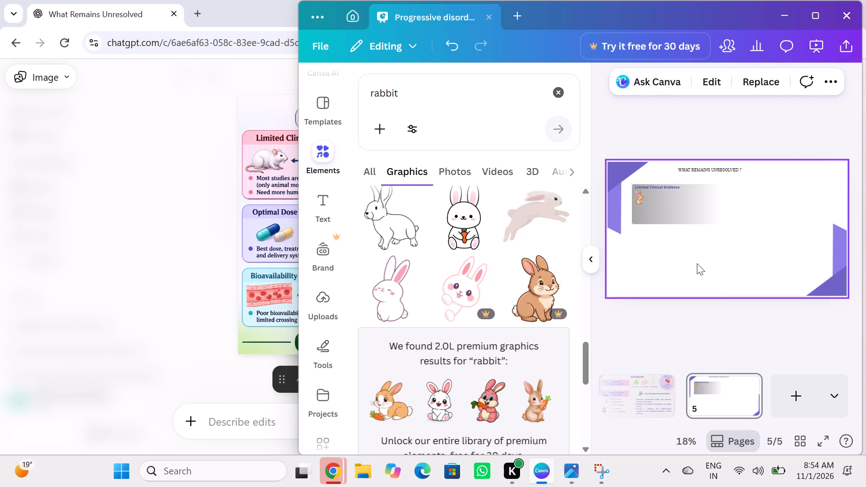
# Replace the "rabbit" search with a search of the elements library for "arrow".
pyautogui.click(558, 92)
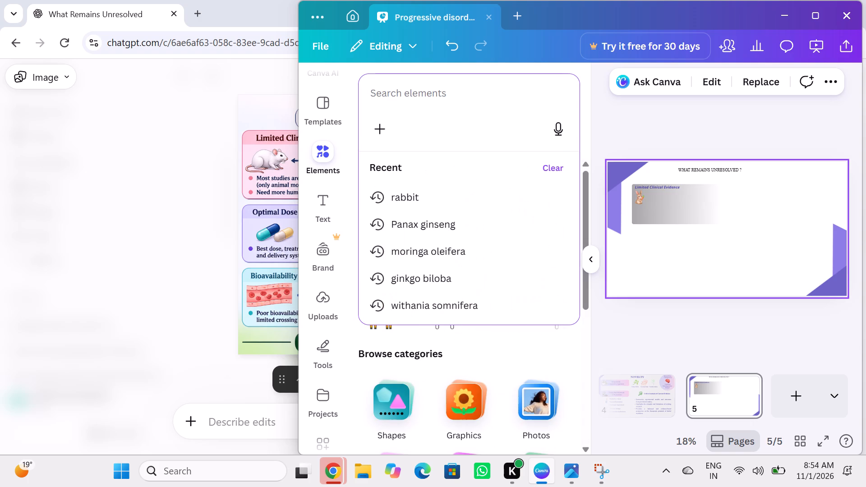
pyautogui.write('arr')
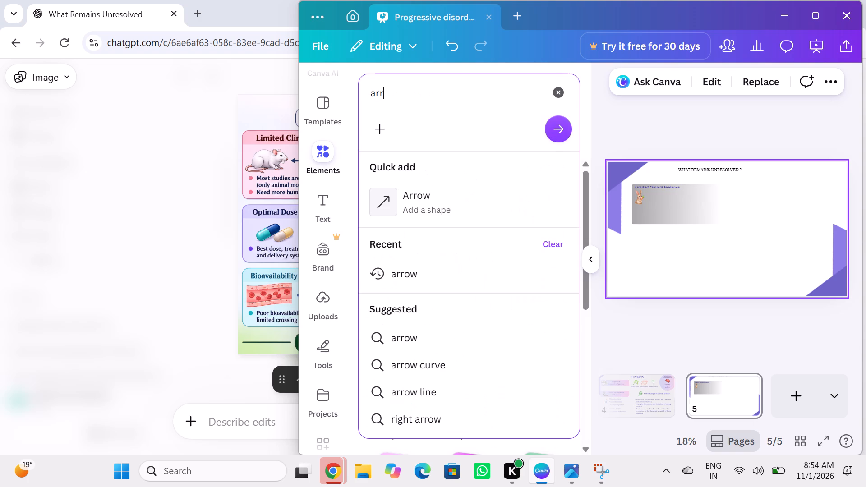
pyautogui.press('o')
pyautogui.press('w')
pyautogui.click(561, 129)
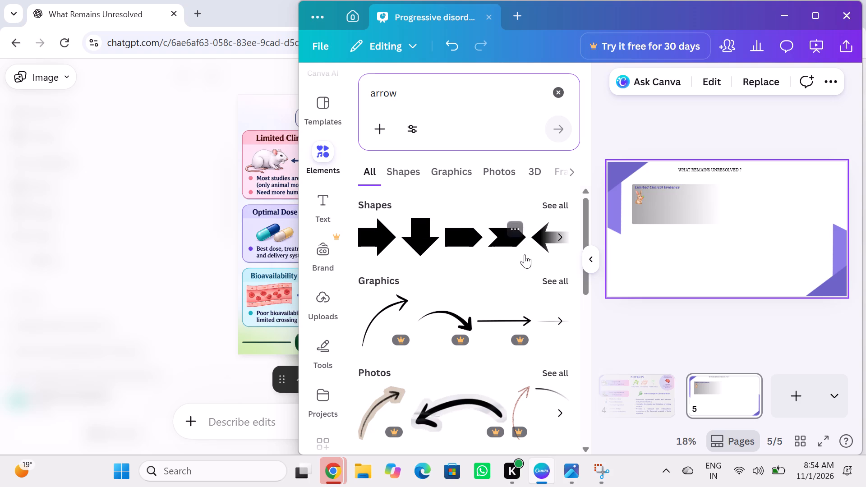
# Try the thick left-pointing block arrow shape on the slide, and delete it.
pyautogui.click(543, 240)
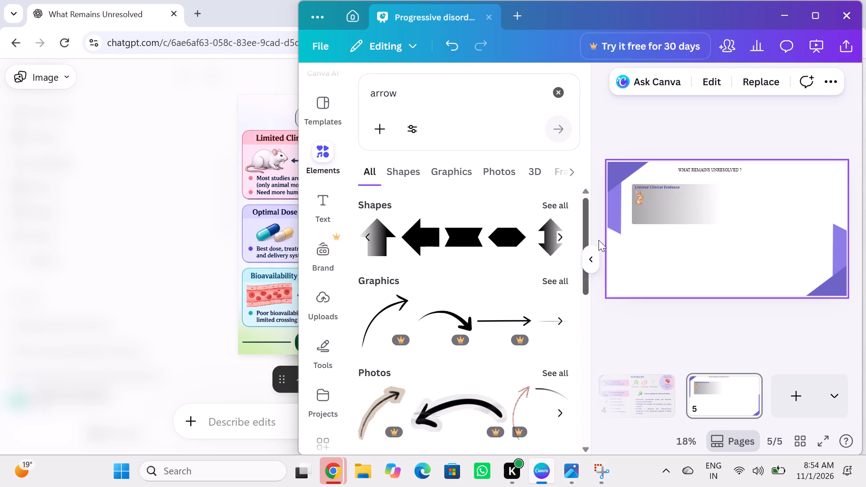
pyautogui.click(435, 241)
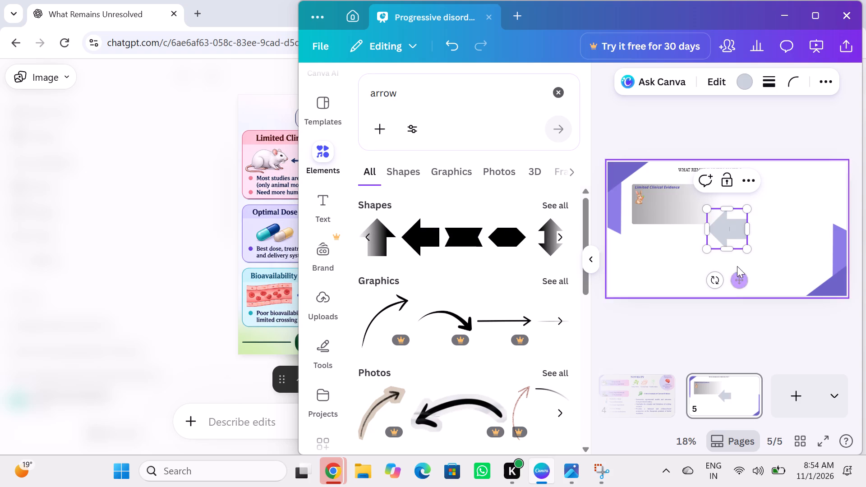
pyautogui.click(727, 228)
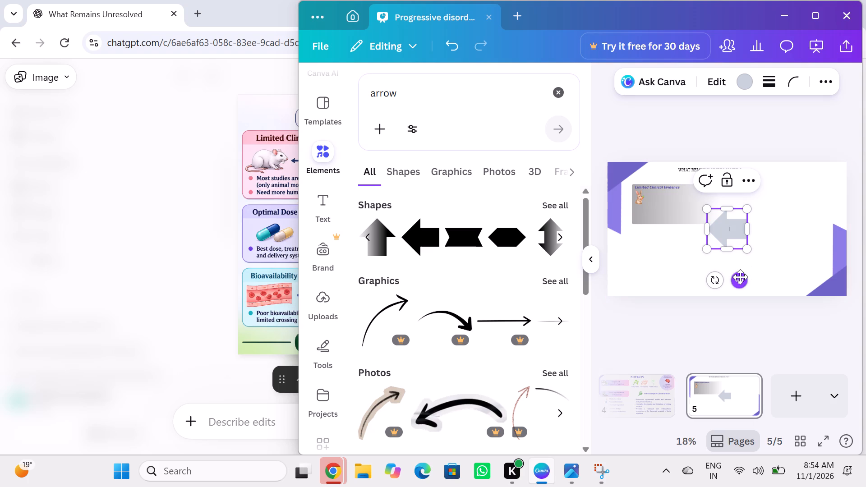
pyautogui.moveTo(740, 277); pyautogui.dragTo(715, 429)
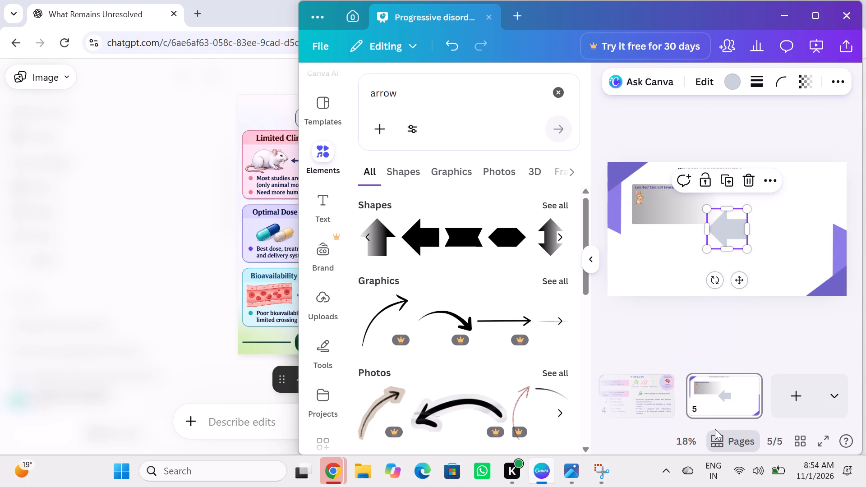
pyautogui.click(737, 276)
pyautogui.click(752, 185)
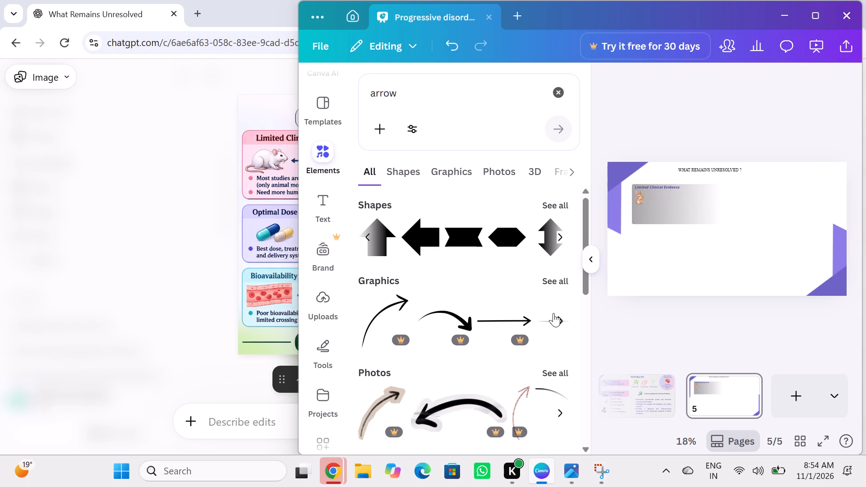
# Insert the slimmer black left-pointing arrow shape, shrink it to icon size and place it directly beside the rabbit in the grey rectangle.
pyautogui.click(556, 201)
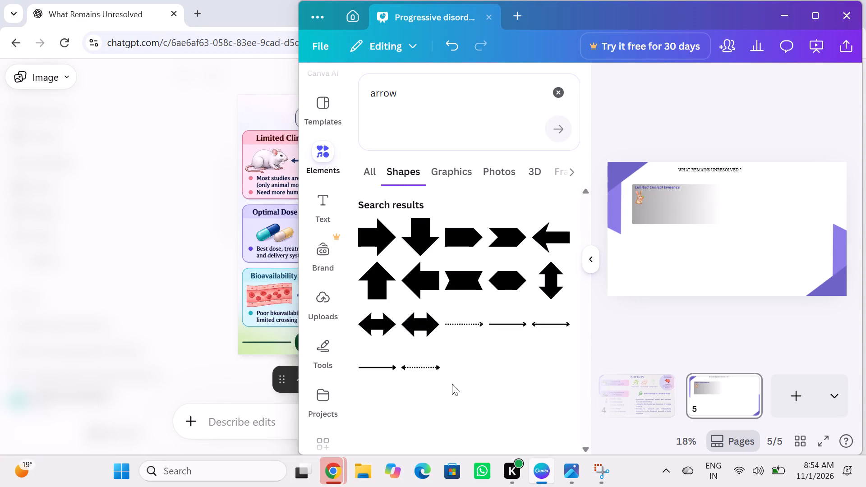
pyautogui.scroll(-1, 452, 384)
pyautogui.click(546, 244)
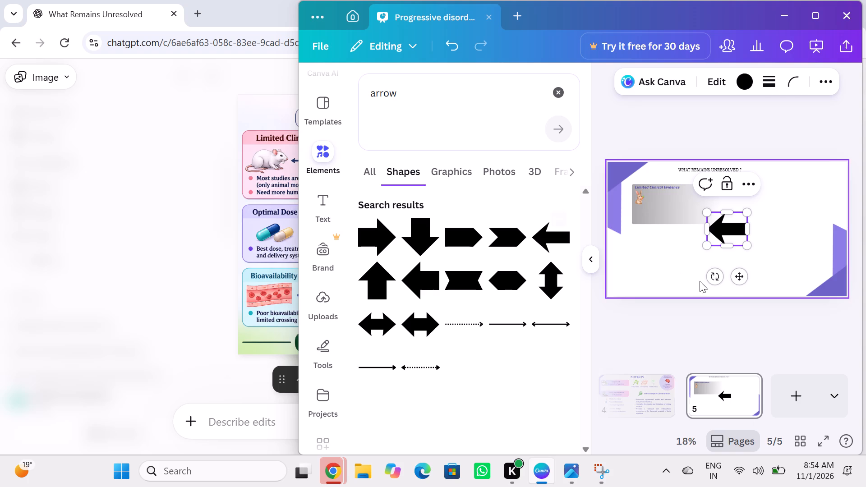
pyautogui.moveTo(736, 279); pyautogui.dragTo(684, 256)
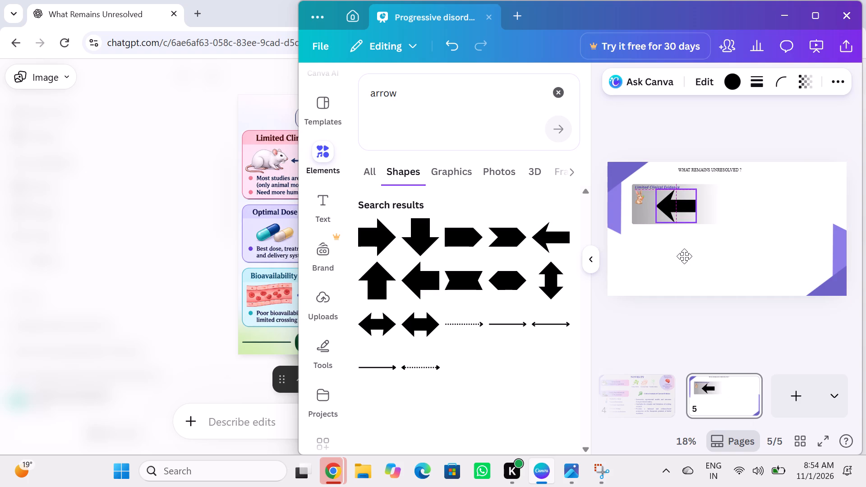
pyautogui.moveTo(684, 256); pyautogui.dragTo(681, 256)
pyautogui.moveTo(693, 221); pyautogui.dragTo(664, 213)
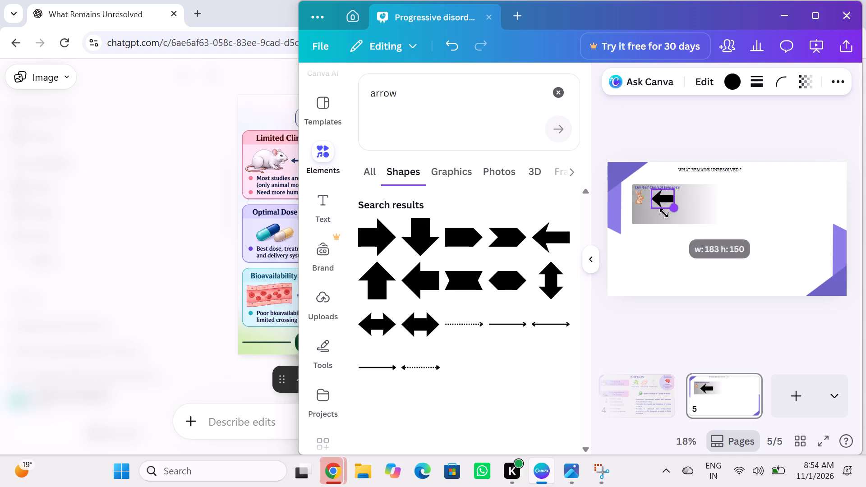
pyautogui.moveTo(664, 213); pyautogui.dragTo(651, 211)
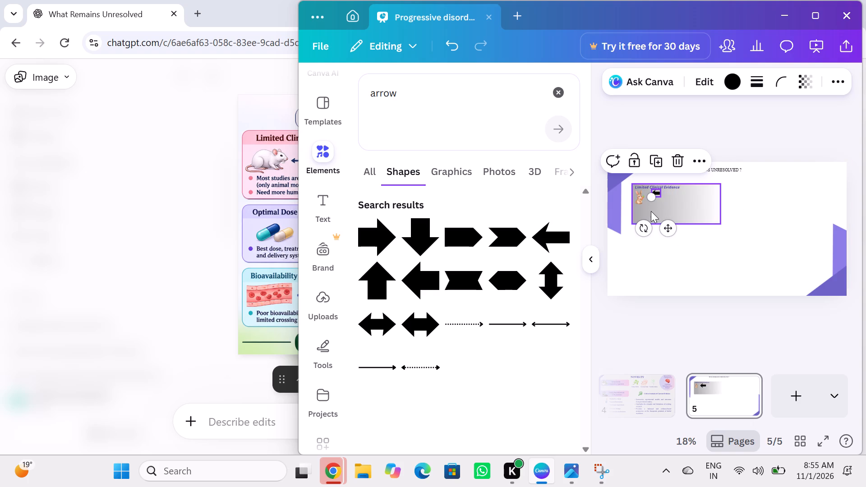
pyautogui.moveTo(669, 229); pyautogui.dragTo(663, 231)
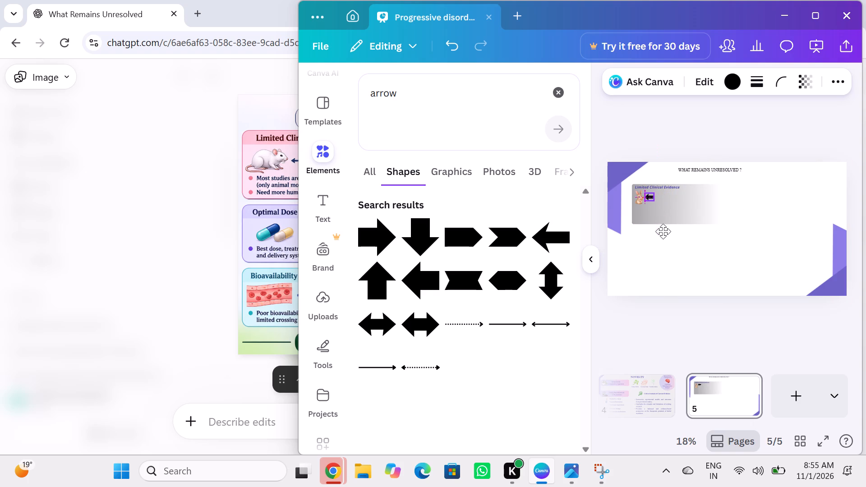
pyautogui.moveTo(663, 231); pyautogui.dragTo(663, 234)
pyautogui.click(681, 253)
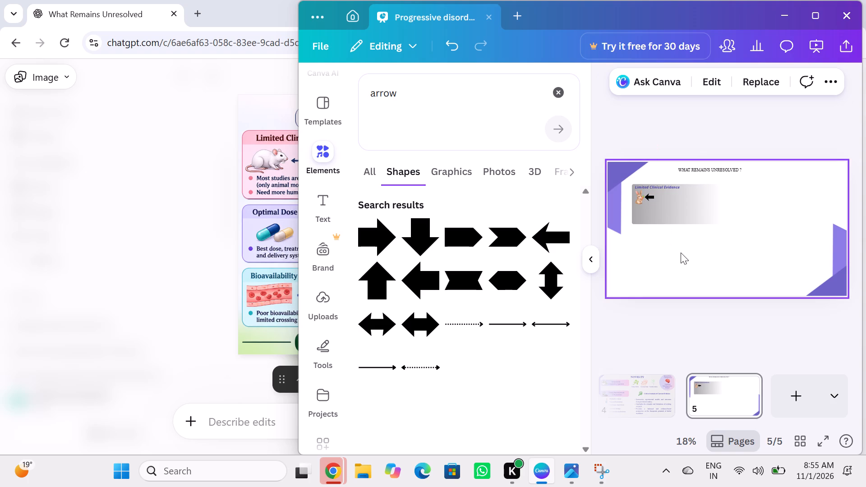
# Search the elements library for "3persons" and look through the graphics results for a suitable group of people.
pyautogui.click(557, 87)
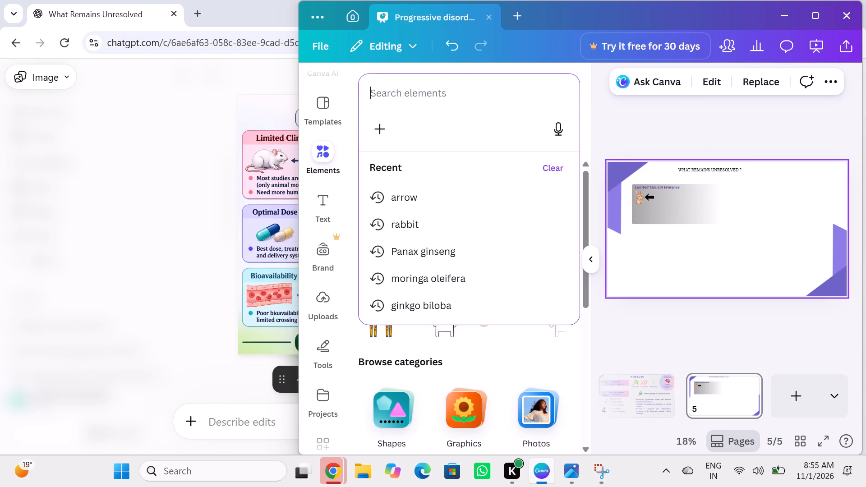
pyautogui.press('3')
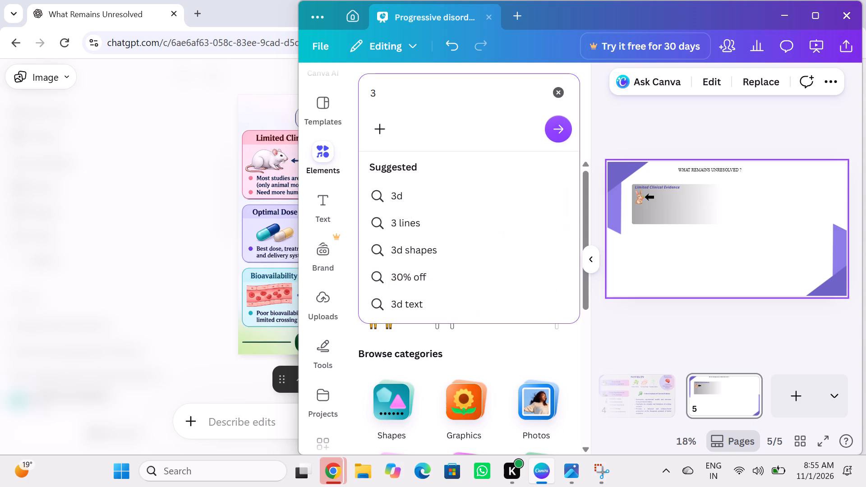
pyautogui.write('persons')
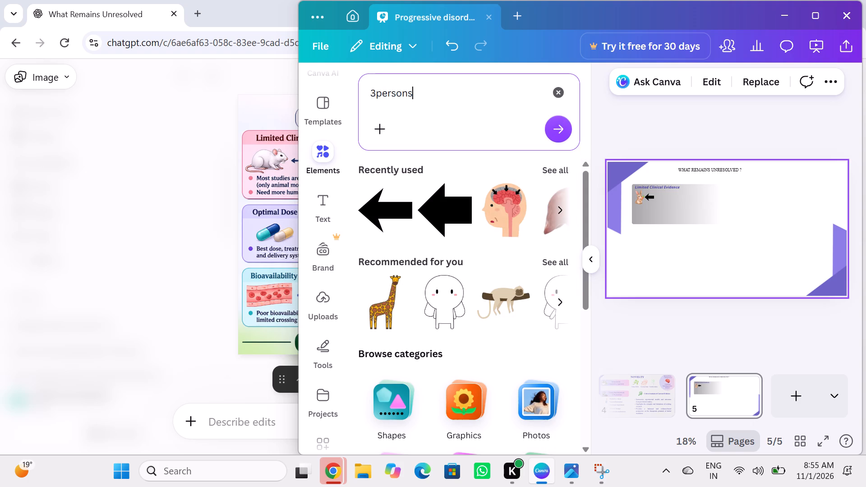
pyautogui.click(557, 131)
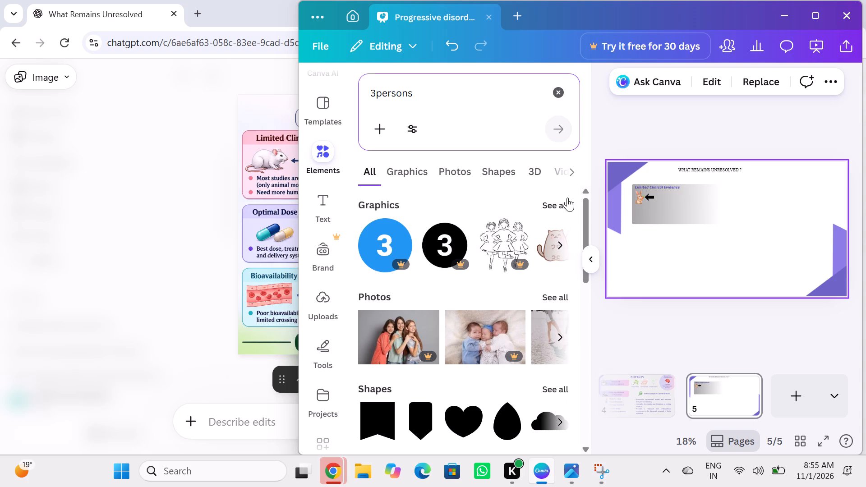
pyautogui.click(556, 206)
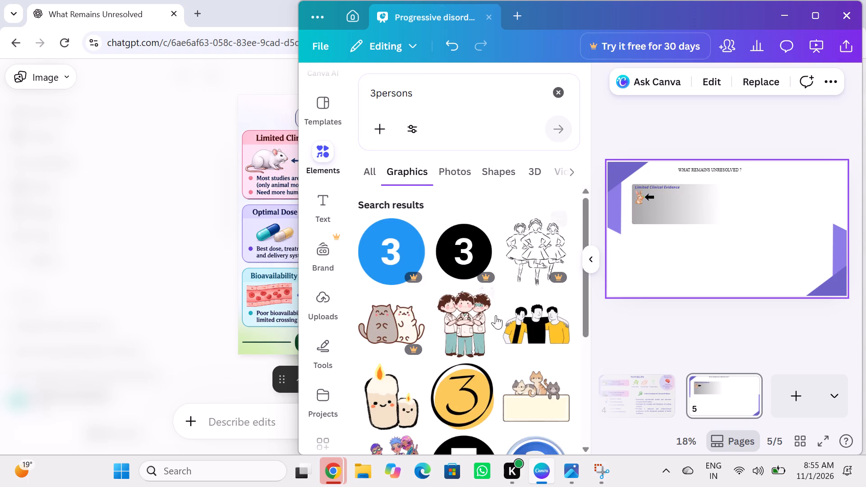
pyautogui.scroll(-4, 492, 331)
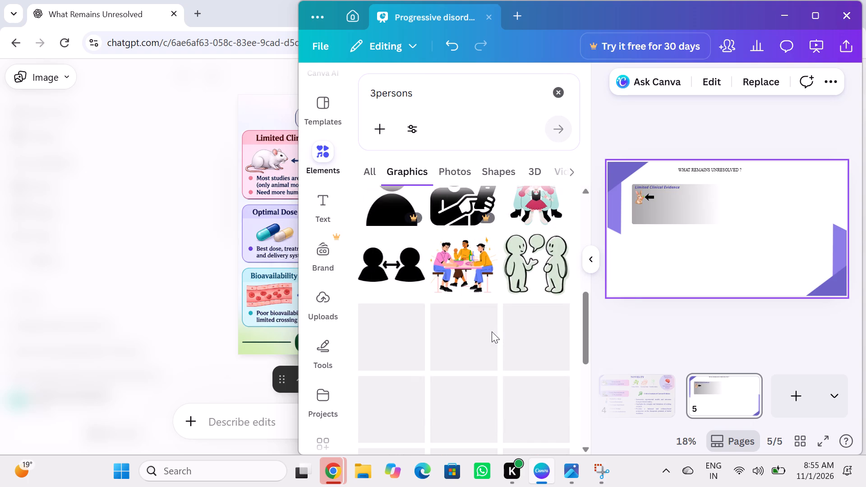
pyautogui.scroll(-3, 492, 331)
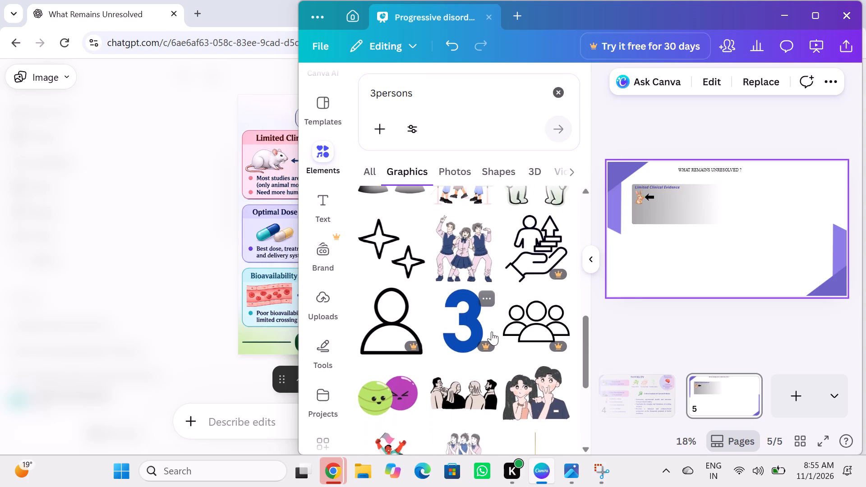
pyautogui.scroll(-5, 492, 331)
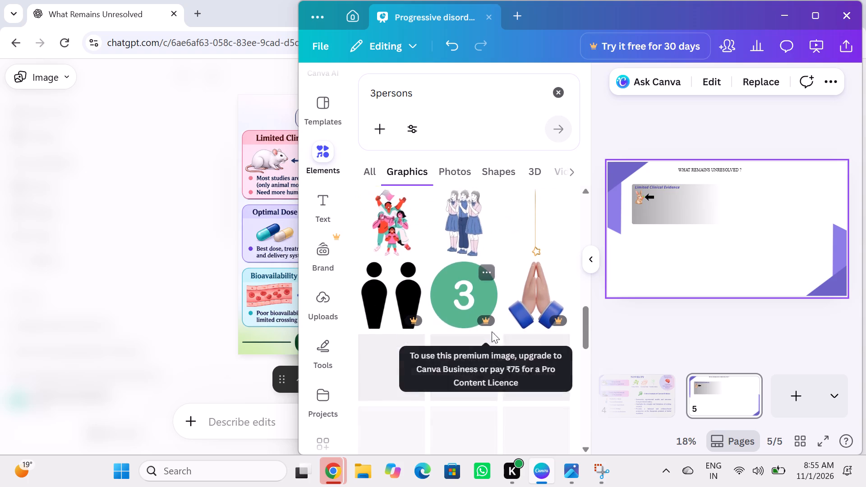
pyautogui.scroll(-3, 492, 331)
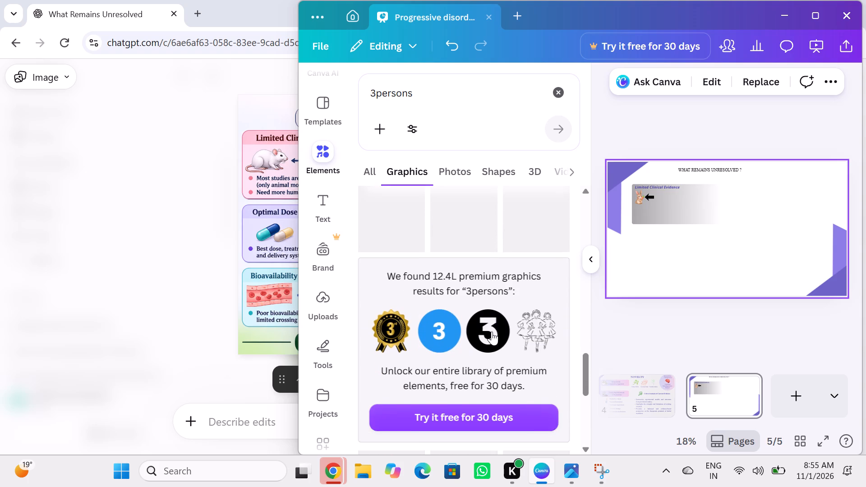
pyautogui.scroll(-1, 492, 331)
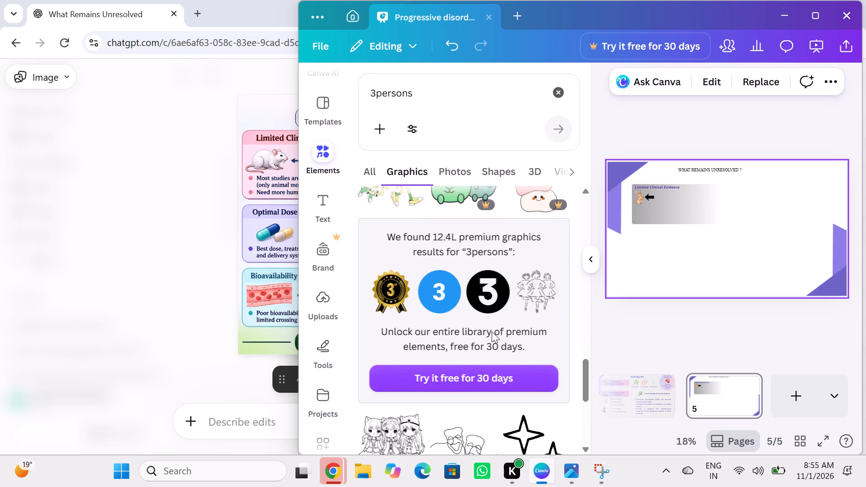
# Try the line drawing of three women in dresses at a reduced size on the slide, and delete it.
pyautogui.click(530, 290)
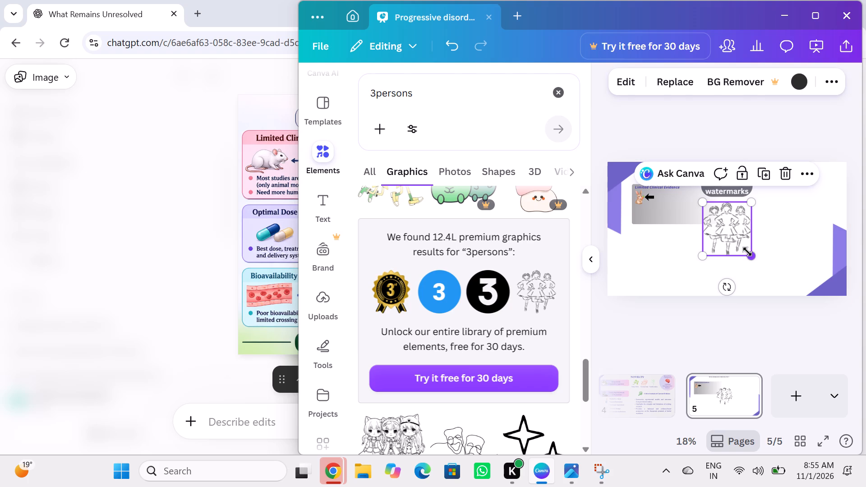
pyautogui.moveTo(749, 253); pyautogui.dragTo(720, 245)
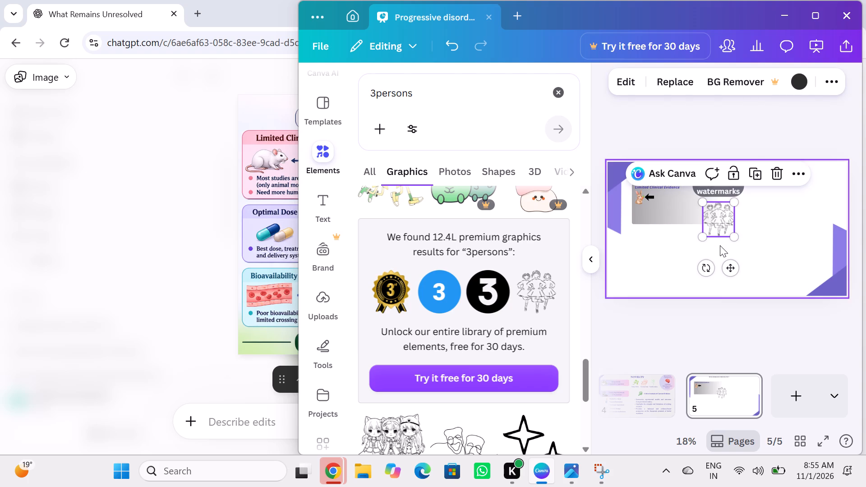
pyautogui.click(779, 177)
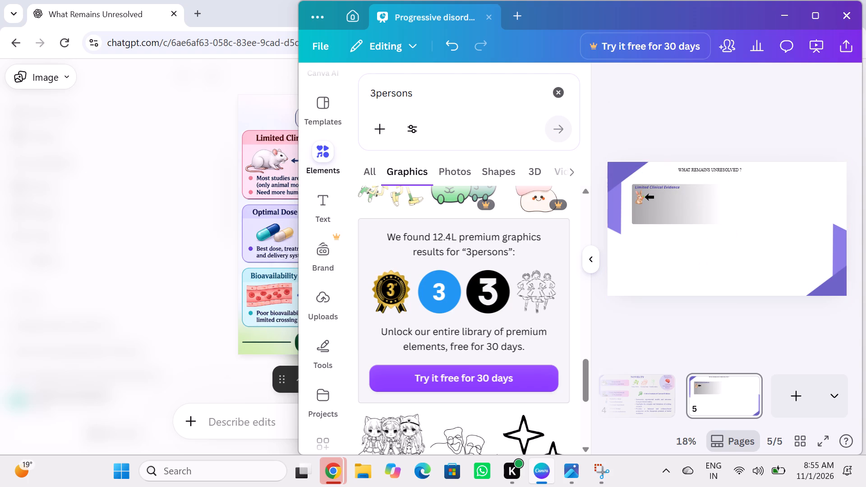
# Search the elements library's graphics for "3 people" in place of the earlier search term.
pyautogui.click(455, 100)
pyautogui.press('BackSpace')
pyautogui.press('BackSpace')
pyautogui.press('BackSpace')
pyautogui.press('BackSpace')
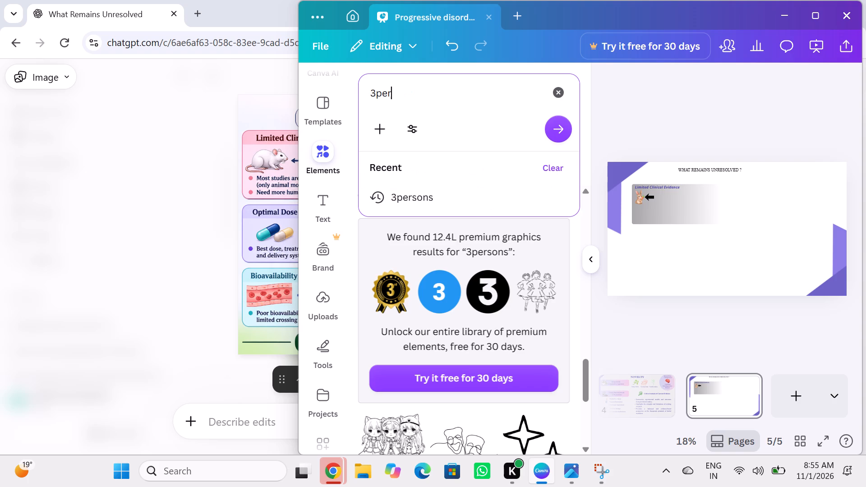
pyautogui.press('BackSpace')
pyautogui.press('BackSpace')
pyautogui.press('BackSpace')
pyautogui.press('space')
pyautogui.write('p')
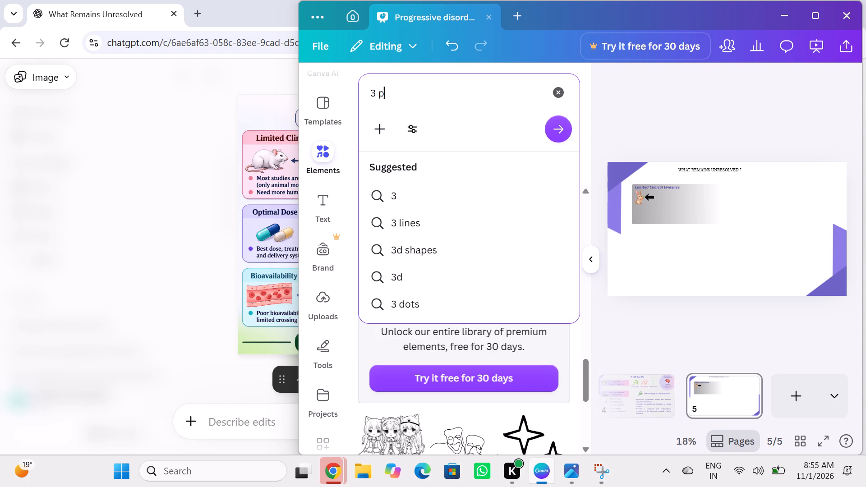
pyautogui.write('eople')
pyautogui.click(562, 127)
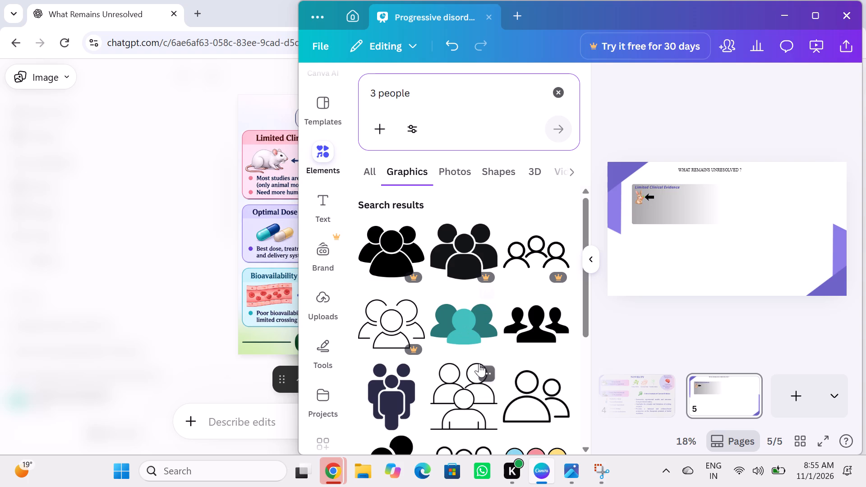
# Insert the blue three-person graphic, shrink it to icon size and place it beside the black arrow in the grey rectangle.
pyautogui.moveTo(586, 302); pyautogui.dragTo(571, 486)
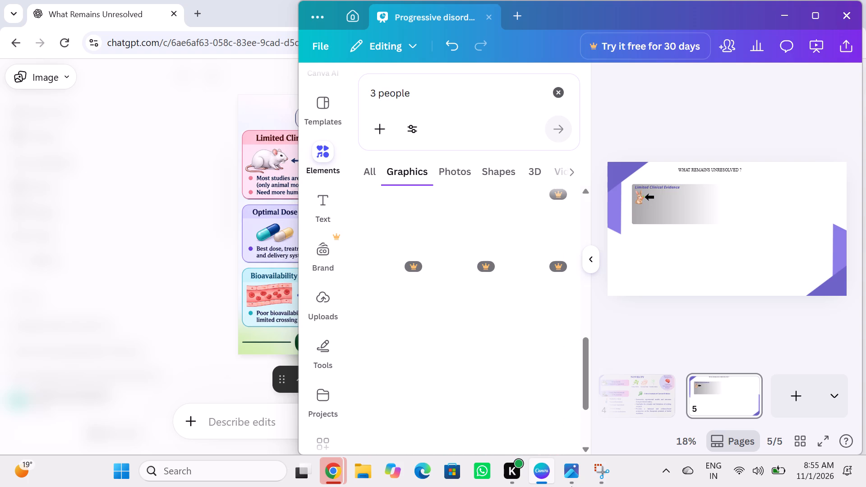
pyautogui.moveTo(585, 397); pyautogui.dragTo(578, 424)
pyautogui.click(531, 378)
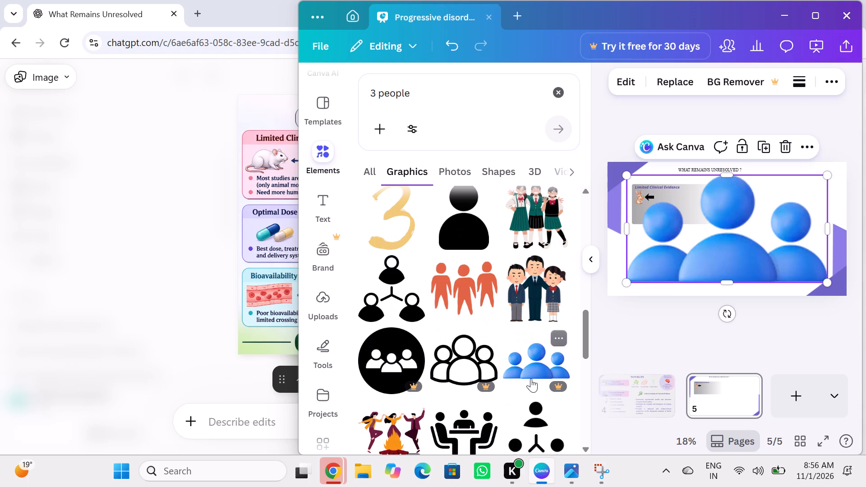
pyautogui.moveTo(827, 279); pyautogui.dragTo(625, 248)
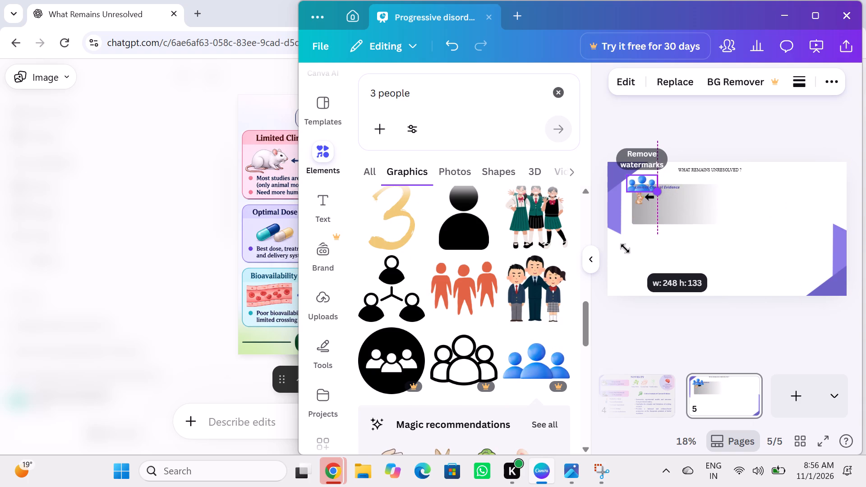
pyautogui.moveTo(625, 248); pyautogui.dragTo(621, 245)
pyautogui.moveTo(652, 220); pyautogui.dragTo(683, 235)
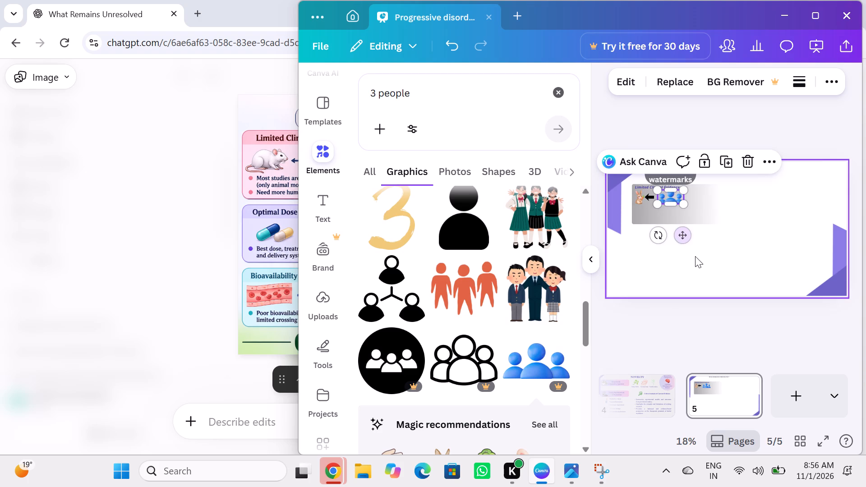
pyautogui.click(696, 256)
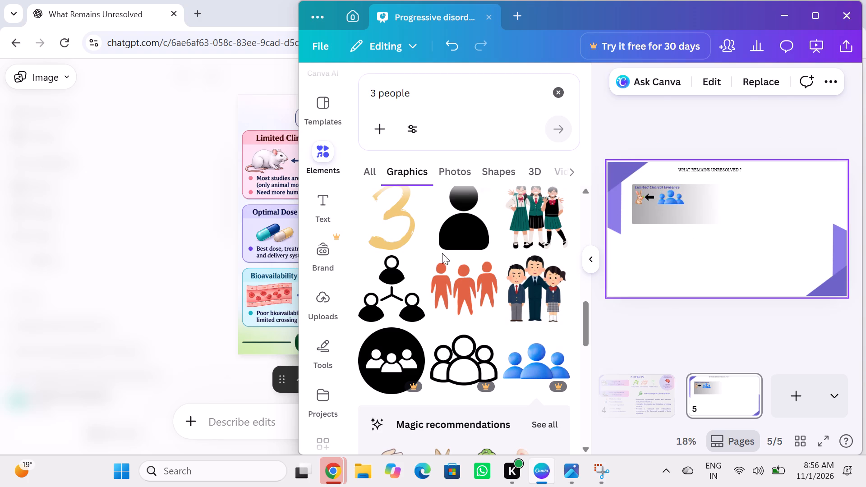
# Switch to Chrome to review the "What Remains Unresolved?" infographic, and take its window out of full-screen size.
pyautogui.click(269, 224)
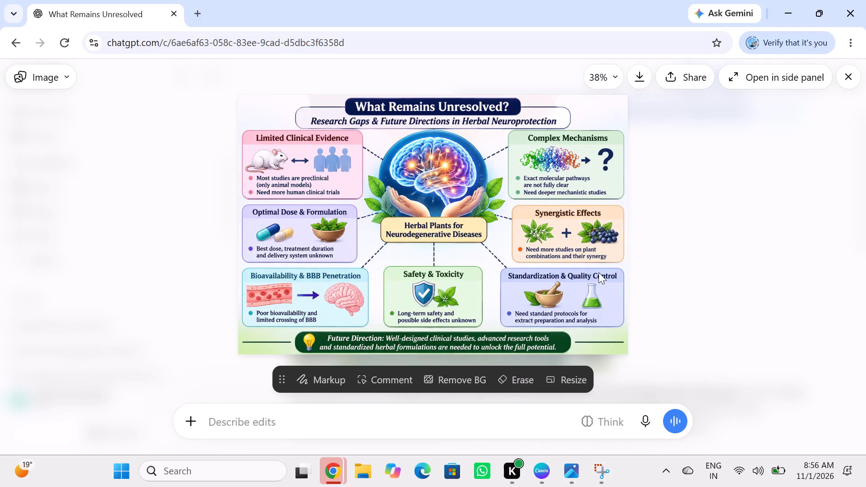
pyautogui.click(823, 9)
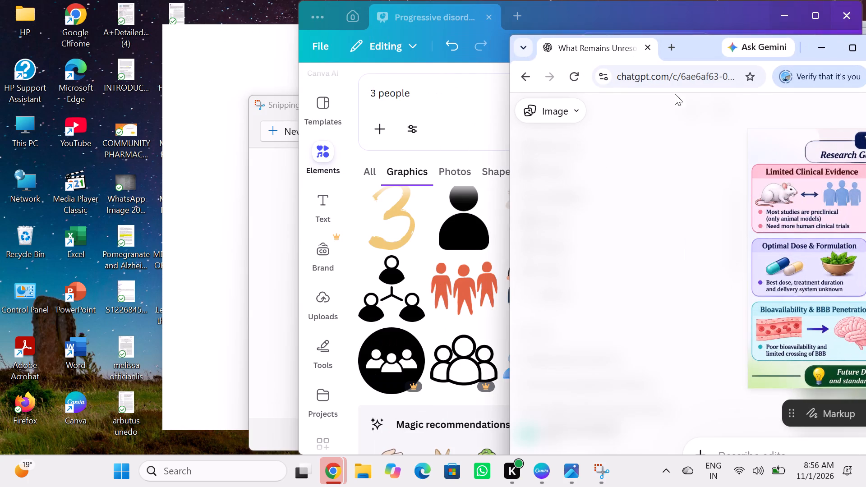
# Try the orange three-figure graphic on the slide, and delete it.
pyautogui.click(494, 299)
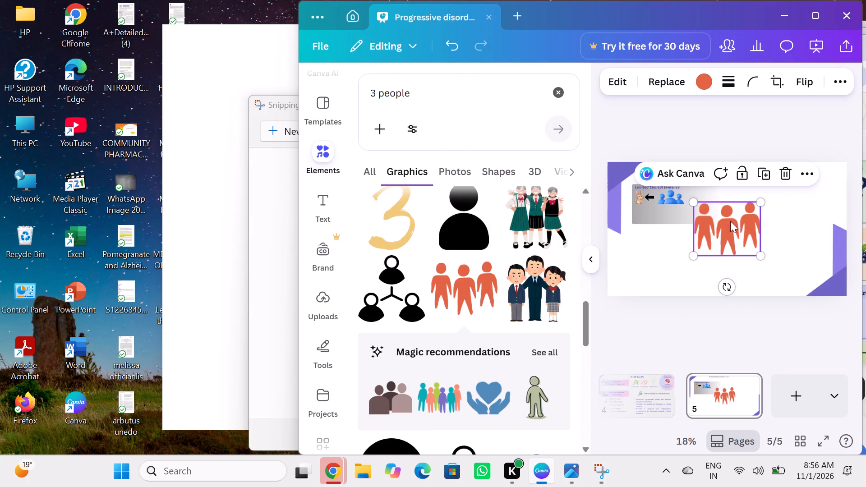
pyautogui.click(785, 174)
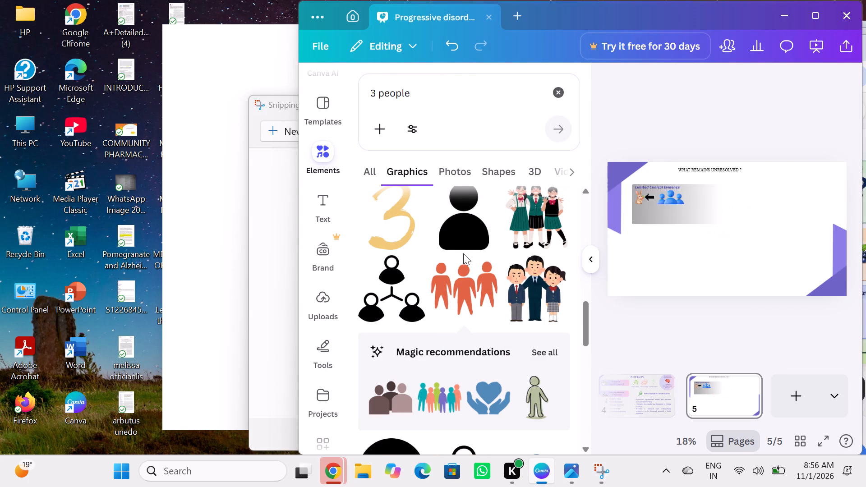
# Switch to the Snipping Tool capture of the infographic, narrow its window and position it beside the Canva window for reference.
pyautogui.click(267, 258)
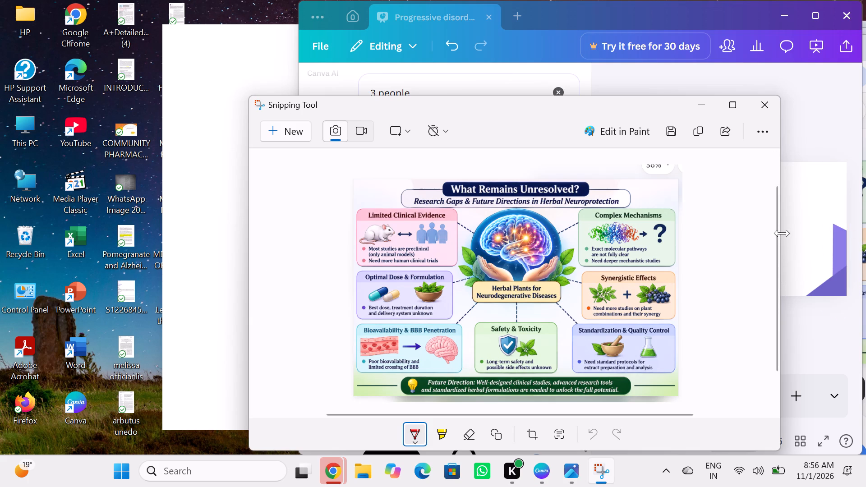
pyautogui.moveTo(782, 233); pyautogui.dragTo(482, 352)
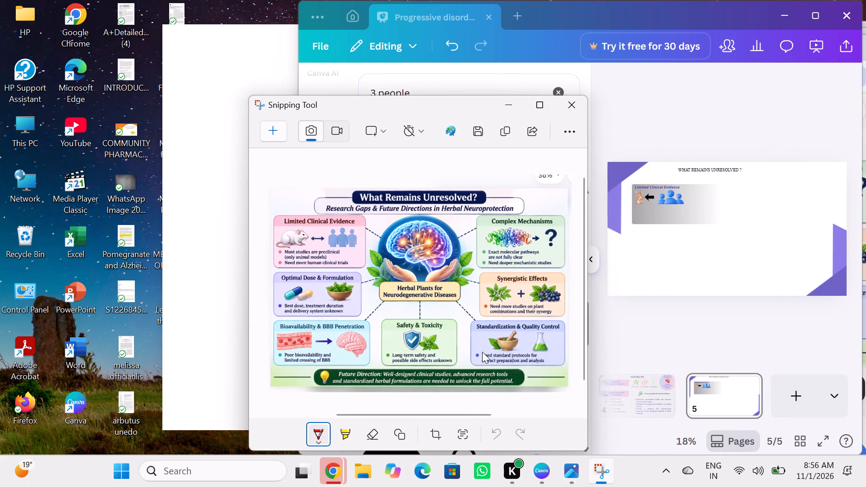
pyautogui.click(356, 159)
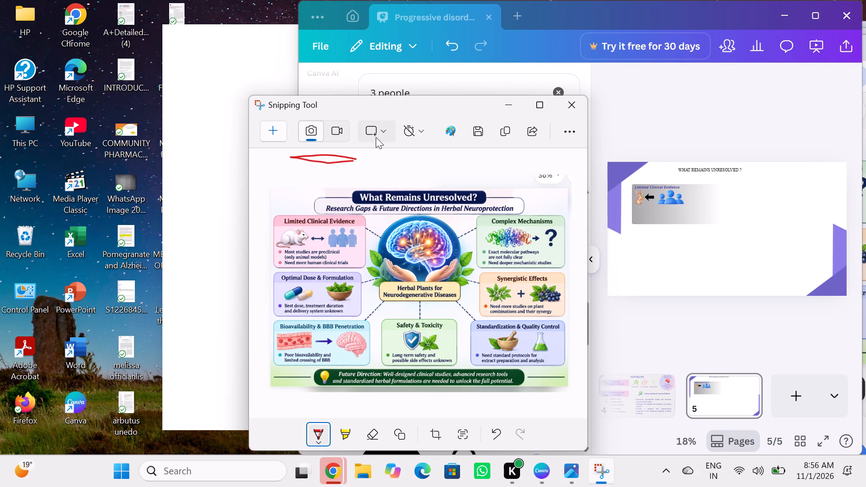
pyautogui.rightClick(415, 105)
pyautogui.hscroll(-2, 415, 105)
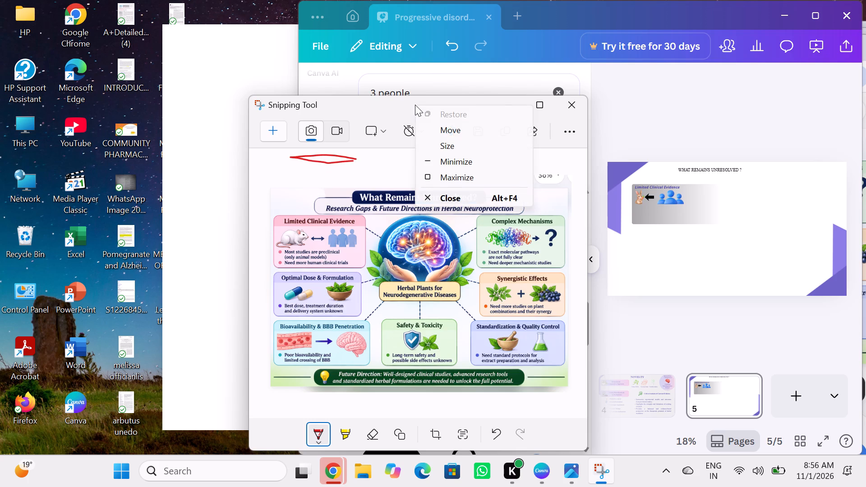
pyautogui.moveTo(341, 113); pyautogui.dragTo(143, 60)
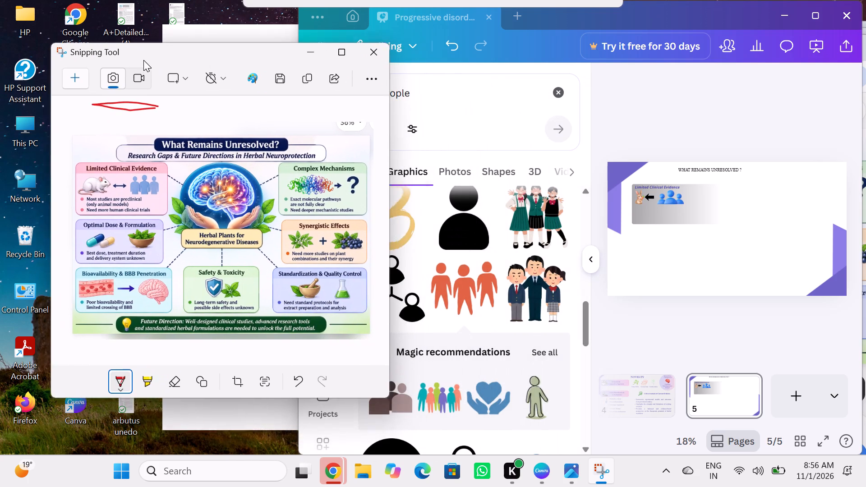
pyautogui.moveTo(143, 60); pyautogui.dragTo(96, 77)
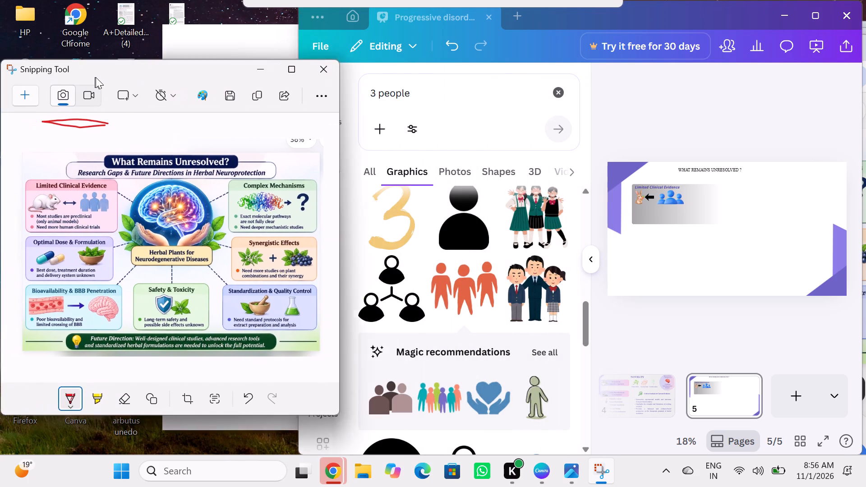
pyautogui.moveTo(96, 77); pyautogui.dragTo(99, 77)
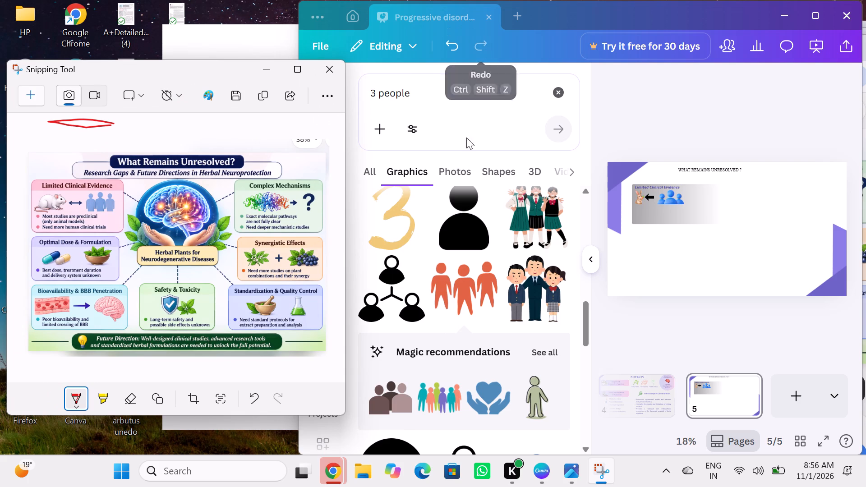
pyautogui.moveTo(470, 121); pyautogui.dragTo(497, 111)
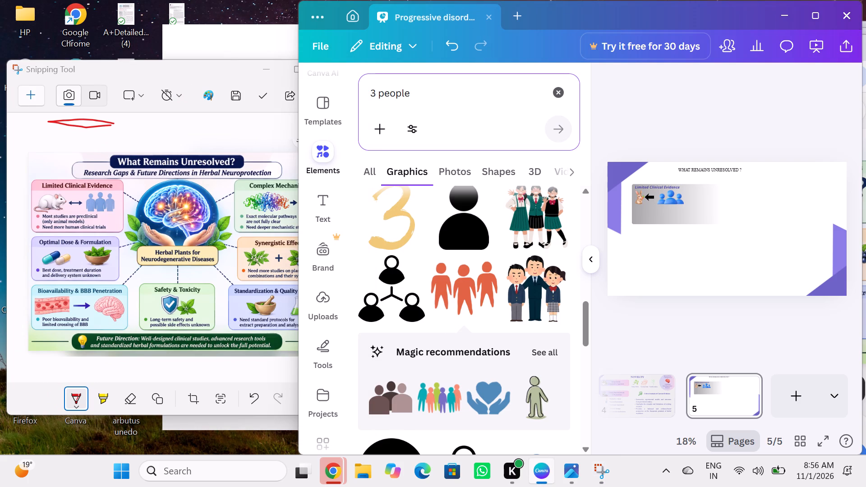
pyautogui.moveTo(497, 111); pyautogui.dragTo(337, 232)
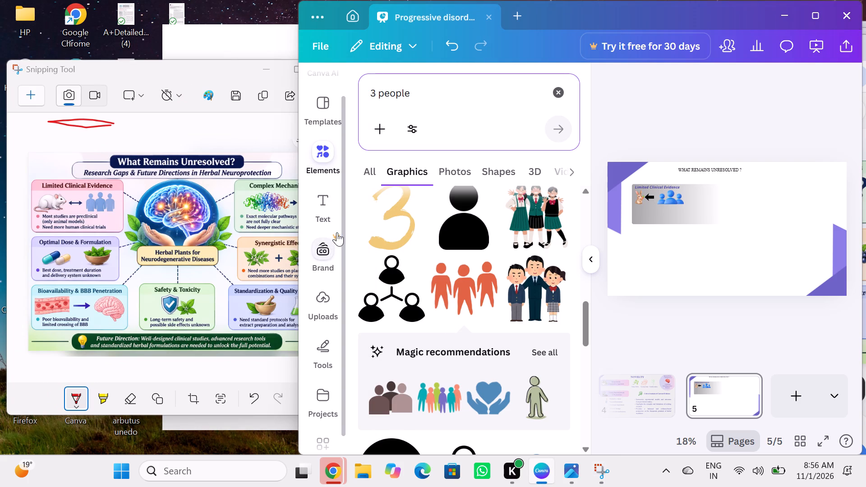
# Add a text box to the slide reading "Most studies are preclinical (only animal models)".
pyautogui.moveTo(337, 232); pyautogui.dragTo(322, 206)
pyautogui.click(322, 206)
pyautogui.click(433, 128)
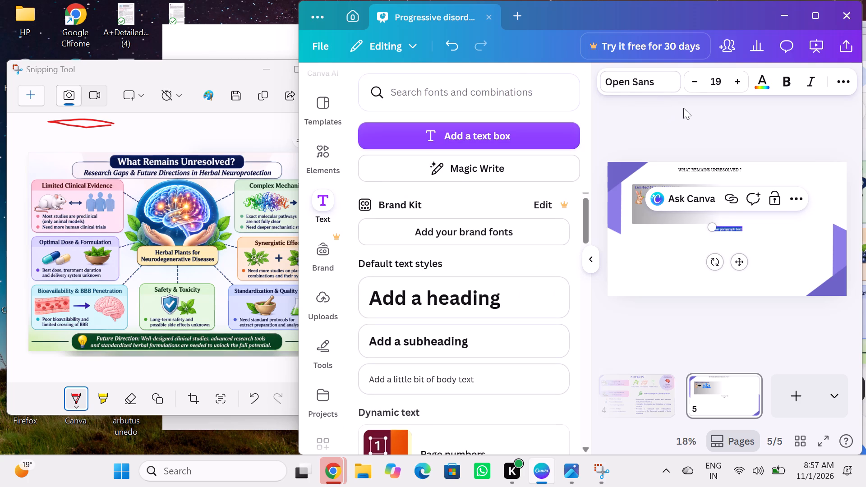
pyautogui.press('BackSpace')
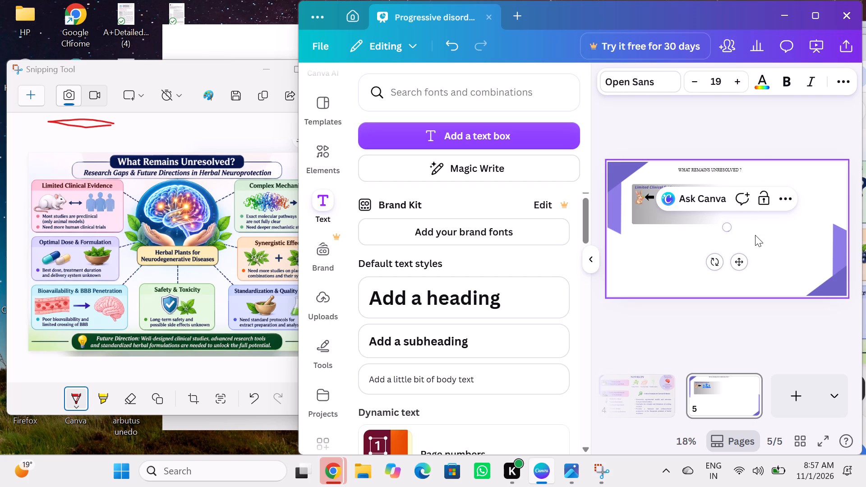
pyautogui.press('m')
pyautogui.write('ost stui')
pyautogui.press('=')
pyautogui.press('BackSpace')
pyautogui.press('BackSpace')
pyautogui.press('BackSpace')
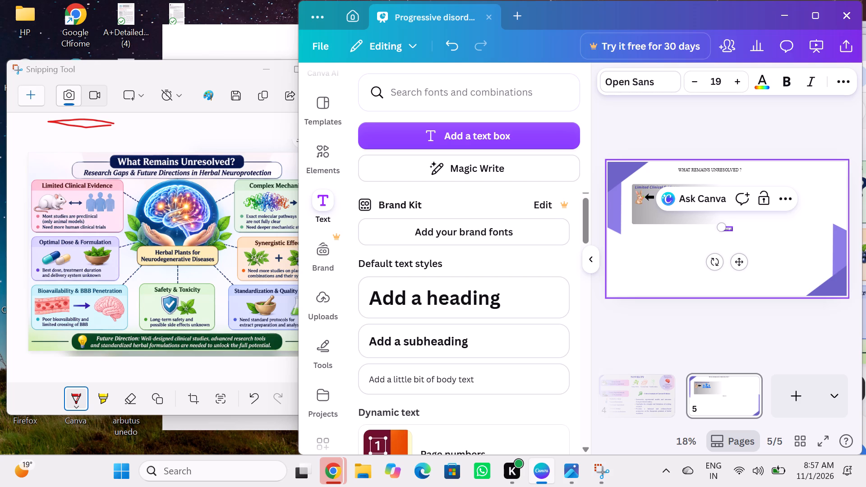
pyautogui.press('u')
pyautogui.write('dies are')
pyautogui.press('space')
pyautogui.write('preclinica;')
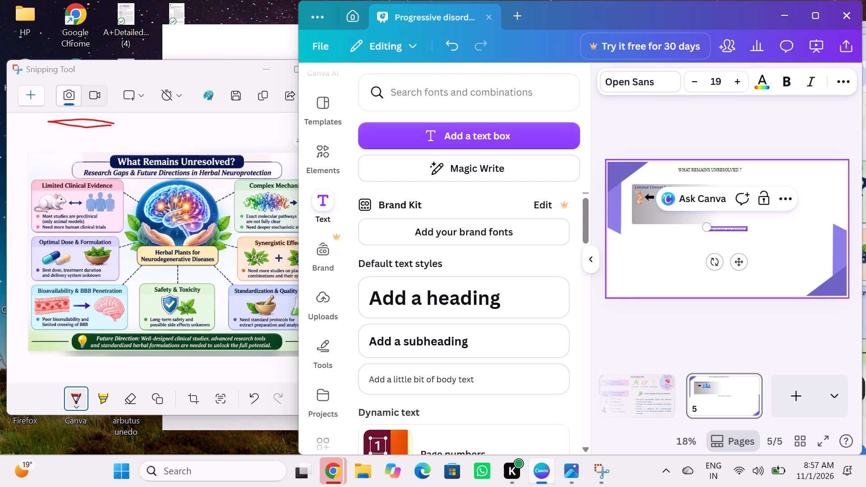
pyautogui.press('BackSpace')
pyautogui.press('BackSpace')
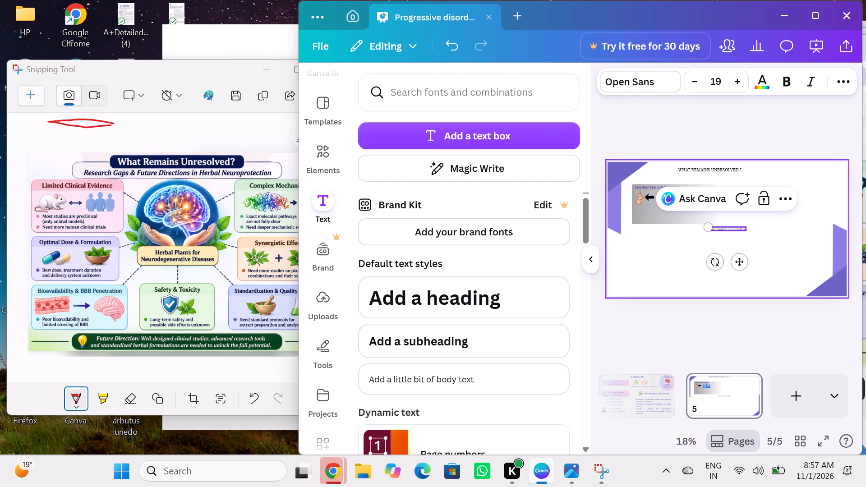
pyautogui.press('a')
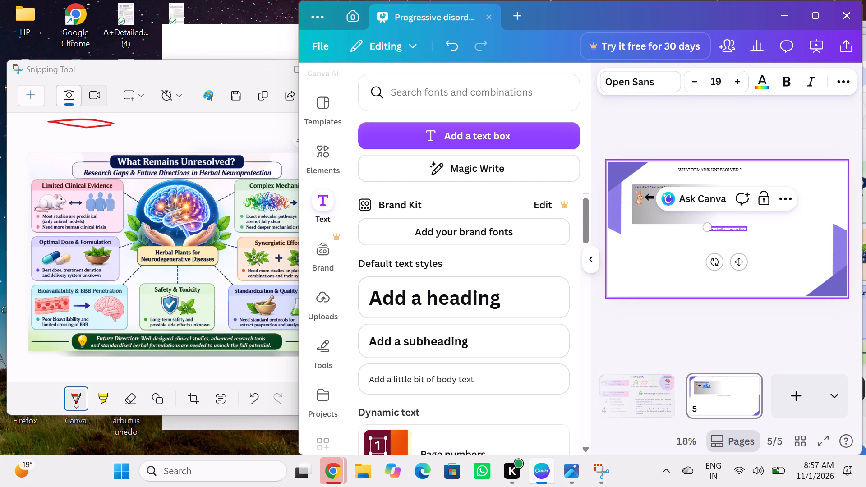
pyautogui.press('l')
pyautogui.press('space')
pyautogui.hotkey('shift', '(')
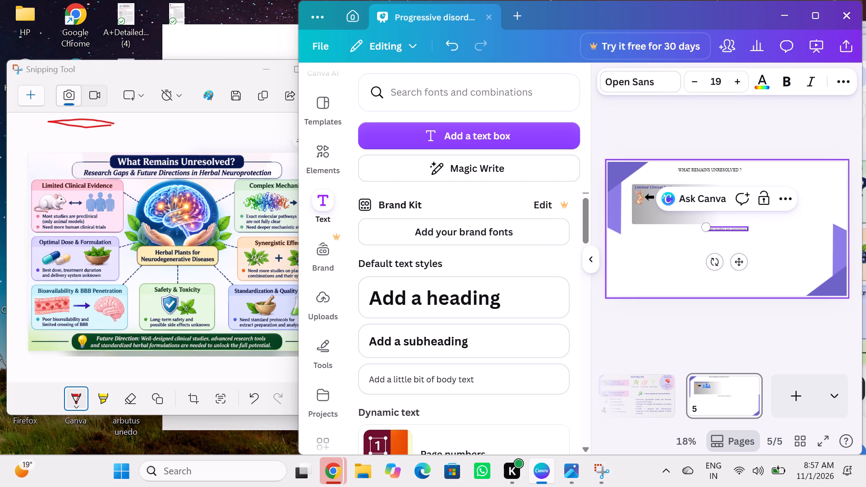
pyautogui.write('only')
pyautogui.press('space')
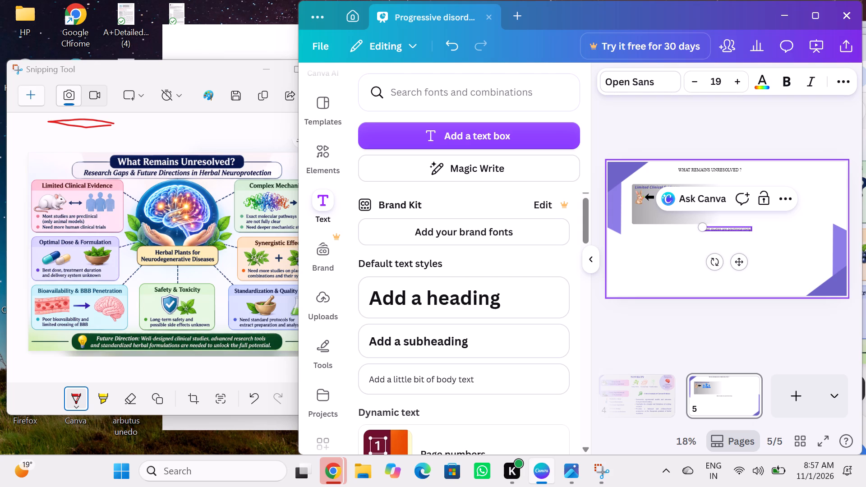
pyautogui.write('animal models')
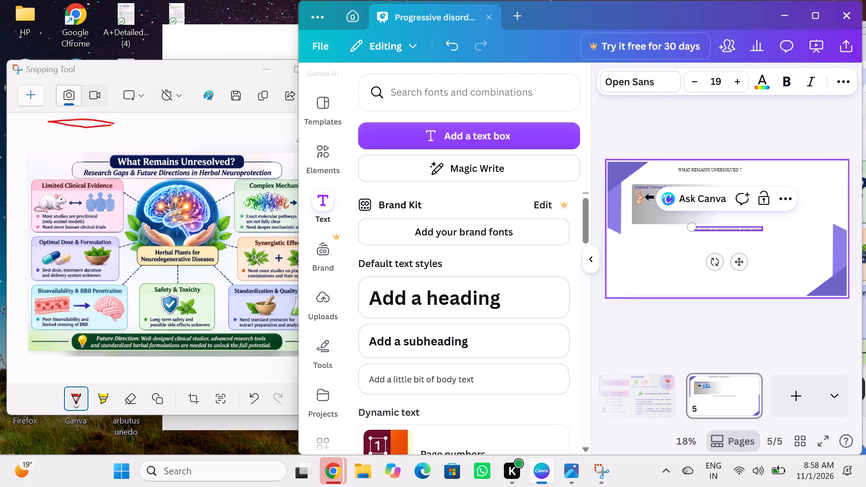
pyautogui.hotkey('shift', ')')
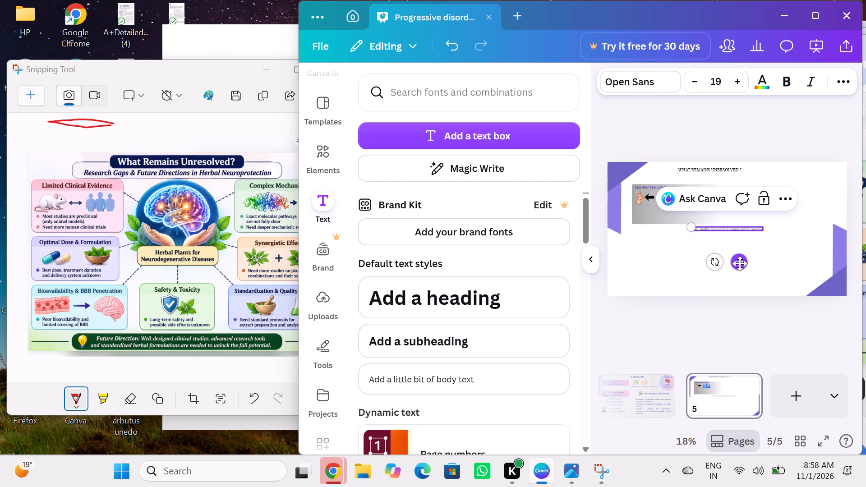
# Place the preclinical studies text inside the grey rectangle, just below the rabbit, arrow and people graphics.
pyautogui.moveTo(740, 263); pyautogui.dragTo(679, 244)
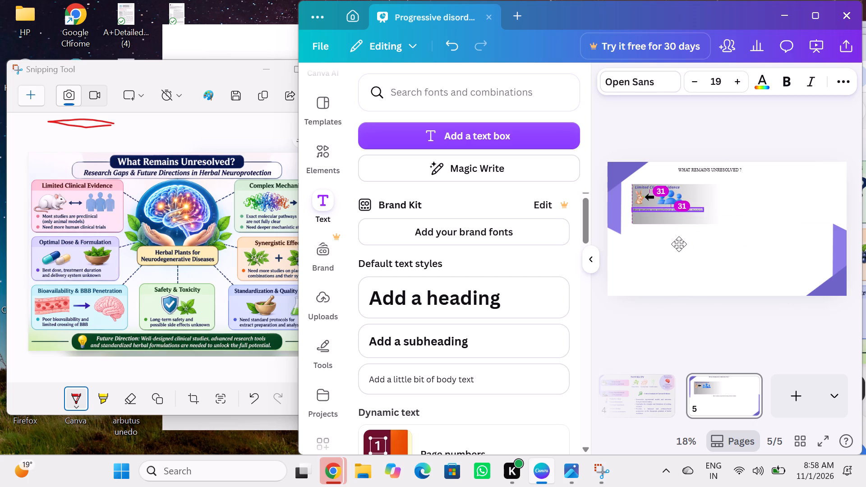
pyautogui.moveTo(679, 244); pyautogui.dragTo(681, 244)
pyautogui.click(737, 268)
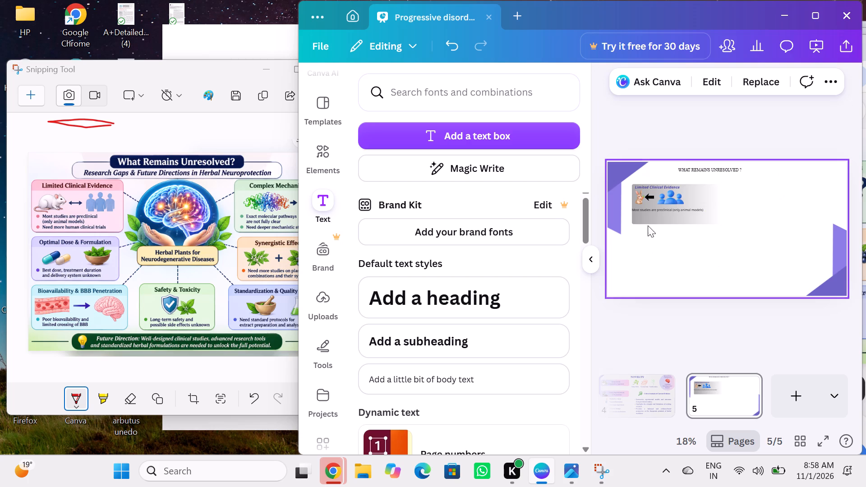
pyautogui.click(704, 212)
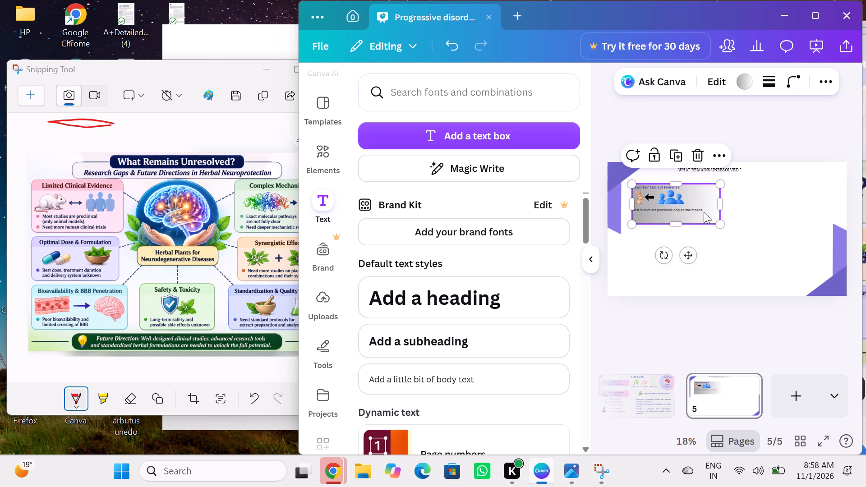
pyautogui.click(704, 212)
pyautogui.click(702, 210)
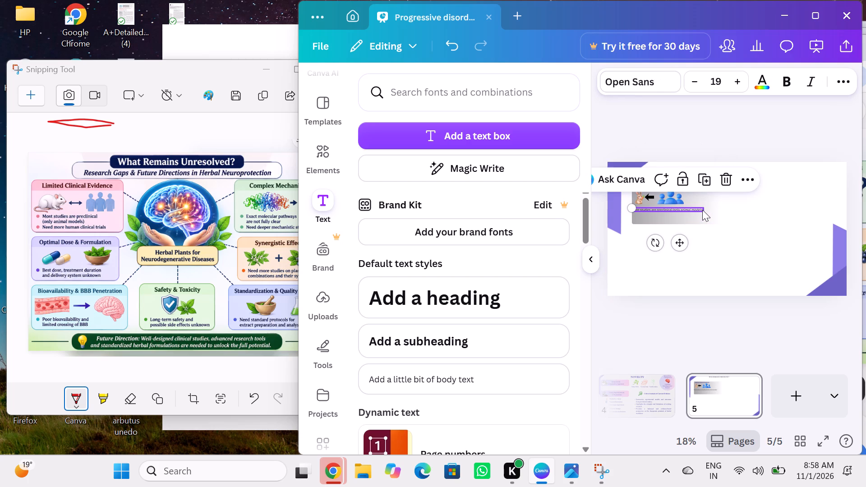
pyautogui.click(702, 210)
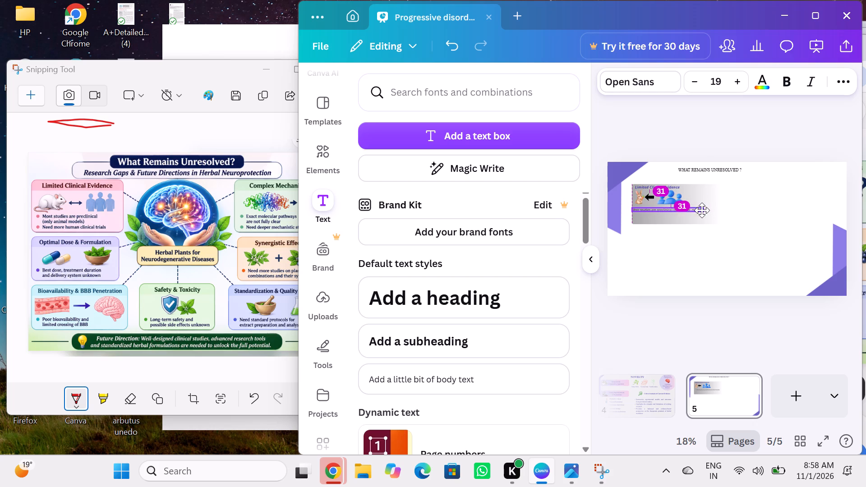
pyautogui.click(720, 253)
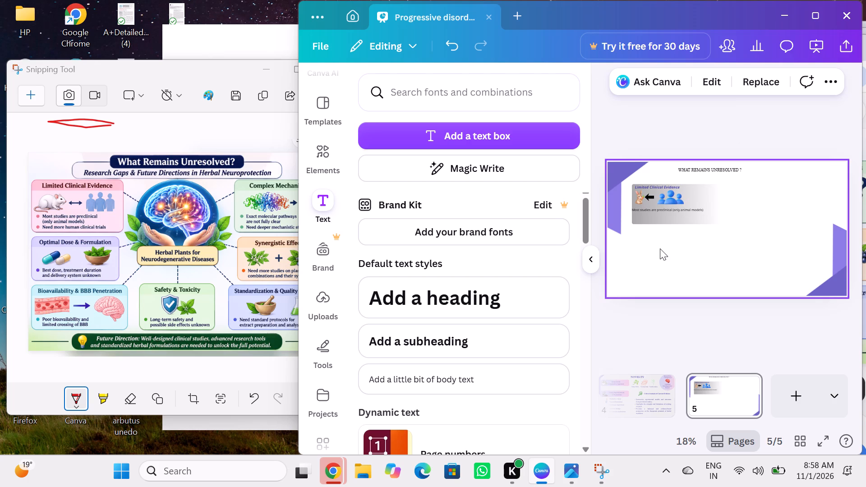
# Add another text box reading "Need more human clinical trials.".
pyautogui.click(460, 129)
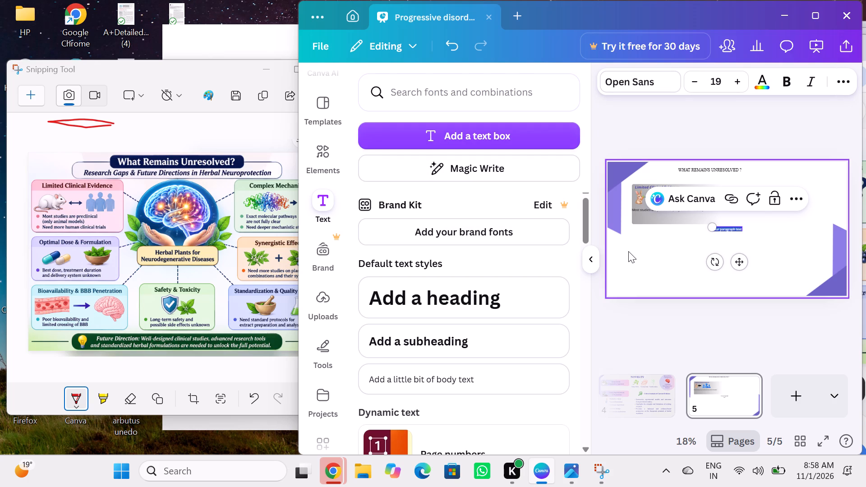
pyautogui.press('BackSpace')
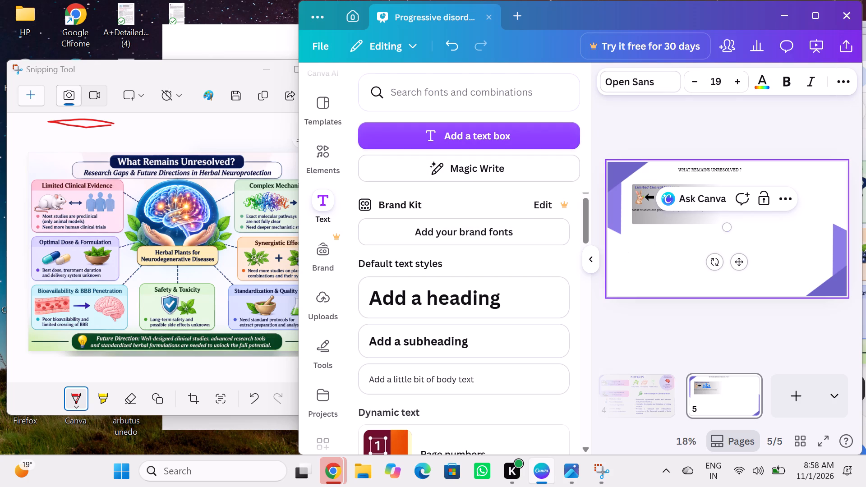
pyautogui.write('eed more')
pyautogui.press('space')
pyautogui.write('hu')
pyautogui.write('man')
pyautogui.press('space')
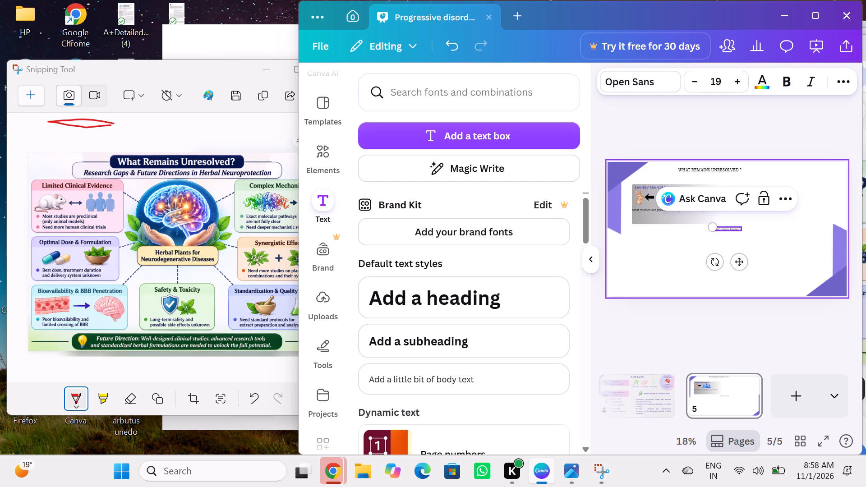
pyautogui.press('c')
pyautogui.write('linical')
pyautogui.press('space')
pyautogui.write('trials')
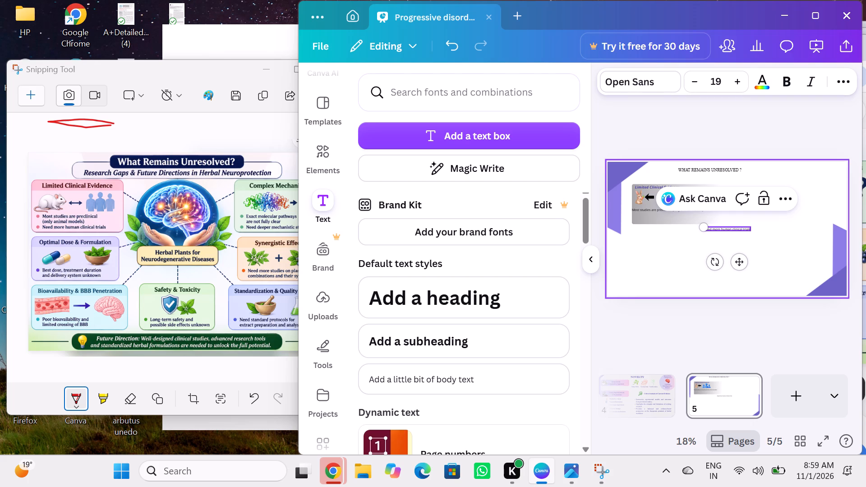
pyautogui.press('.')
# Place the human clinical trials text in the grey rectangle beneath the preclinical studies line, aligned with its left edge.
pyautogui.moveTo(736, 260); pyautogui.dragTo(672, 249)
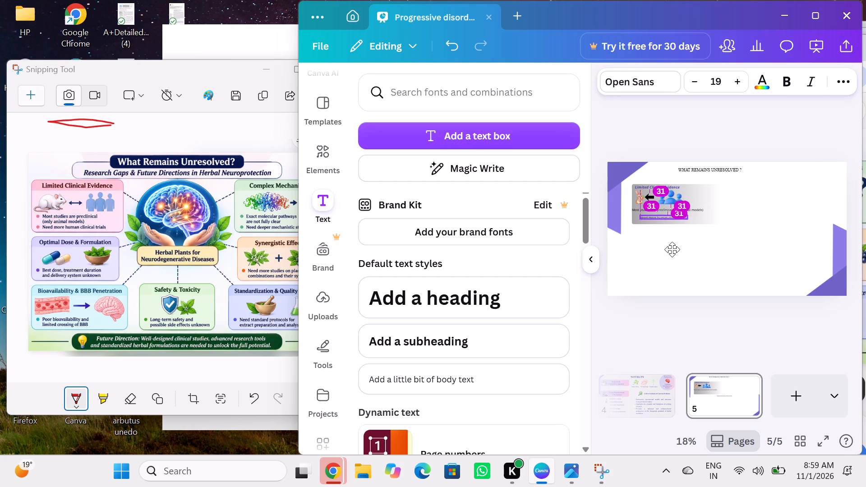
pyautogui.moveTo(672, 249); pyautogui.dragTo(665, 247)
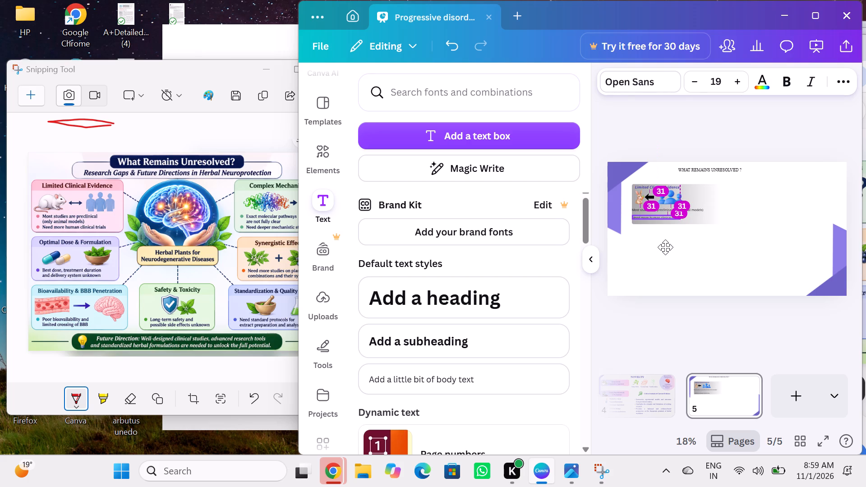
pyautogui.moveTo(665, 247); pyautogui.dragTo(666, 248)
pyautogui.click(734, 236)
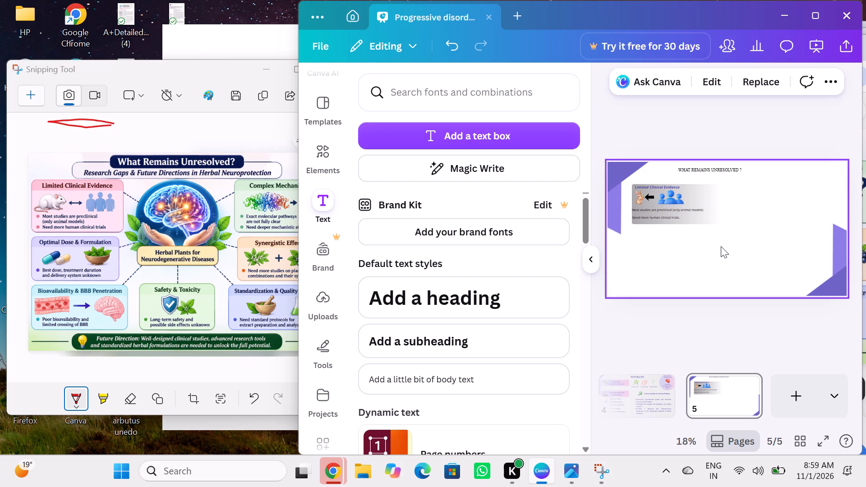
# Make the slide title "WHAT REMAINS UNRESOLVED ?" bold.
pyautogui.click(710, 167)
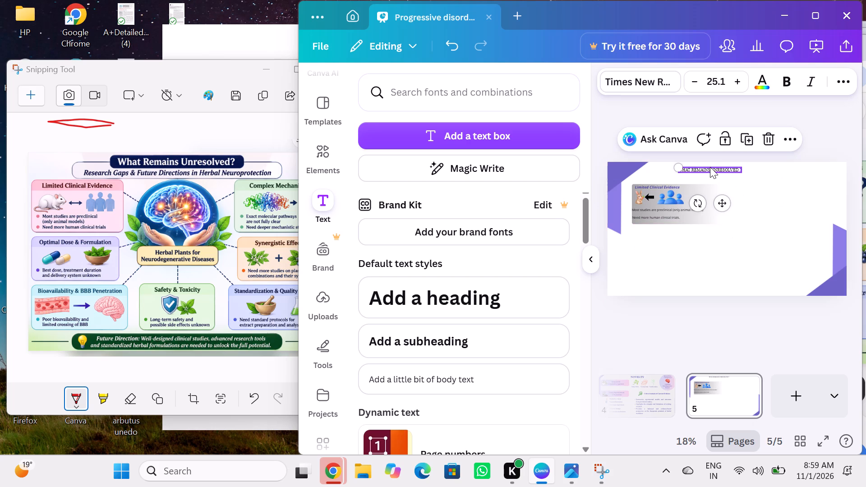
pyautogui.click(782, 82)
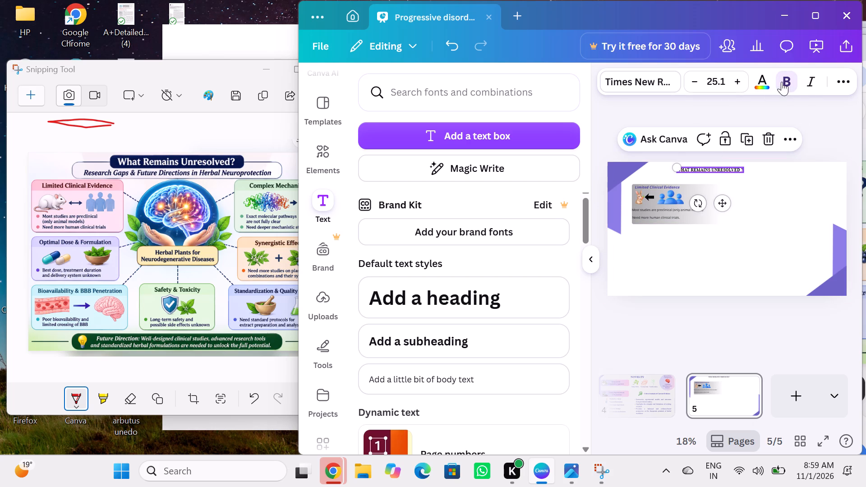
# Format the slide title "WHAT REMAINS UNRESOLVED ?" as italic, in indigo #40359f, at font size 28.1.
pyautogui.click(814, 75)
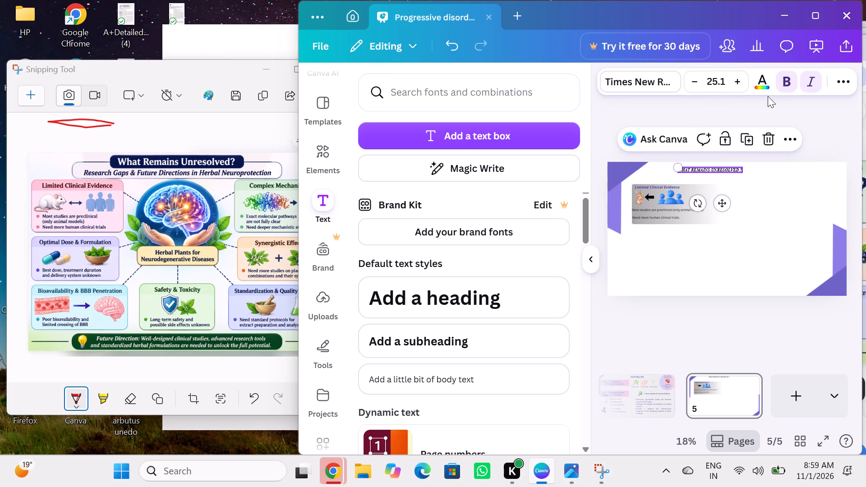
pyautogui.click(769, 83)
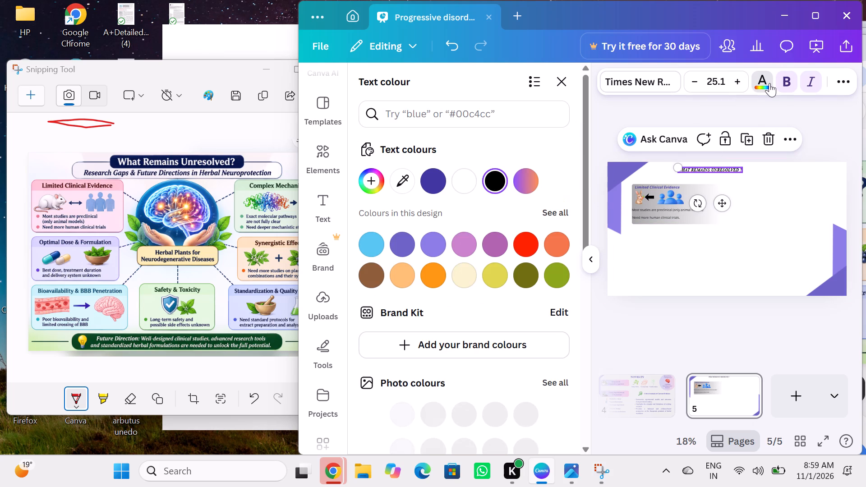
pyautogui.click(427, 185)
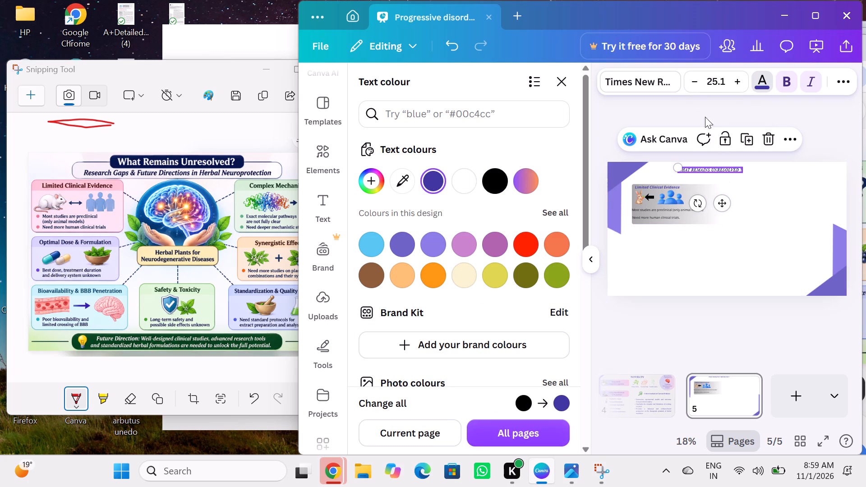
pyautogui.tripleClick(734, 83)
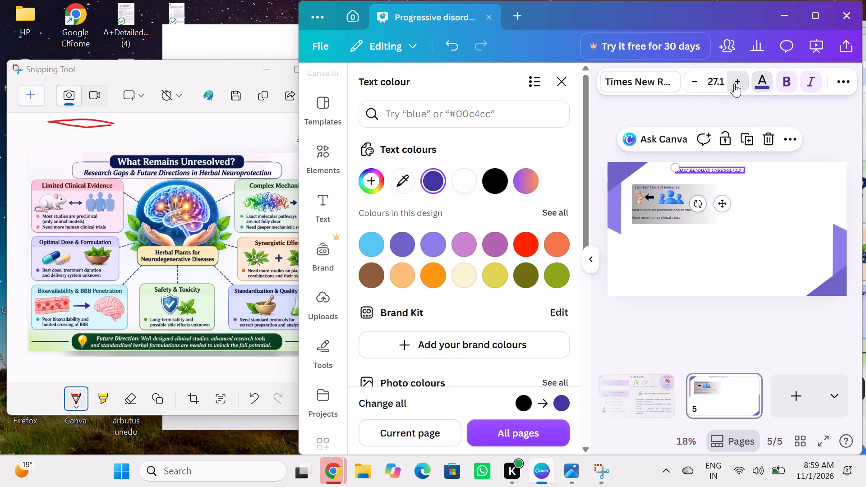
pyautogui.click(771, 117)
pyautogui.click(771, 117)
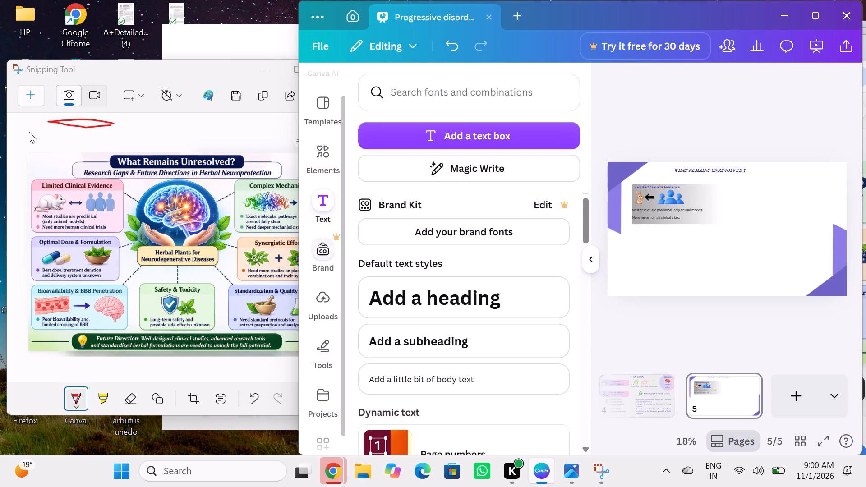
# Launch Google Chrome from the desktop.
pyautogui.tripleClick(78, 14)
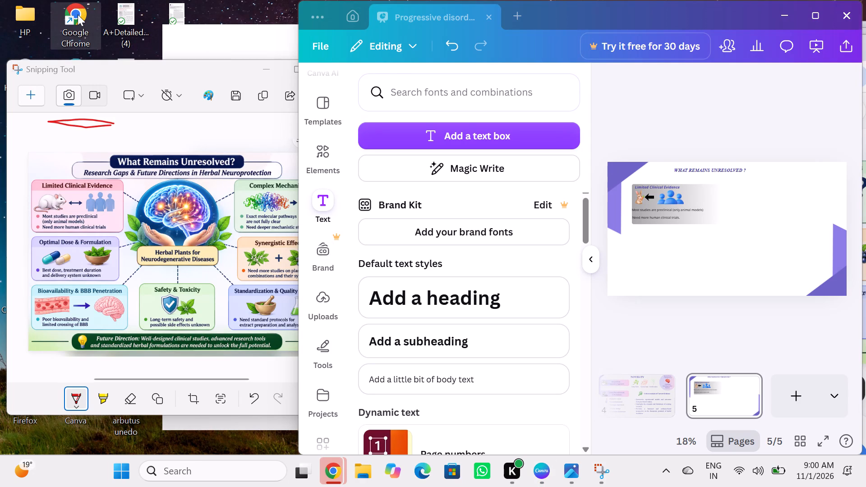
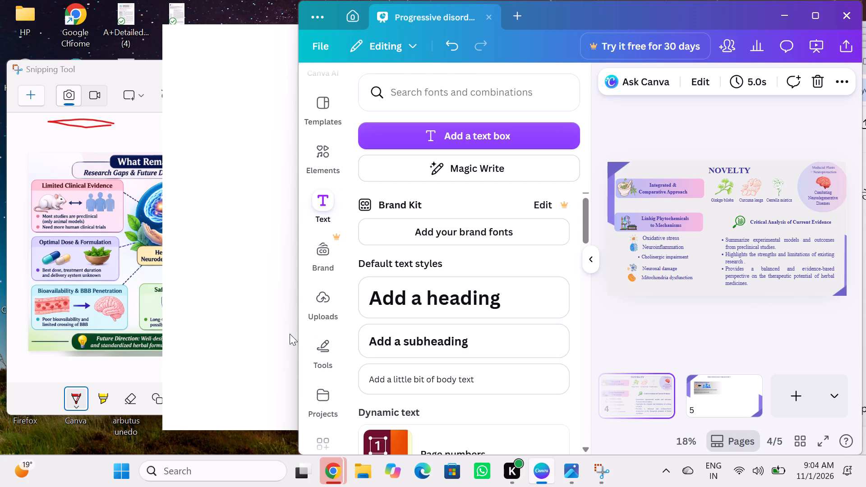
pyautogui.click(119, 280)
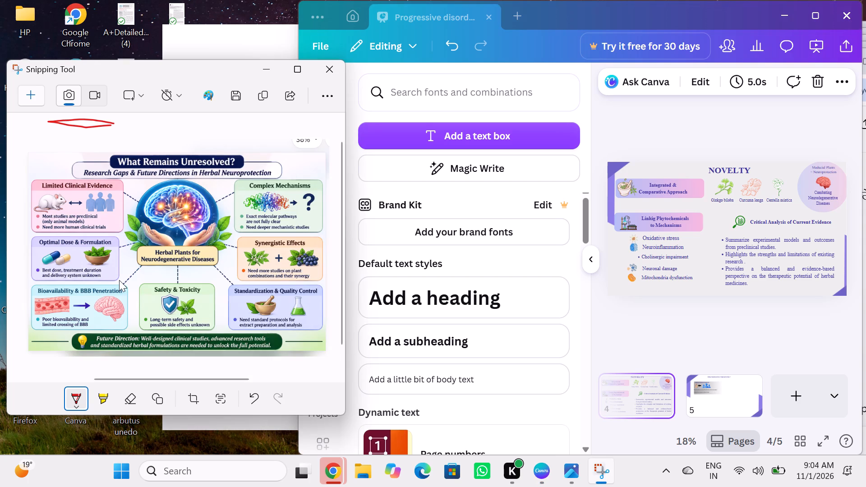
pyautogui.click(722, 391)
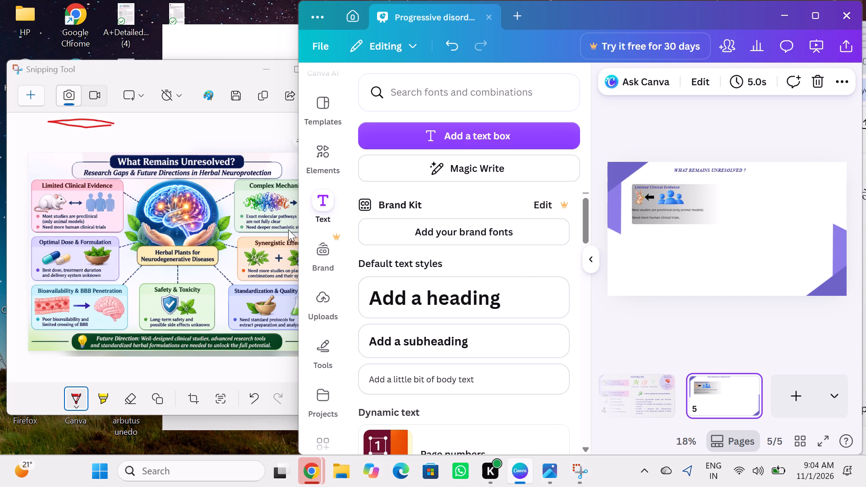
# Add a rounded rectangle below the "Limited Clinical Evidence" card and widen it to match that card's edges.
pyautogui.click(317, 204)
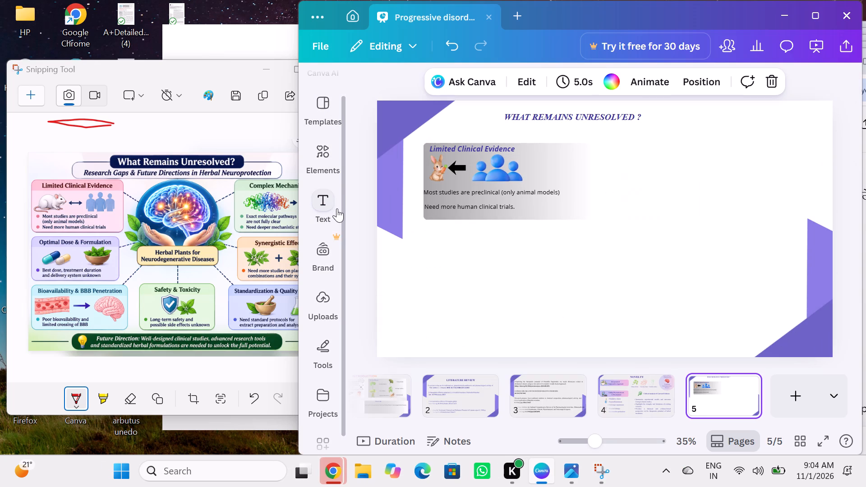
pyautogui.click(313, 355)
pyautogui.click(370, 197)
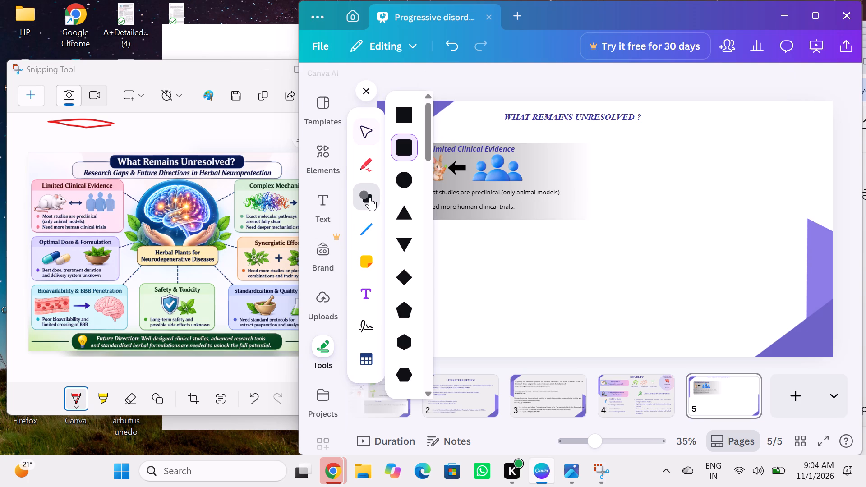
pyautogui.click(408, 119)
pyautogui.click(404, 149)
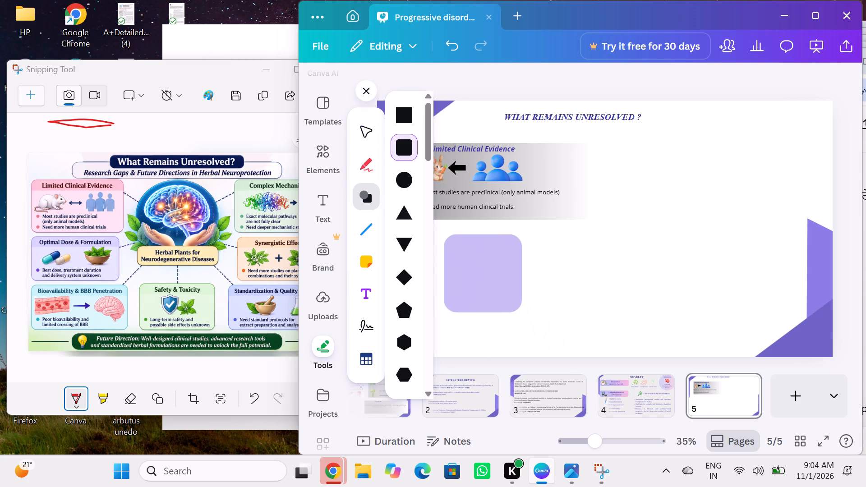
pyautogui.click(440, 230)
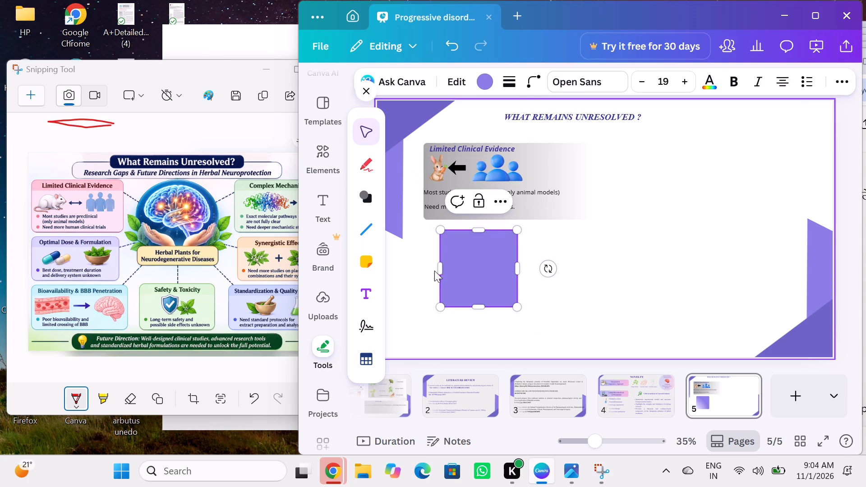
pyautogui.moveTo(438, 264); pyautogui.dragTo(424, 262)
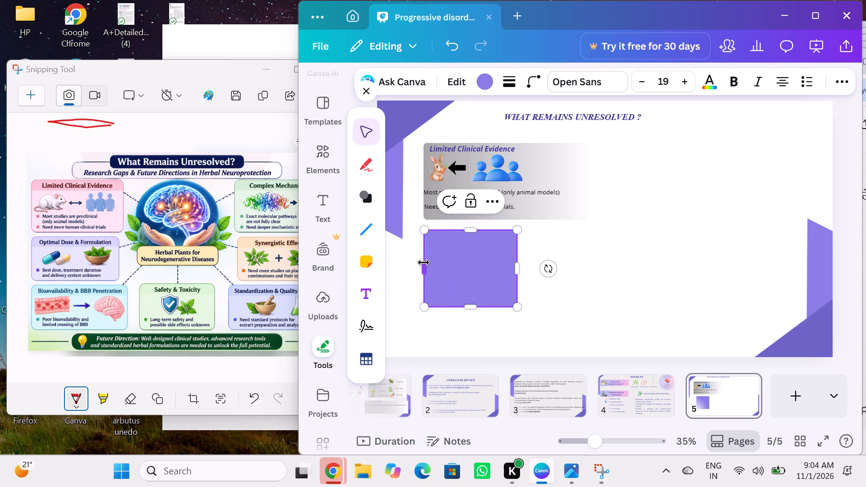
pyautogui.moveTo(518, 269); pyautogui.dragTo(581, 284)
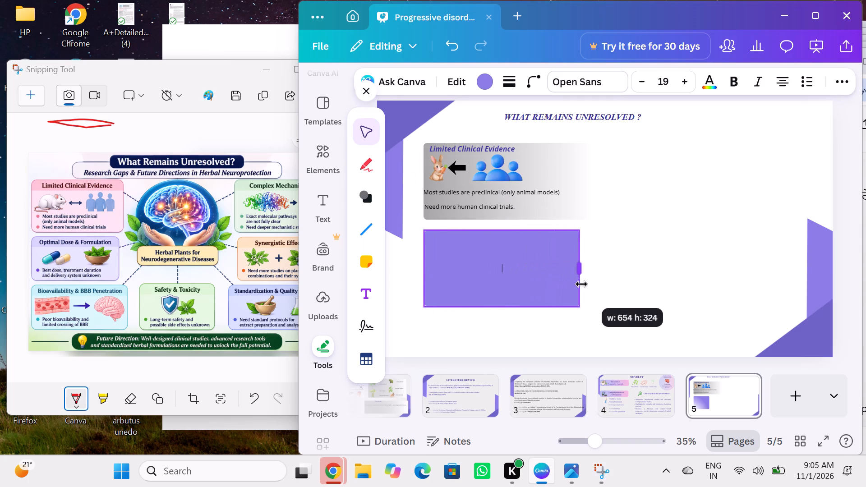
pyautogui.moveTo(581, 284); pyautogui.dragTo(586, 284)
pyautogui.click(550, 332)
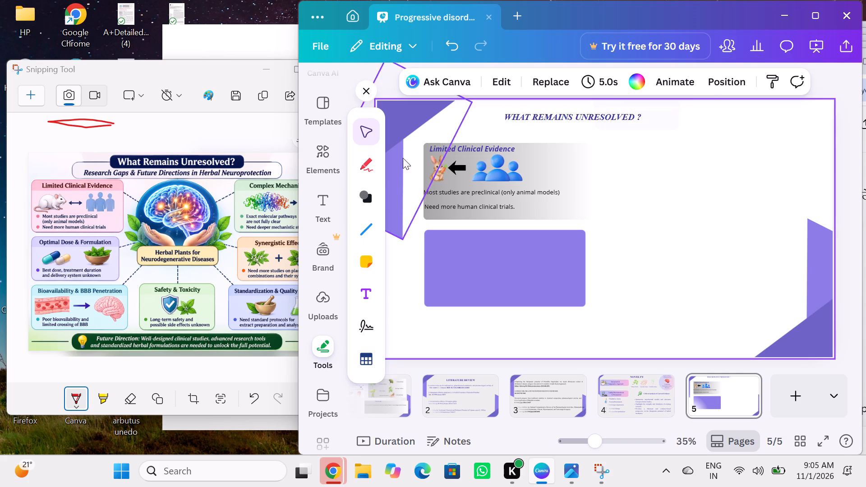
# Fill the new rectangle with the same grey-to-white gradient as the "Limited Clinical Evidence" card.
pyautogui.click(474, 268)
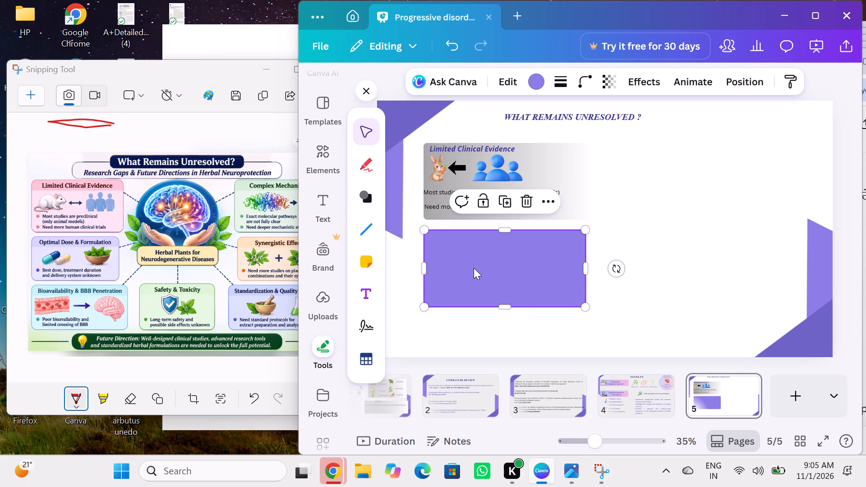
pyautogui.click(540, 80)
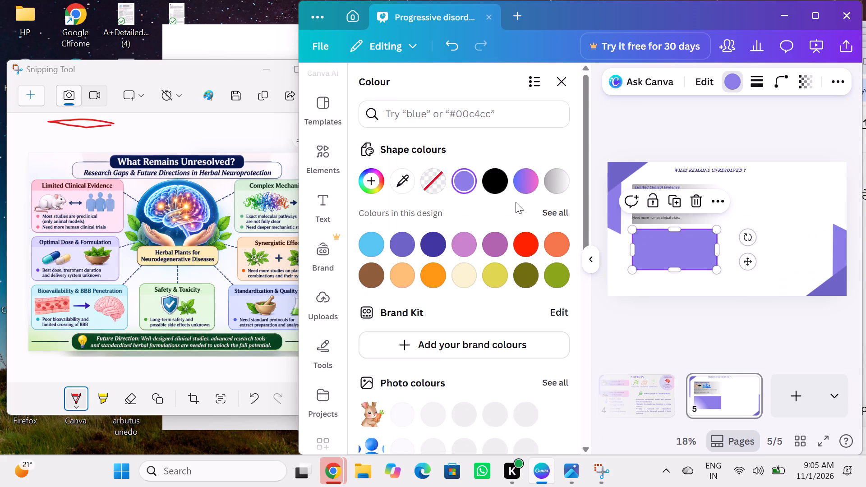
pyautogui.click(564, 179)
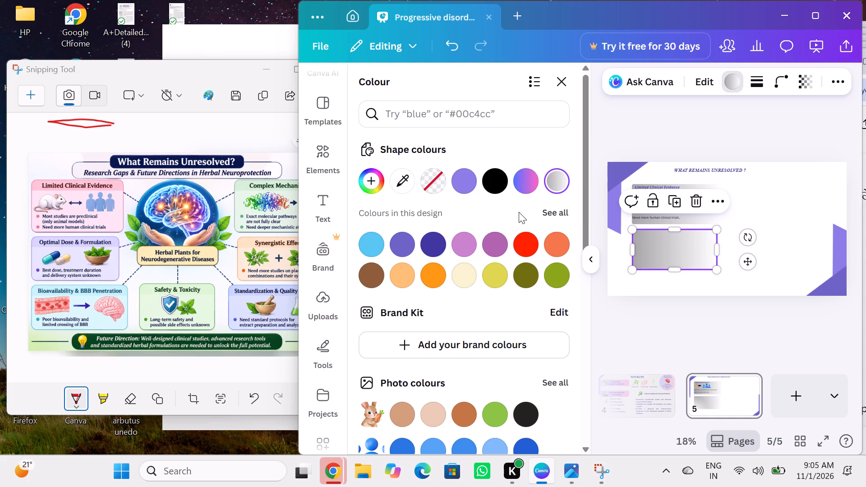
pyautogui.click(750, 203)
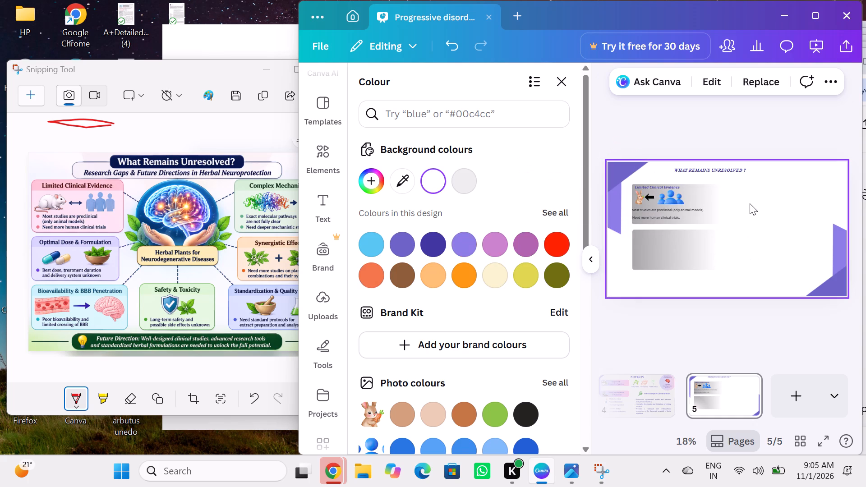
# Add a text box on slide 5 reading "Optimal Dose & Formulation".
pyautogui.click(328, 204)
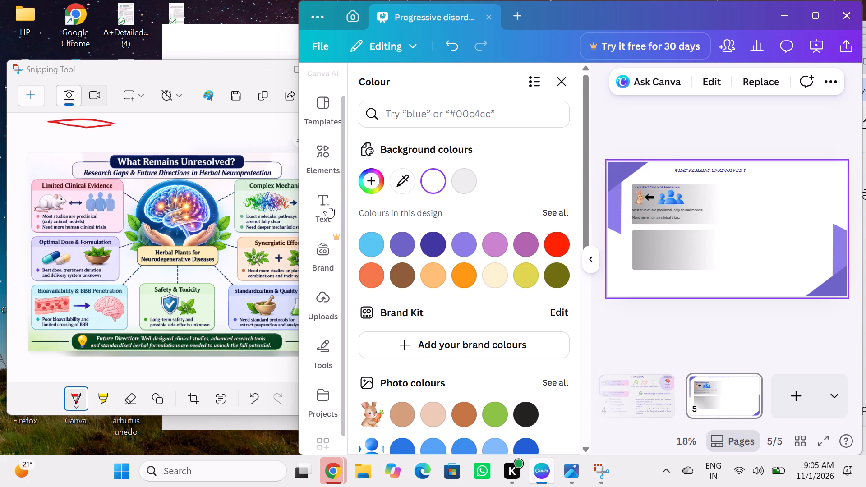
pyautogui.click(452, 136)
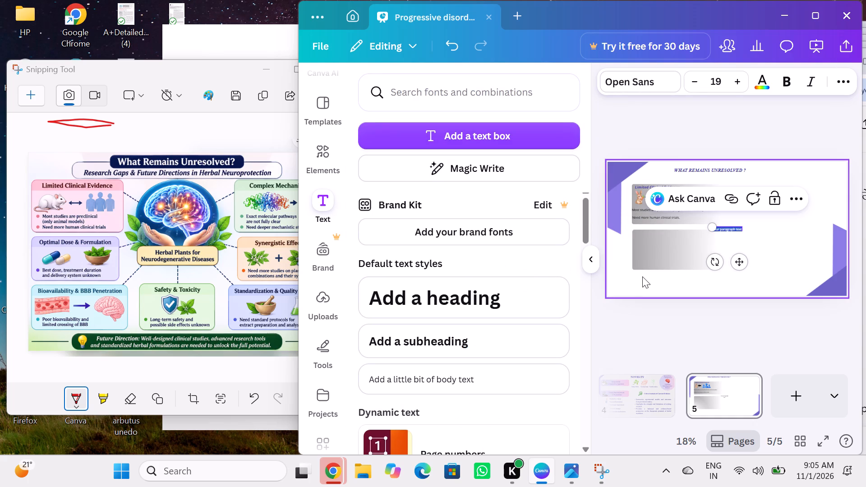
pyautogui.press('BackSpace')
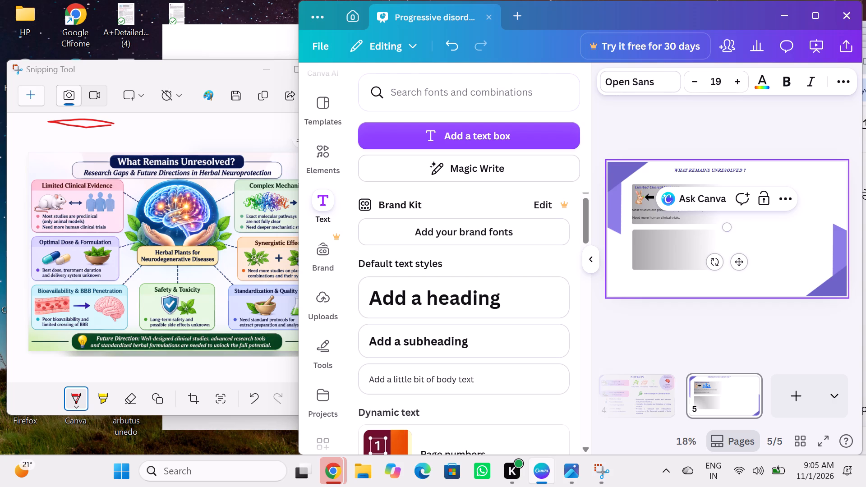
pyautogui.press('o')
pyautogui.write('timal')
pyautogui.press('space')
pyautogui.press('d')
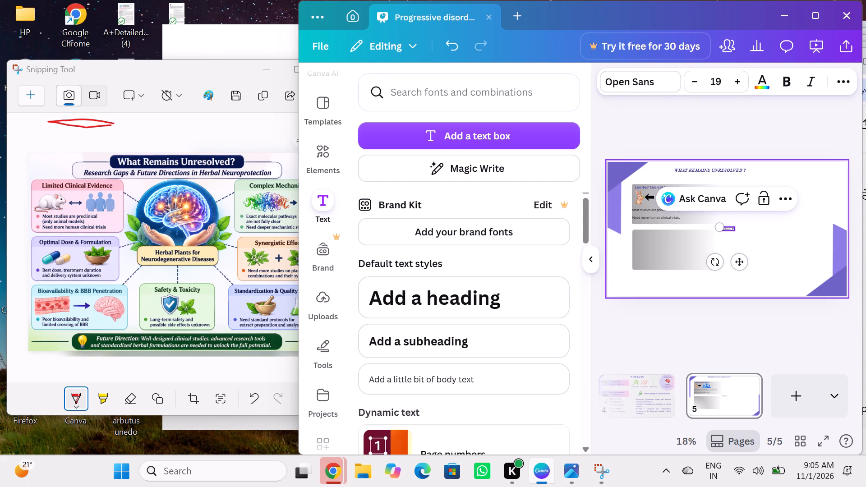
pyautogui.write('ose')
pyautogui.press('space')
pyautogui.write('and')
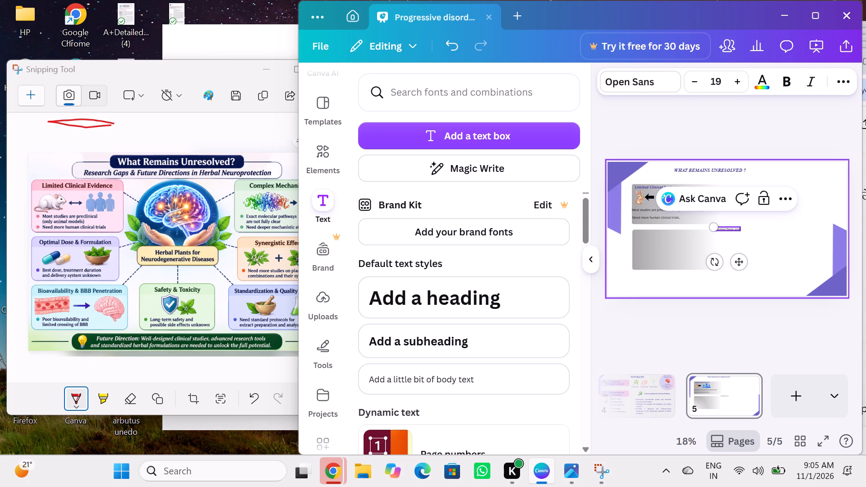
pyautogui.press('space')
pyautogui.press('BackSpace')
pyautogui.press('BackSpace')
pyautogui.press('BackSpace')
pyautogui.press('BackSpace')
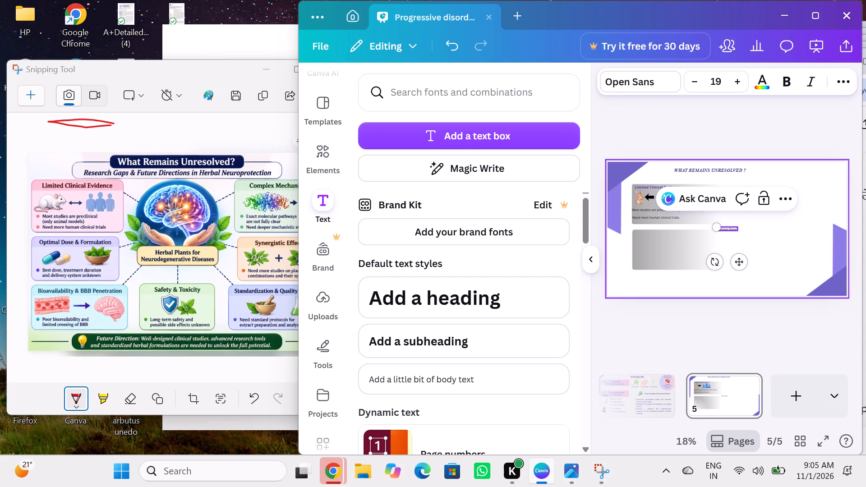
pyautogui.press('space')
pyautogui.hotkey('shift', '&')
pyautogui.press('BackSpace')
pyautogui.press('BackSpace')
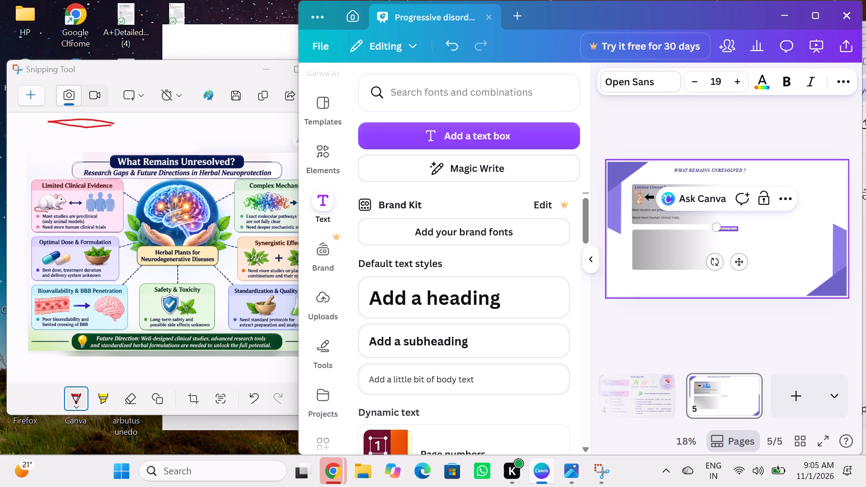
pyautogui.hotkey('shift', '&')
pyautogui.press('space')
pyautogui.press('f')
pyautogui.write('ormulation')
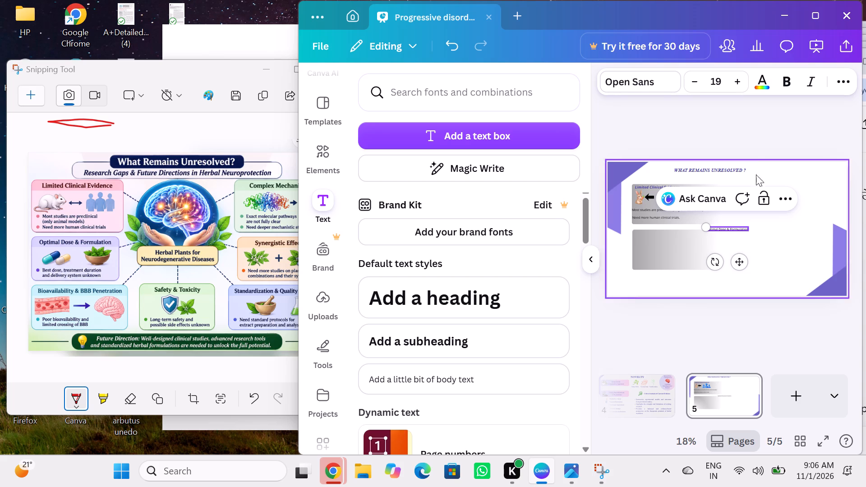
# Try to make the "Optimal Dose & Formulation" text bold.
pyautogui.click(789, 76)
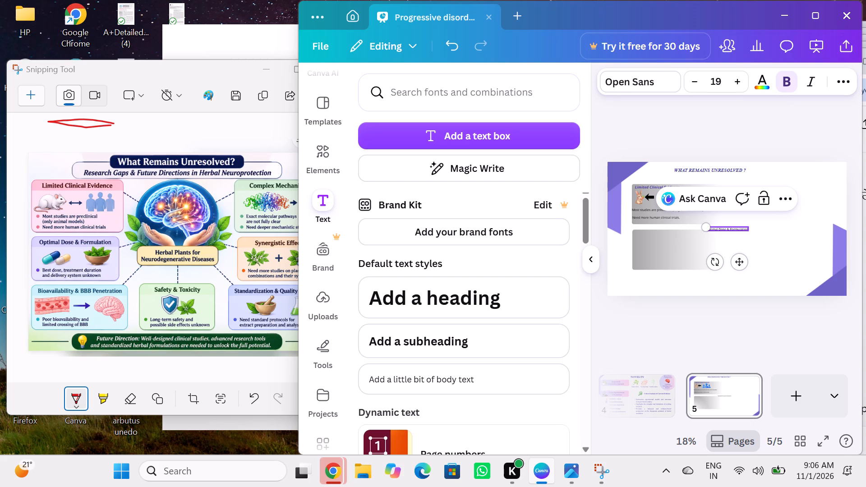
# Resize the "Optimal Dose & Formulation" text to size 20.3 and place it at the second gradient card's upper-left corner.
pyautogui.moveTo(709, 229); pyautogui.dragTo(739, 232)
pyautogui.moveTo(741, 258); pyautogui.dragTo(692, 265)
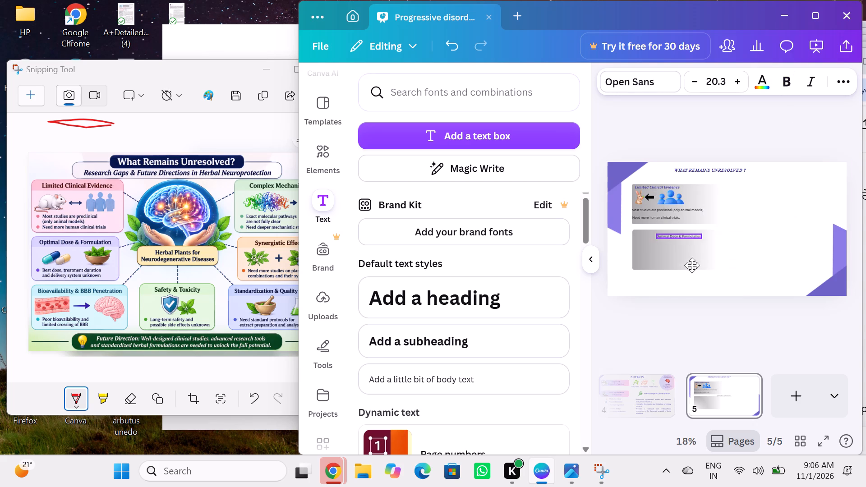
pyautogui.moveTo(692, 265); pyautogui.dragTo(674, 264)
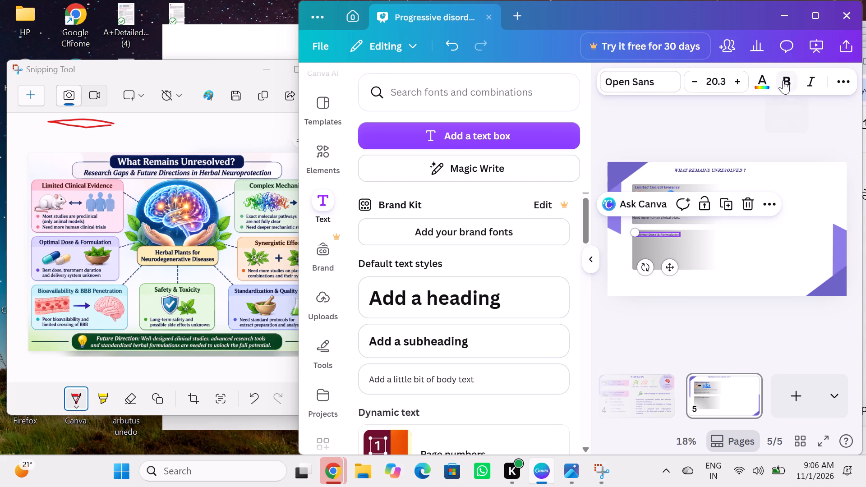
# Make the "Optimal Dose & Formulation" heading bold and italic, and colour it indigo #40359f.
pyautogui.click(783, 80)
pyautogui.click(809, 82)
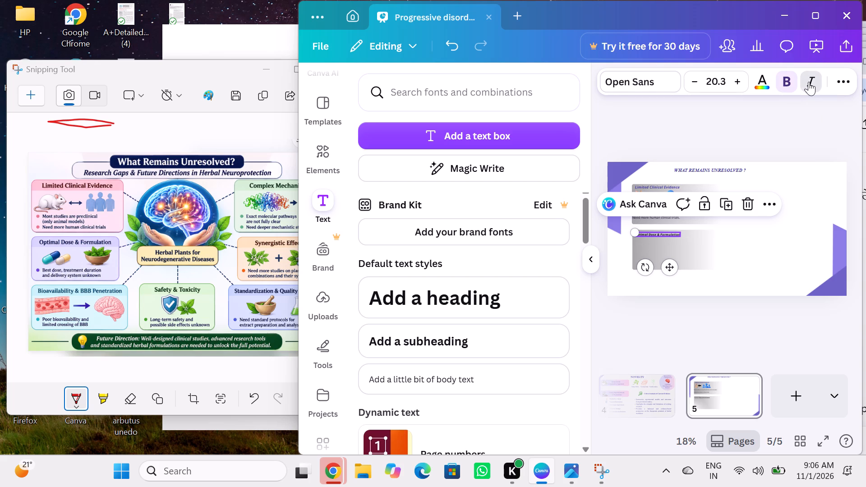
pyautogui.click(761, 88)
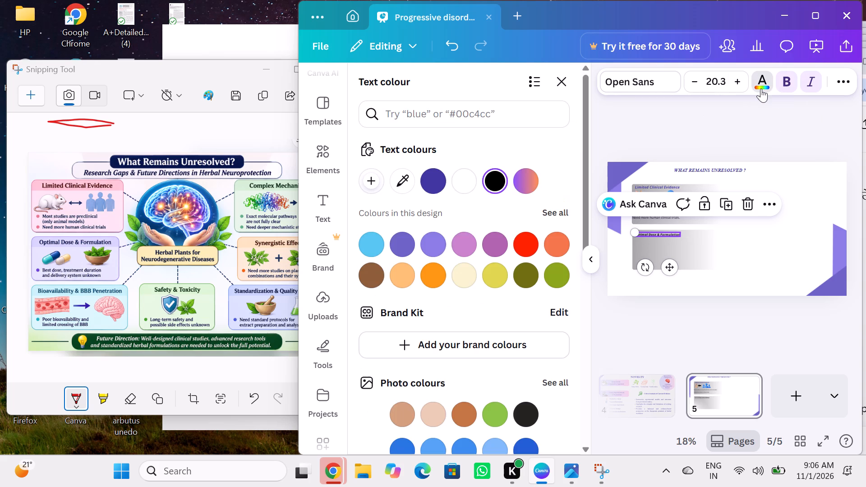
pyautogui.click(435, 183)
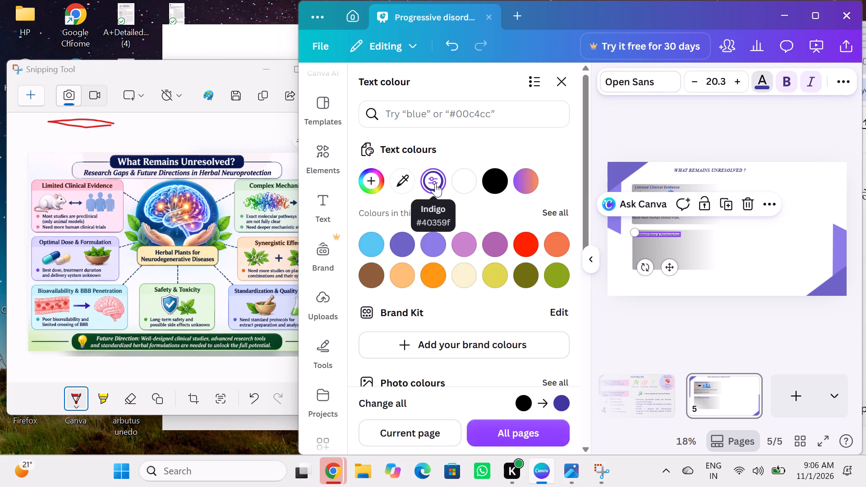
pyautogui.click(705, 291)
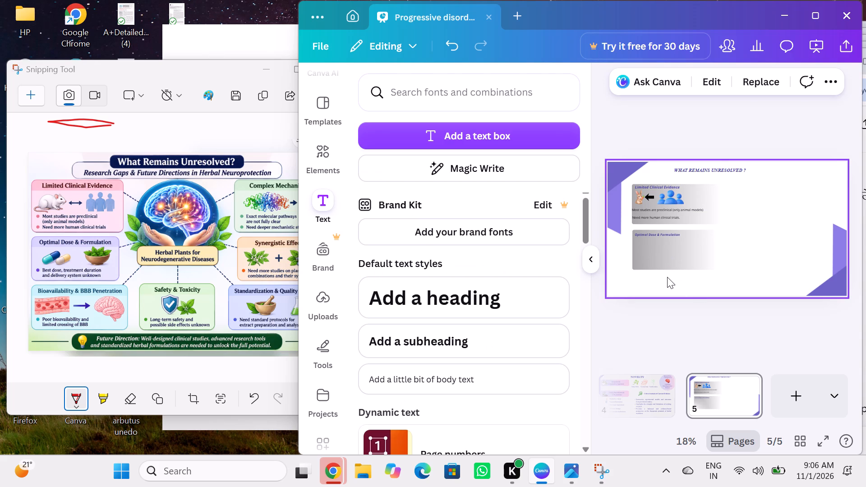
# Search the elements library for "medicines".
pyautogui.click(324, 154)
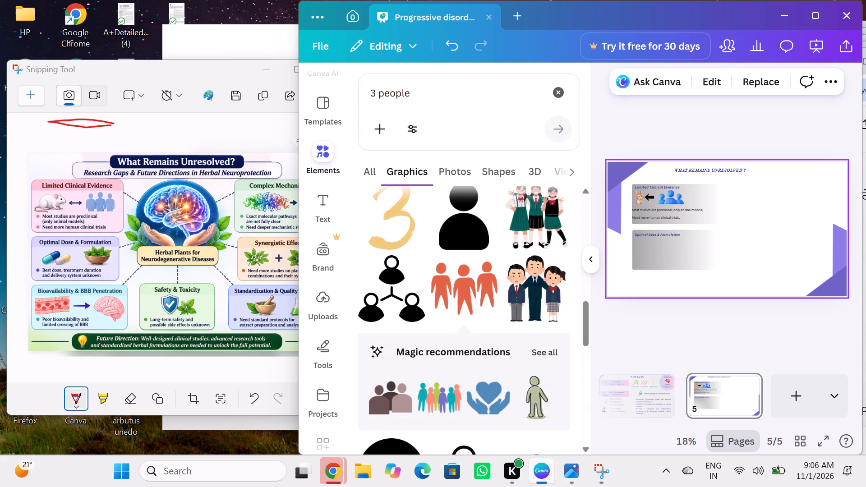
pyautogui.click(559, 90)
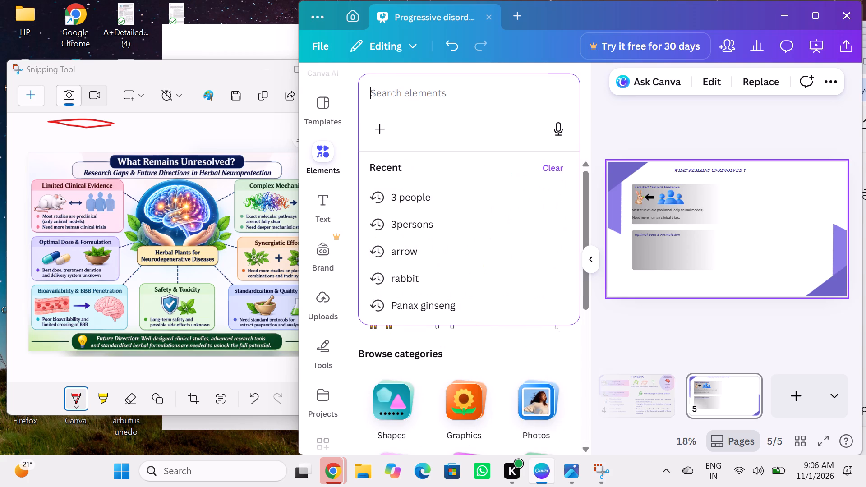
pyautogui.click(395, 89)
pyautogui.write('meddi')
pyautogui.press('BackSpace')
pyautogui.press('BackSpace')
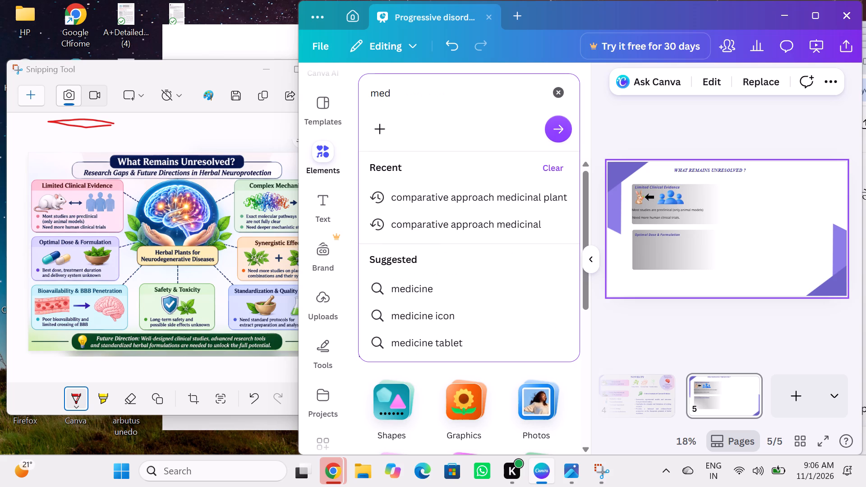
pyautogui.write('icines')
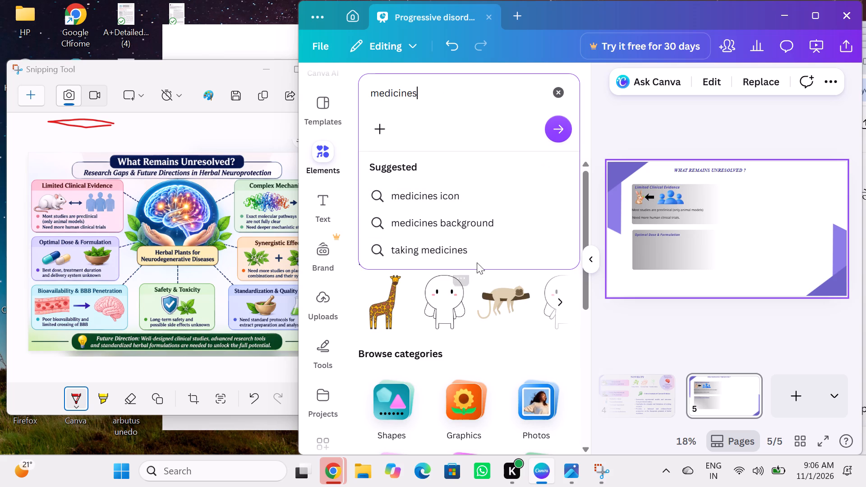
pyautogui.click(548, 132)
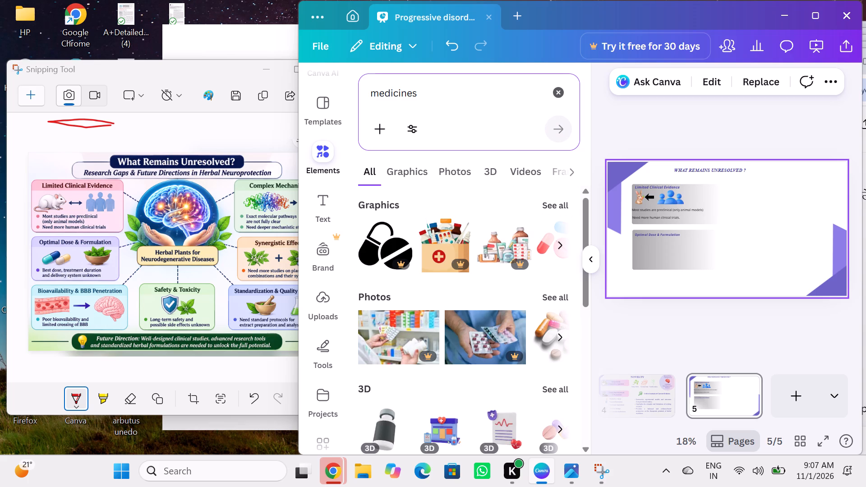
# Search the elements library for "capsules" and add the photo of two blue capsules to slide 5.
pyautogui.click(429, 97)
pyautogui.press('space')
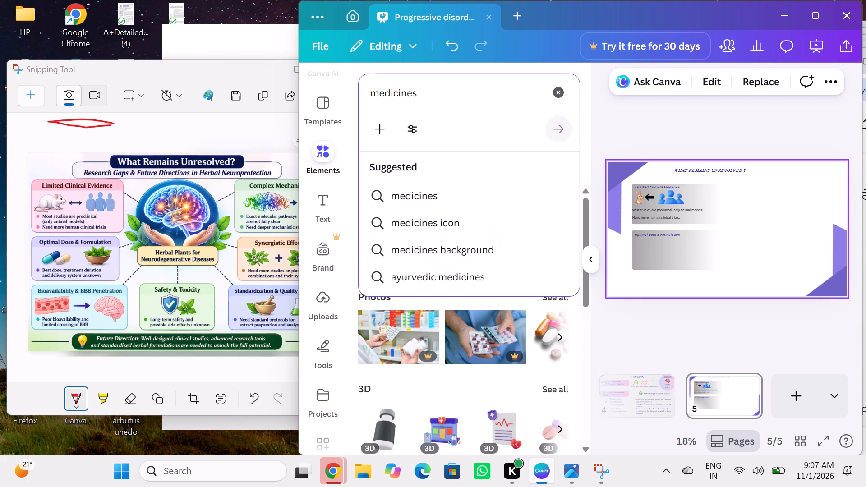
pyautogui.write('capsules')
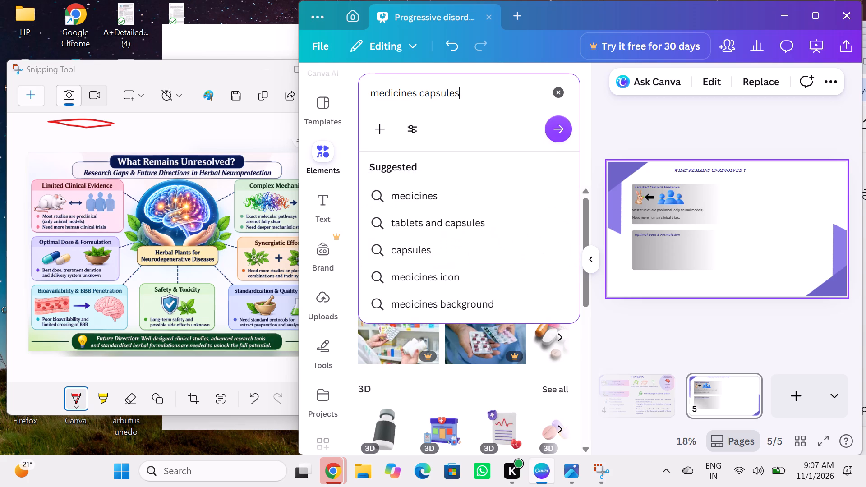
pyautogui.click(415, 95)
pyautogui.press('BackSpace')
pyautogui.press('BackSpace')
pyautogui.press('BackSpace')
pyautogui.press('BackSpace')
pyautogui.press('BackSpace')
pyautogui.press('BackSpace')
pyautogui.press('BackSpace')
pyautogui.press('BackSpace')
pyautogui.press('BackSpace')
pyautogui.press('BackSpace')
pyautogui.press('BackSpace')
pyautogui.press('BackSpace')
pyautogui.press('BackSpace')
pyautogui.press('BackSpace')
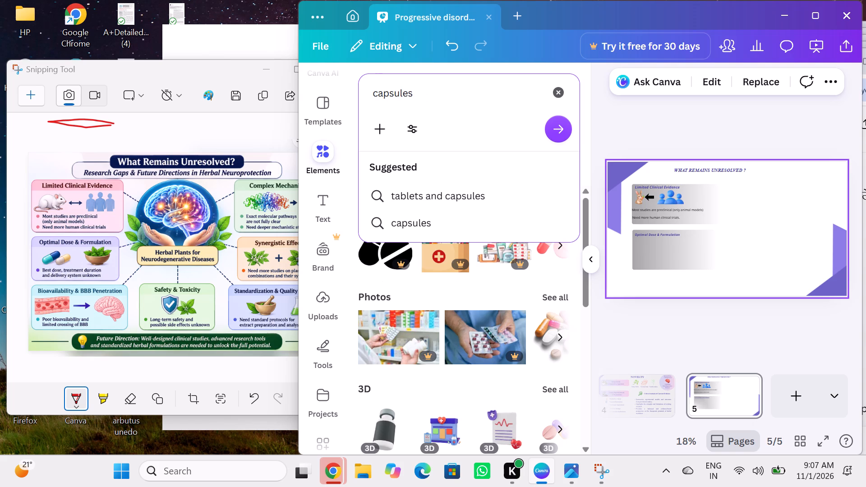
pyautogui.click(562, 134)
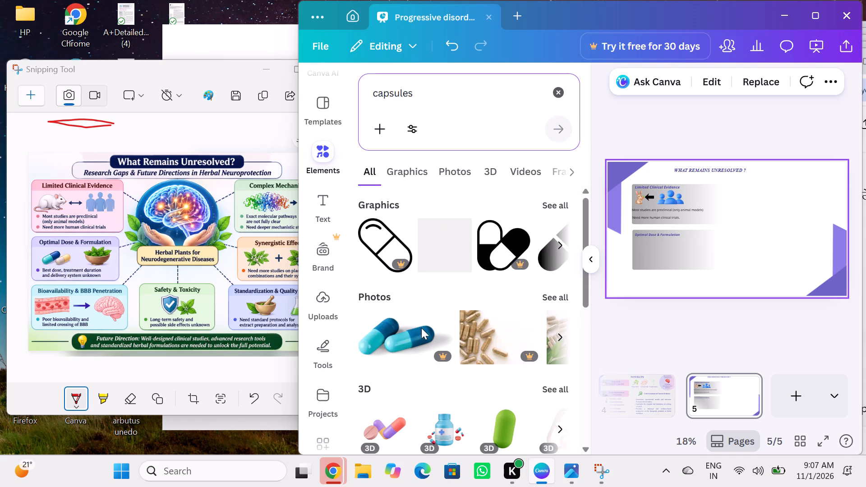
pyautogui.click(420, 327)
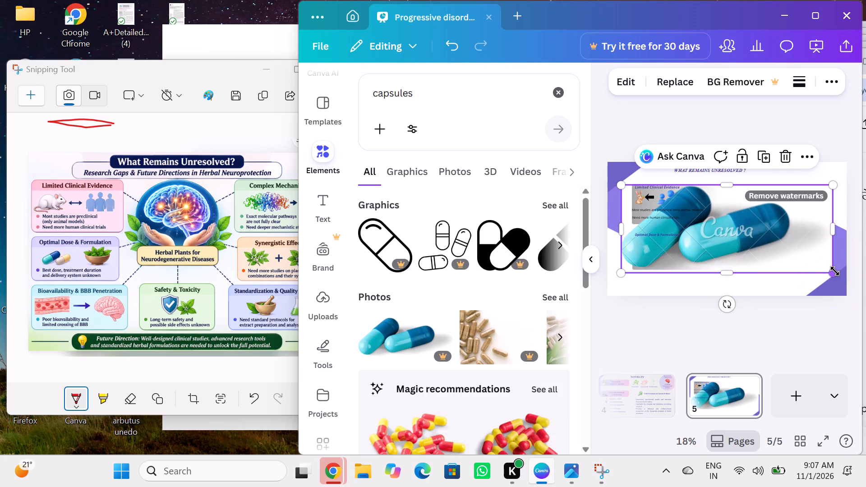
# Shrink the capsules photo to about 155 by 64 and place it just below the "Optimal Dose & Formulation" heading.
pyautogui.moveTo(835, 271); pyautogui.dragTo(638, 244)
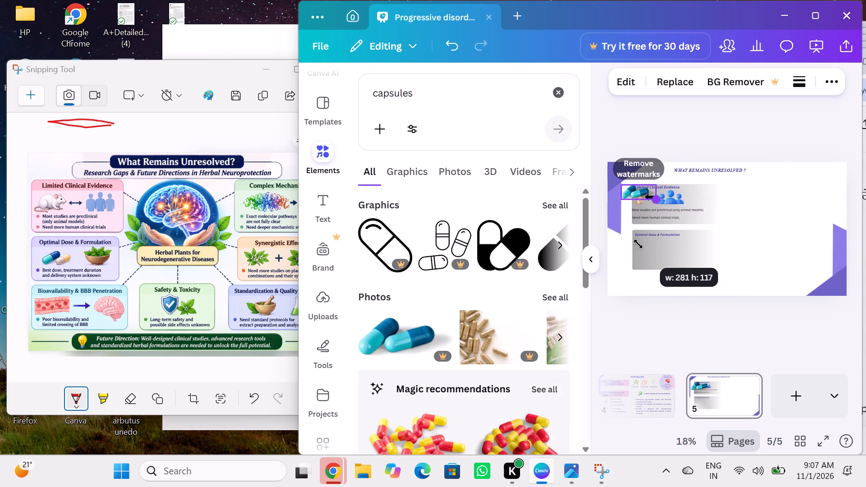
pyautogui.moveTo(638, 244); pyautogui.dragTo(638, 243)
pyautogui.moveTo(648, 229); pyautogui.dragTo(680, 269)
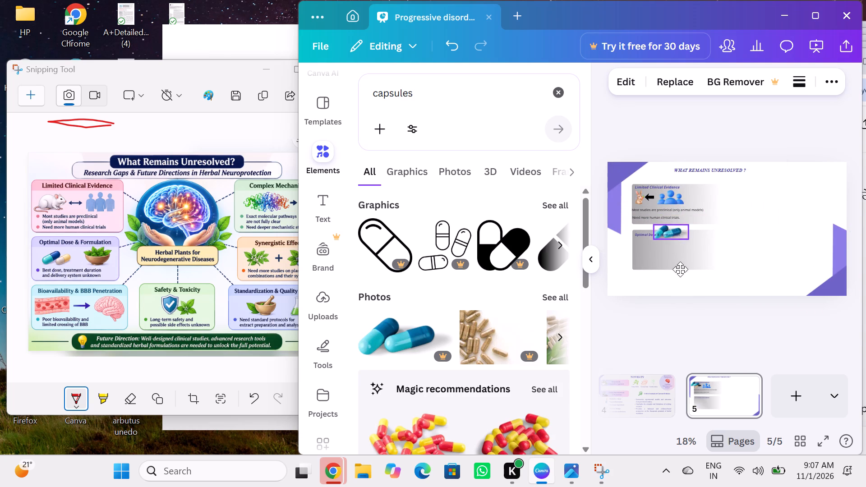
pyautogui.moveTo(680, 269); pyautogui.dragTo(661, 283)
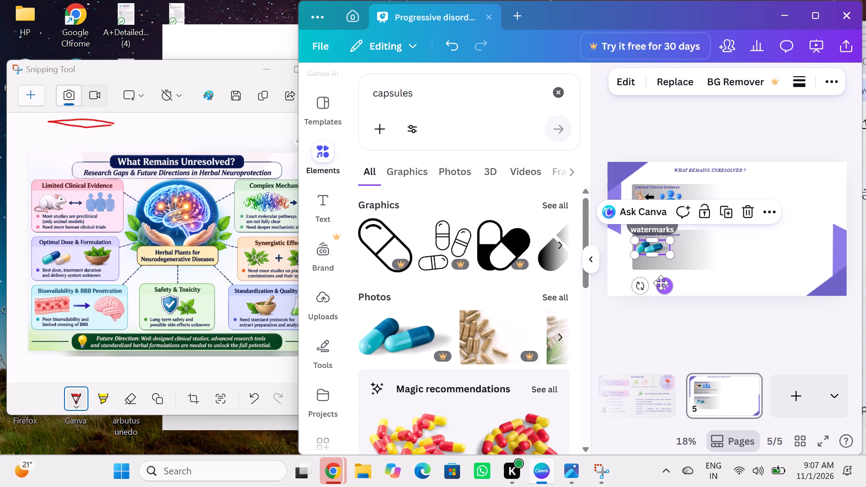
pyautogui.moveTo(673, 253); pyautogui.dragTo(654, 252)
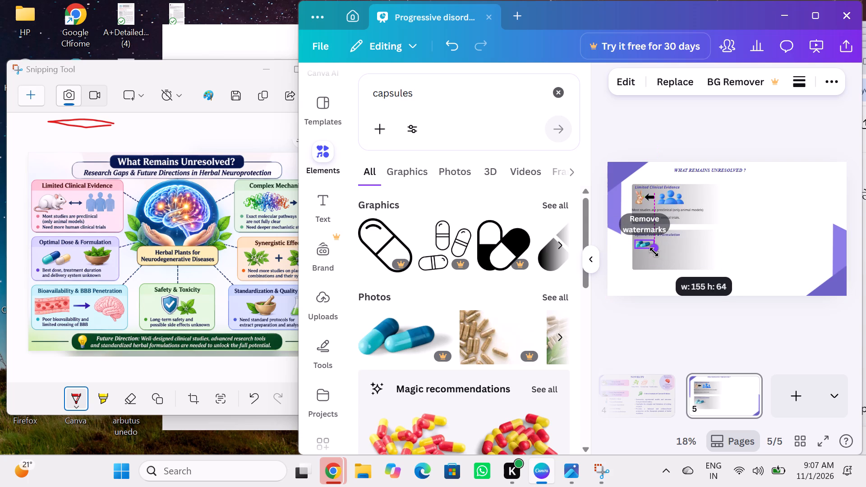
pyautogui.moveTo(654, 252); pyautogui.dragTo(654, 252)
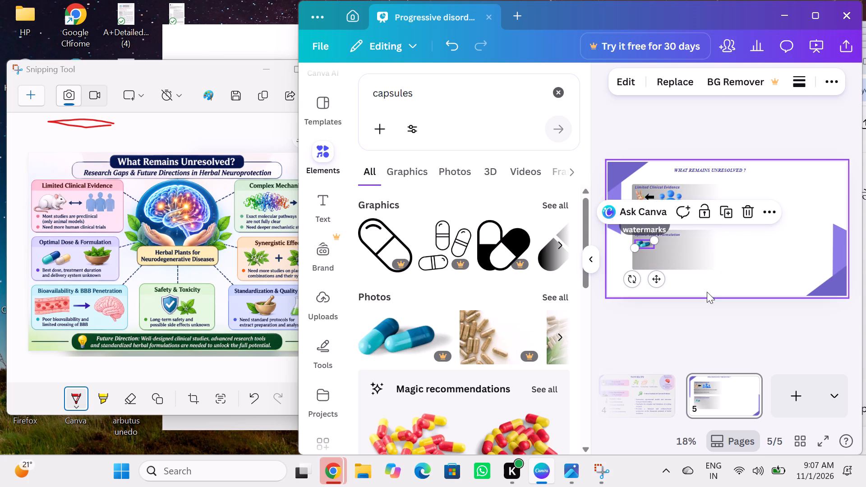
pyautogui.click(709, 280)
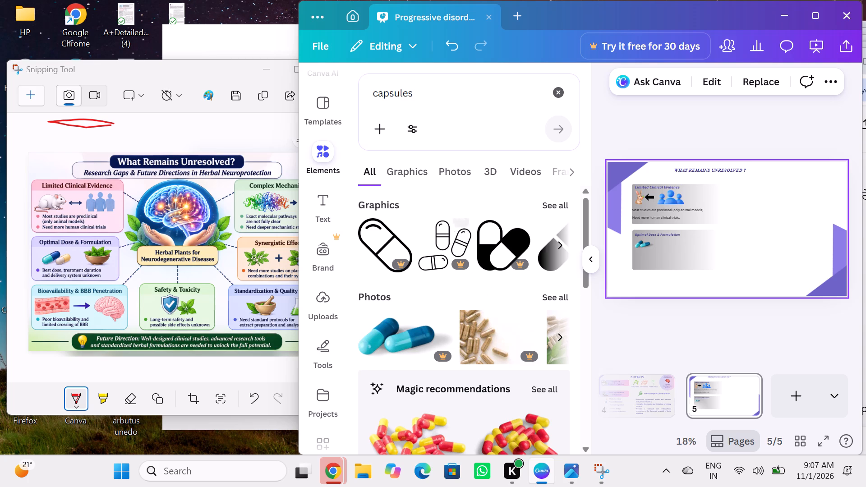
# Search the elements library for "formulations" and examine the graphics results for a herbal formulation illustration.
pyautogui.click(560, 92)
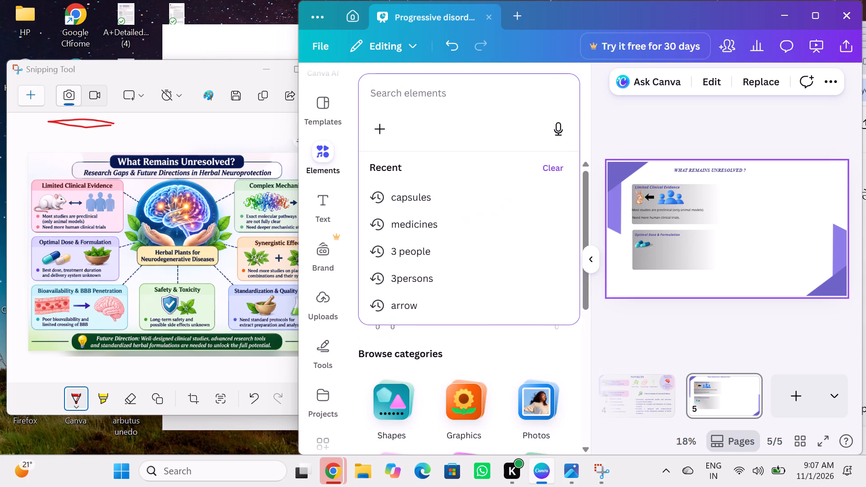
pyautogui.click(453, 93)
pyautogui.write('formulations')
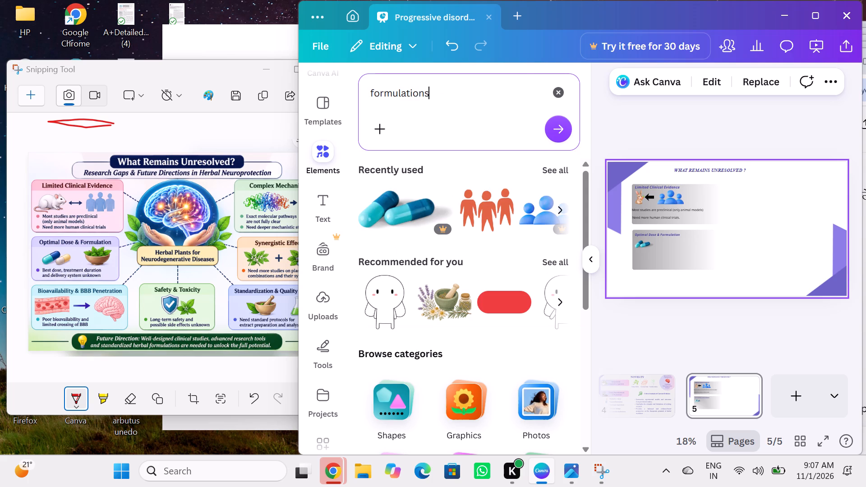
pyautogui.click(560, 129)
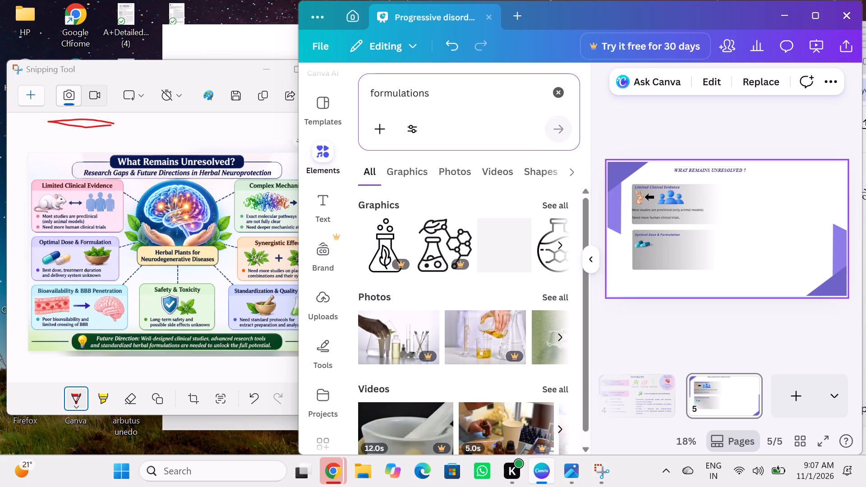
pyautogui.click(556, 204)
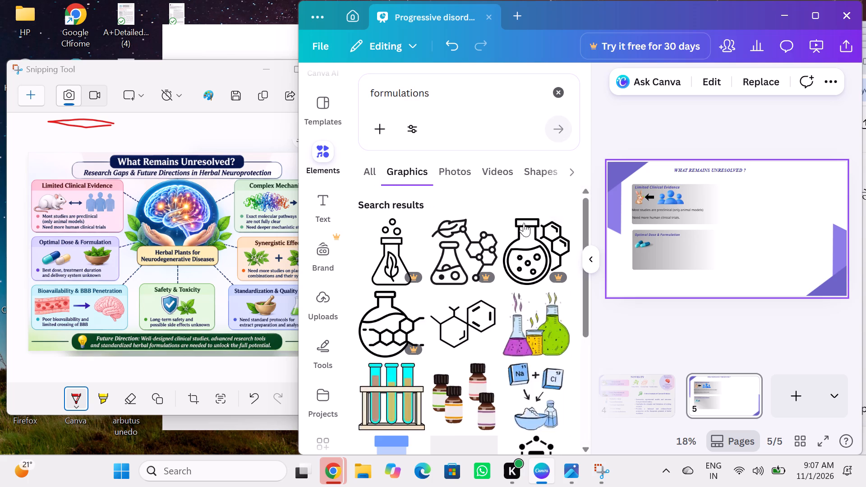
pyautogui.scroll(-4, 470, 255)
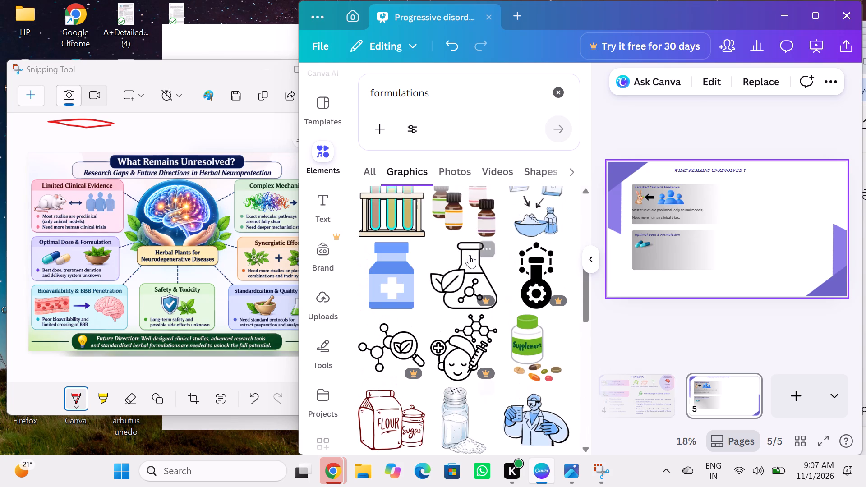
pyautogui.scroll(-2, 470, 255)
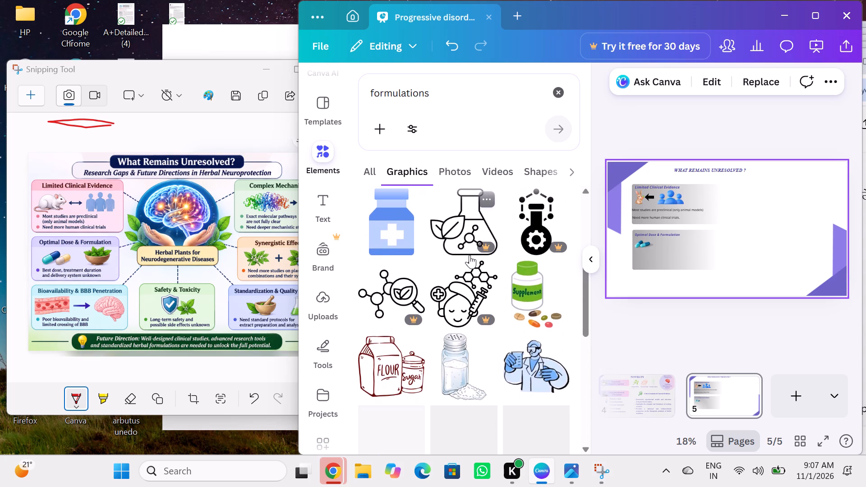
pyautogui.scroll(-1, 470, 255)
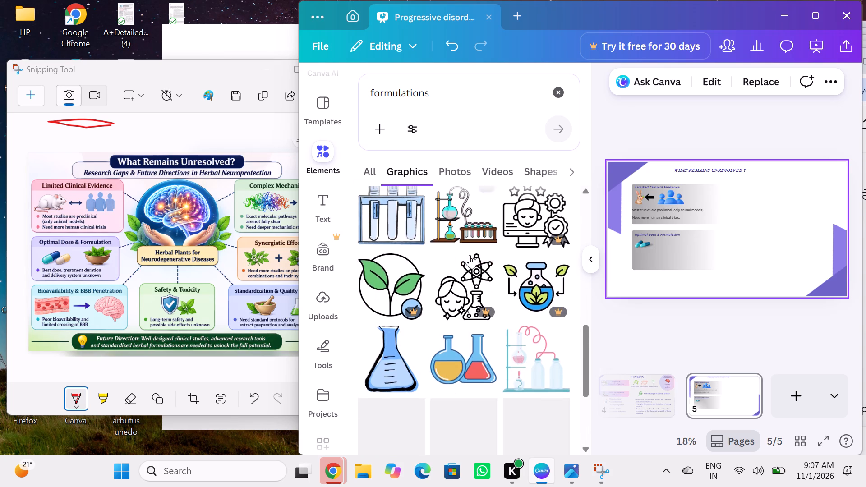
pyautogui.scroll(-4, 470, 255)
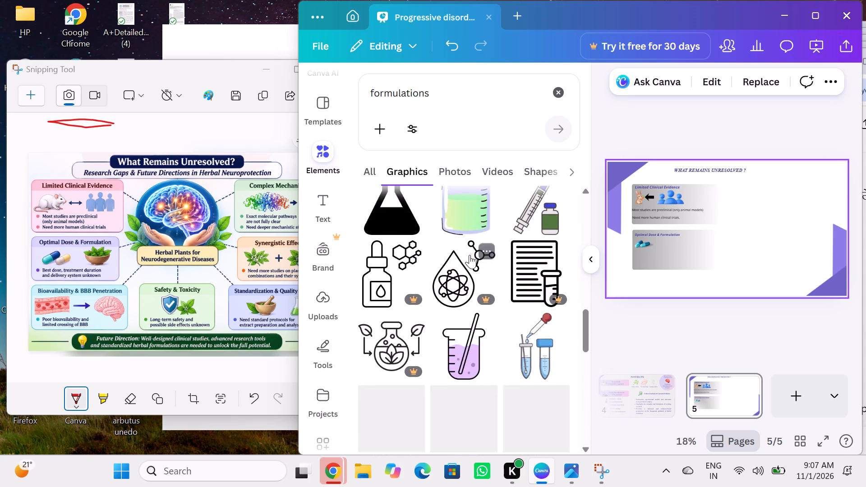
pyautogui.scroll(-3, 470, 255)
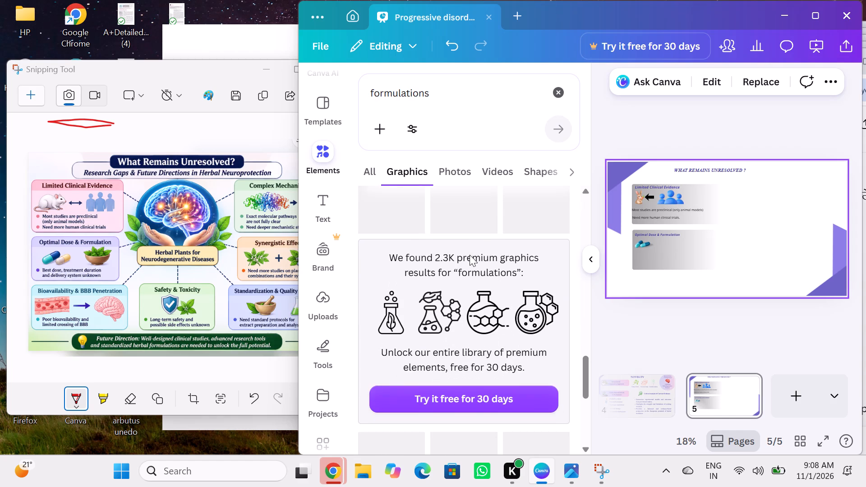
pyautogui.scroll(-1, 470, 255)
pyautogui.scroll(3, 470, 255)
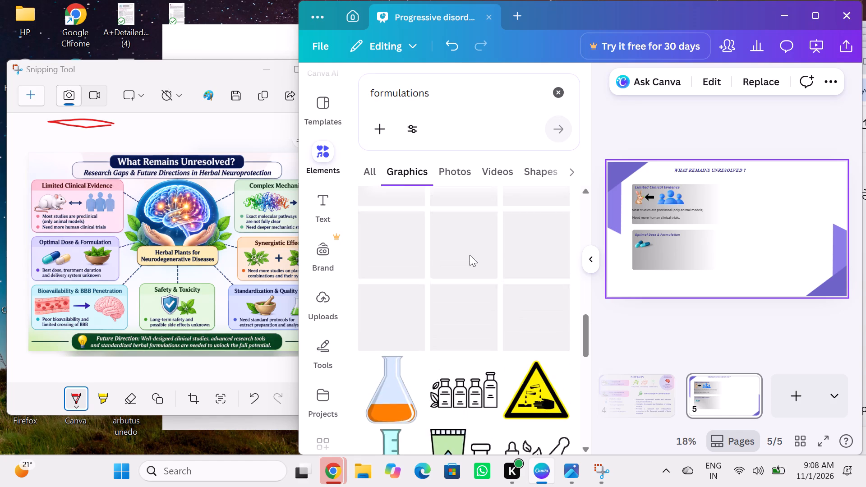
pyautogui.scroll(6, 470, 255)
# Search the elements library for "herbal formulations".
pyautogui.click(437, 100)
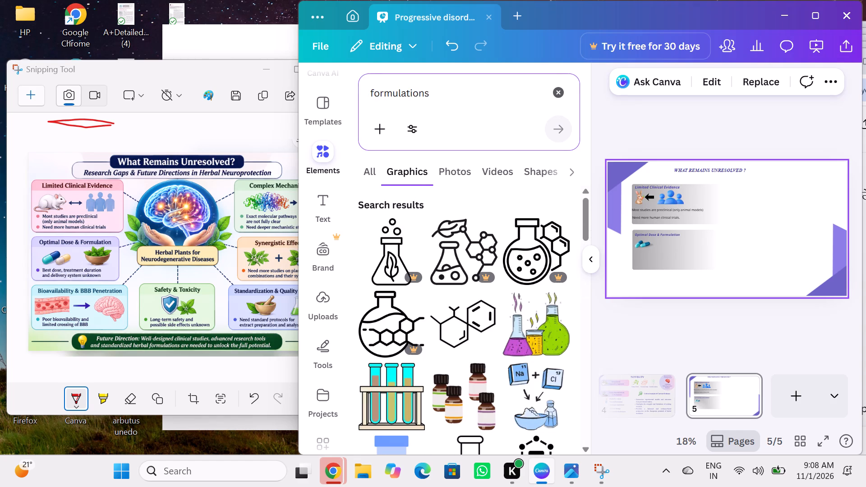
pyautogui.press('BackSpace')
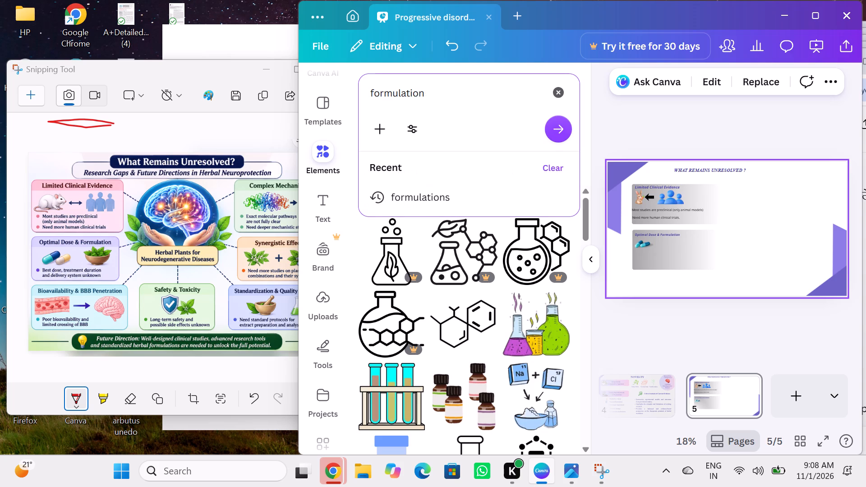
pyautogui.press('s')
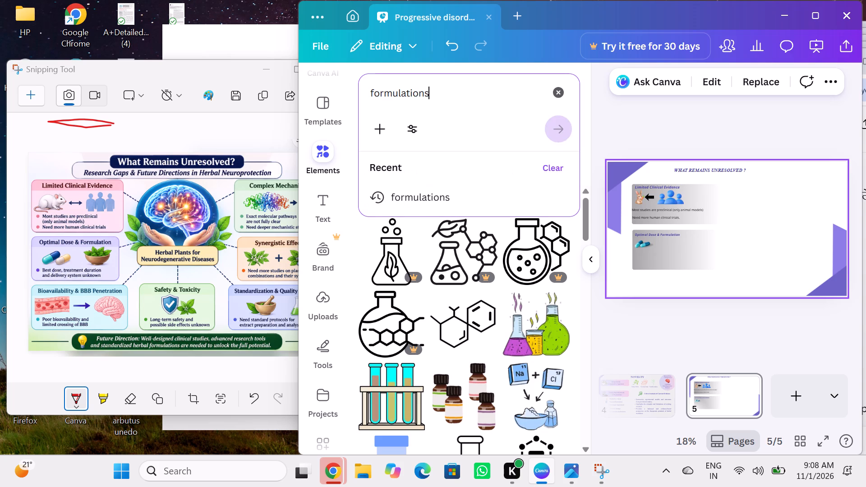
pyautogui.click(370, 92)
pyautogui.write('her')
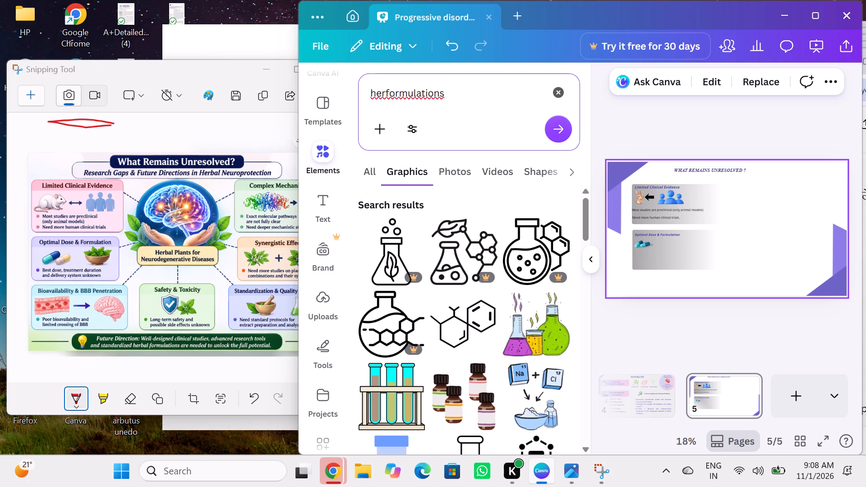
pyautogui.write('bal')
pyautogui.press('space')
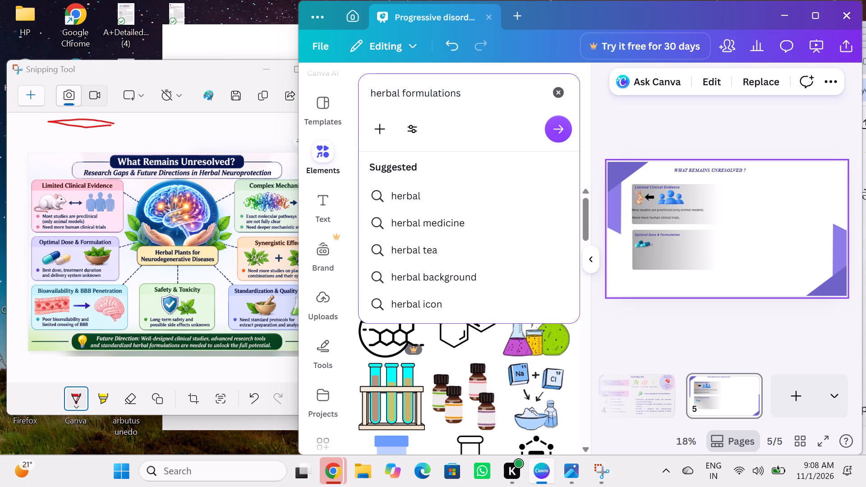
pyautogui.click(557, 118)
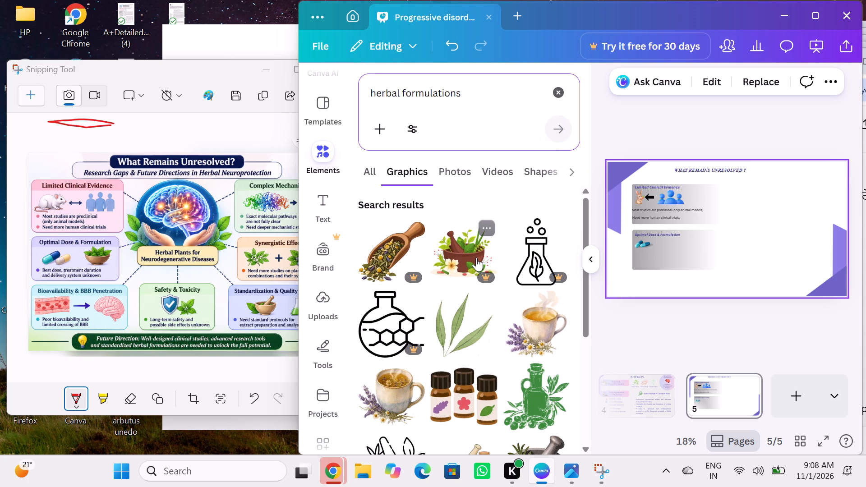
# Browse the herbal formulations graphics and add the brown mortar and pestle with herbs and flowers to slide 5.
pyautogui.scroll(-2, 476, 257)
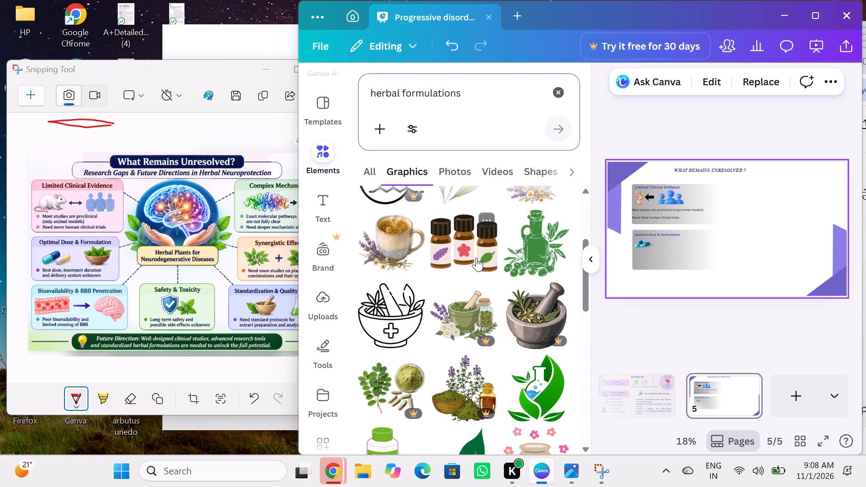
pyautogui.scroll(-5, 476, 257)
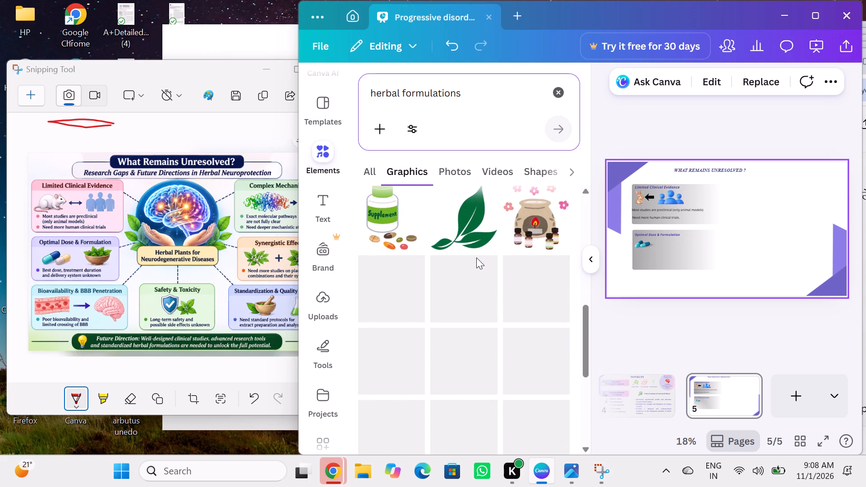
pyautogui.scroll(-4, 476, 257)
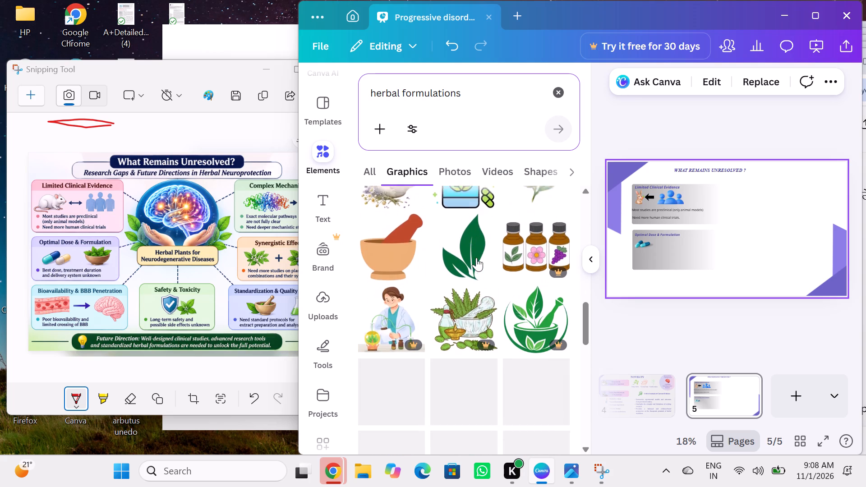
pyautogui.scroll(-3, 476, 257)
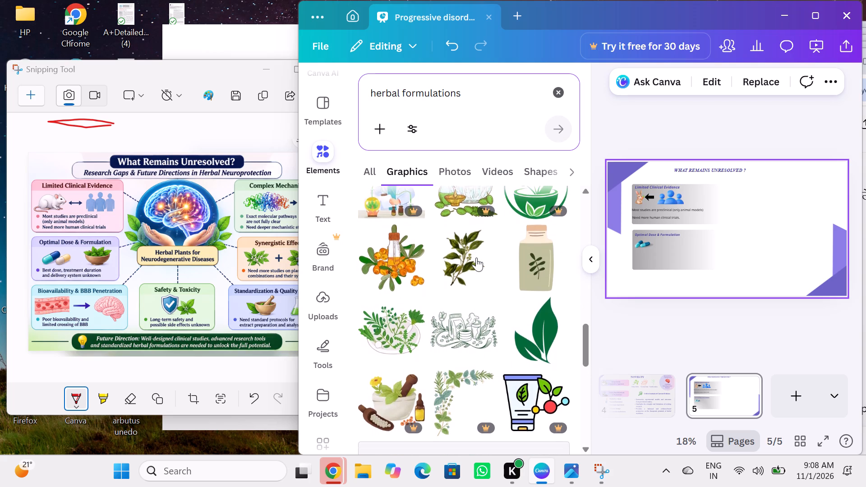
pyautogui.scroll(-3, 476, 257)
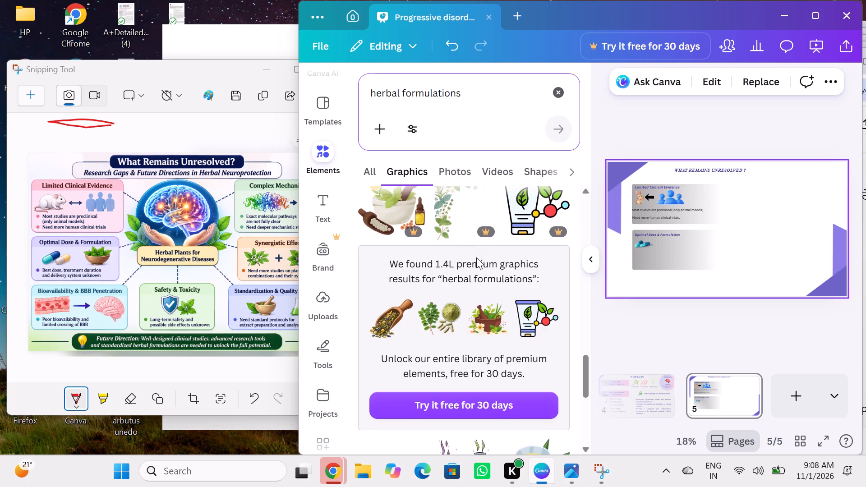
pyautogui.scroll(-1, 476, 257)
pyautogui.scroll(1, 476, 257)
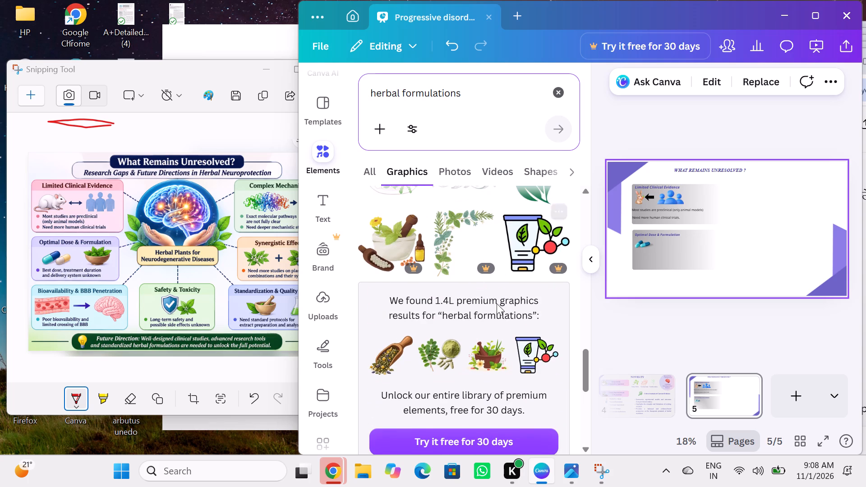
pyautogui.click(493, 363)
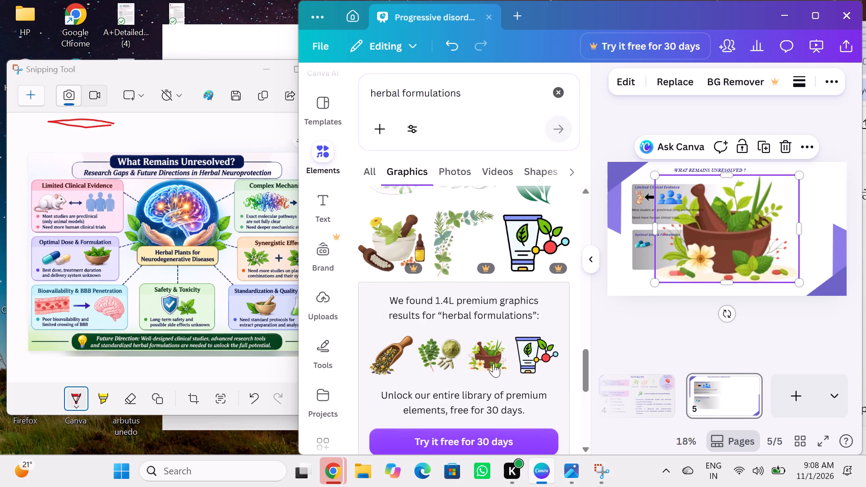
# Shrink the mortar-and-pestle graphic to icon size and place it beside the capsules photo in the "Optimal Dose & Formulation" card.
pyautogui.moveTo(802, 280); pyautogui.dragTo(716, 260)
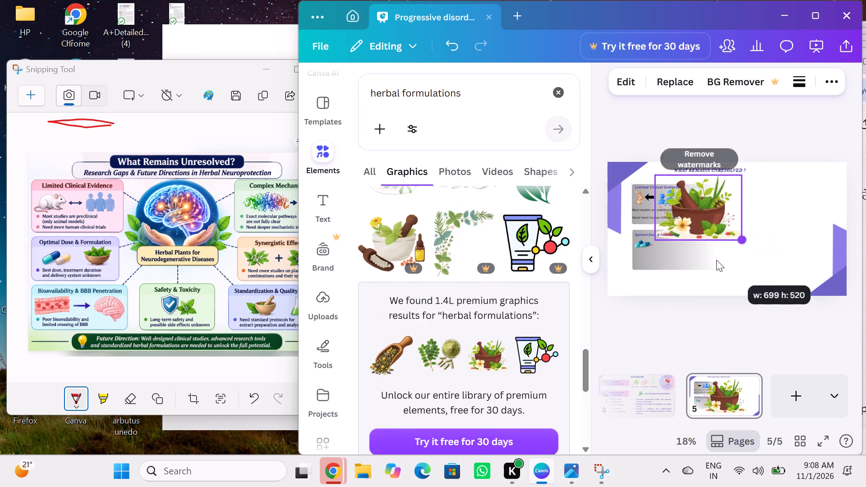
pyautogui.moveTo(716, 260); pyautogui.dragTo(643, 251)
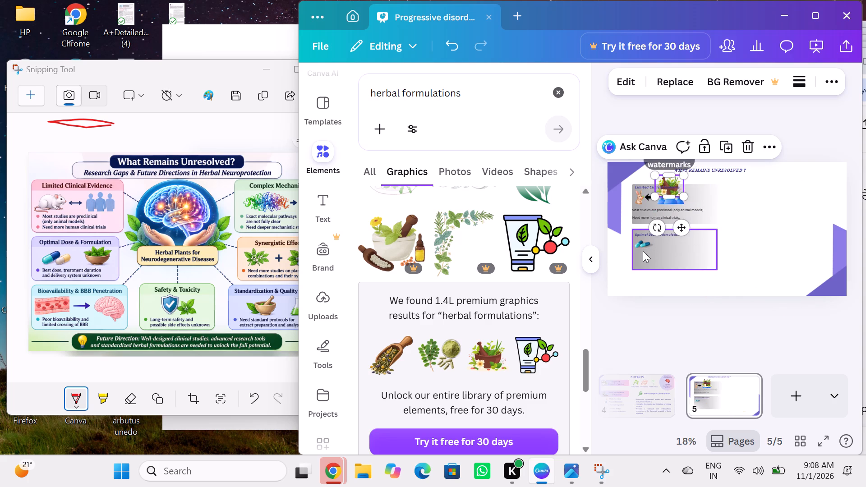
pyautogui.moveTo(682, 222); pyautogui.dragTo(696, 291)
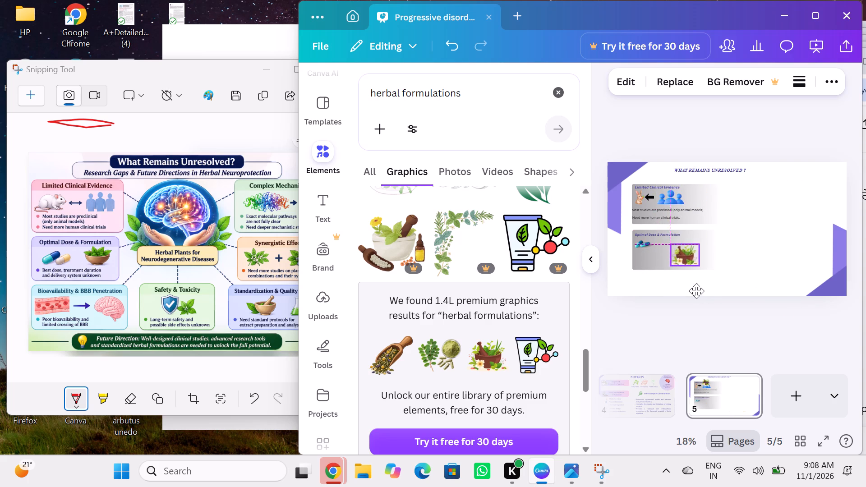
pyautogui.moveTo(696, 291); pyautogui.dragTo(689, 286)
pyautogui.moveTo(688, 257); pyautogui.dragTo(668, 251)
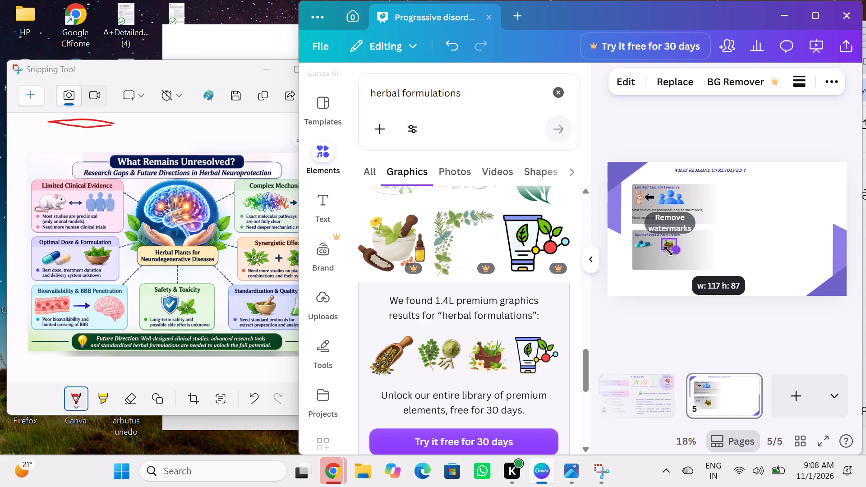
pyautogui.moveTo(668, 251); pyautogui.dragTo(672, 253)
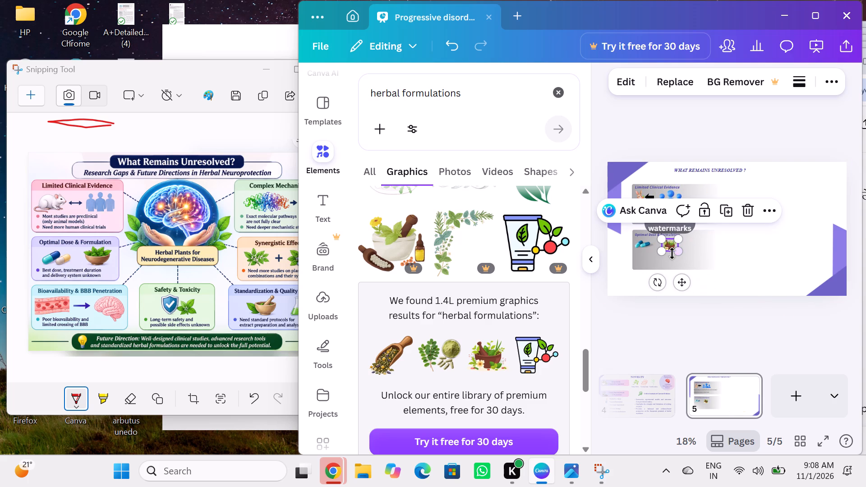
pyautogui.click(716, 272)
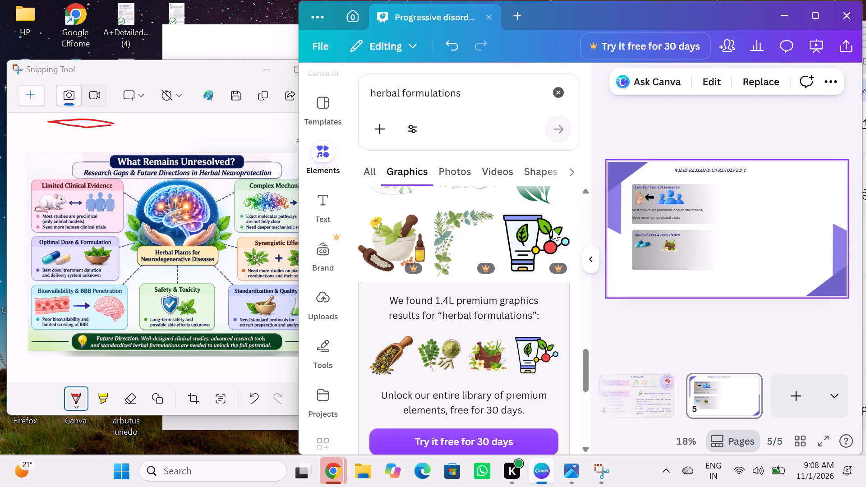
# Add a text box reading "Best dose,treatment duration and delivery system unknown." to slide 5.
pyautogui.click(322, 213)
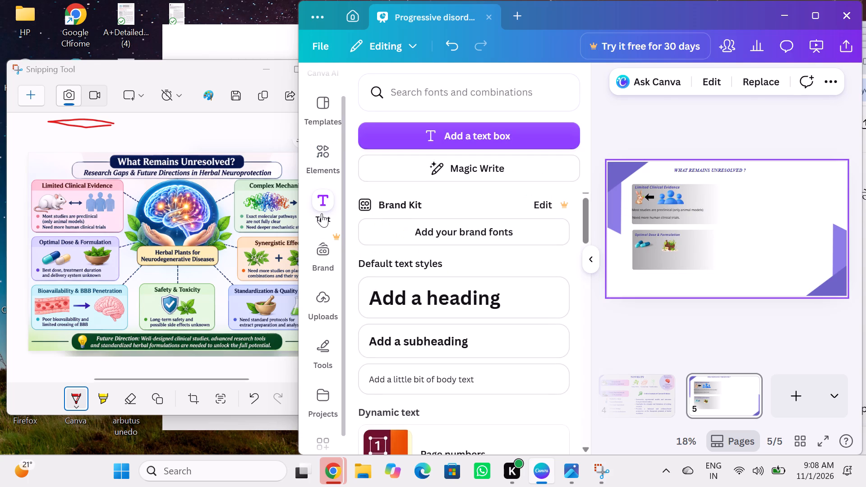
pyautogui.click(466, 139)
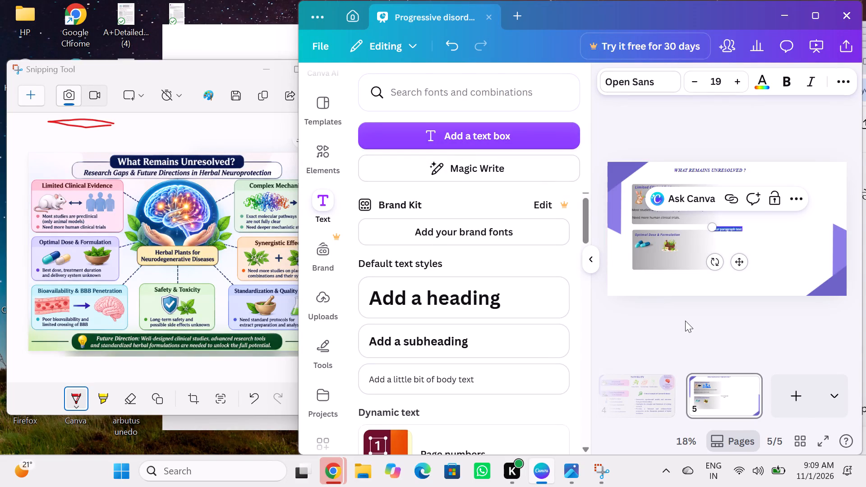
pyautogui.press('BackSpace')
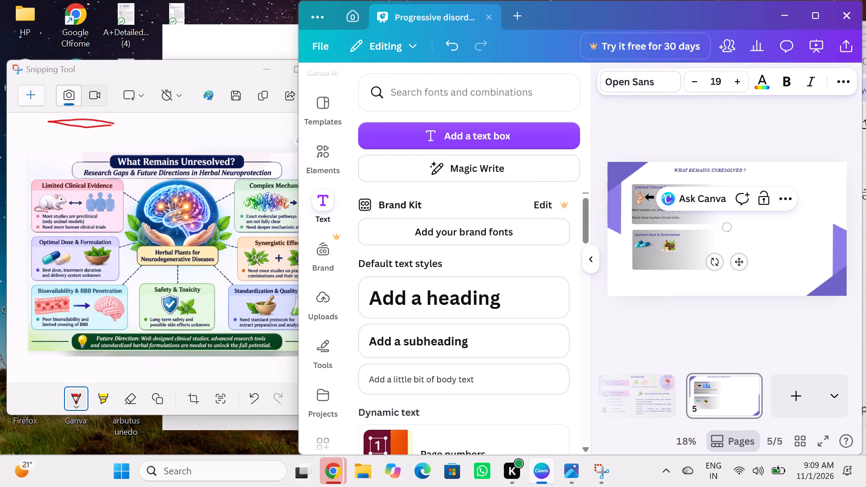
pyautogui.write('est')
pyautogui.press('space')
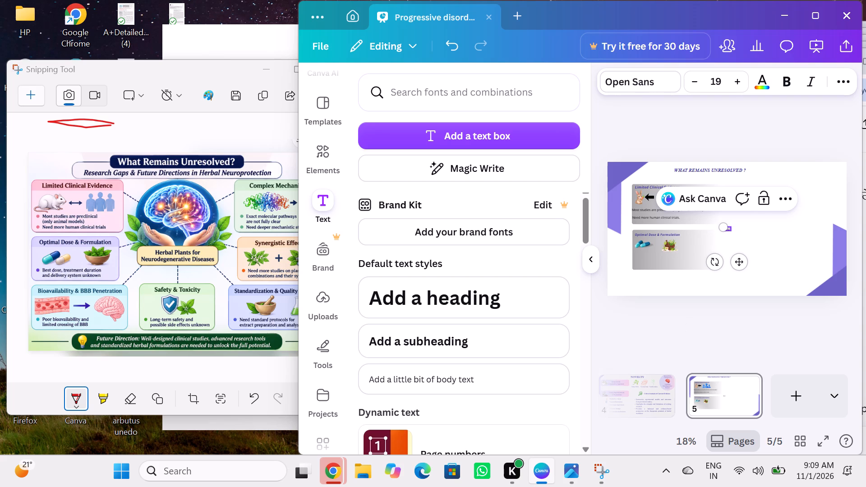
pyautogui.write('dose')
pyautogui.press(',')
pyautogui.write('treatment')
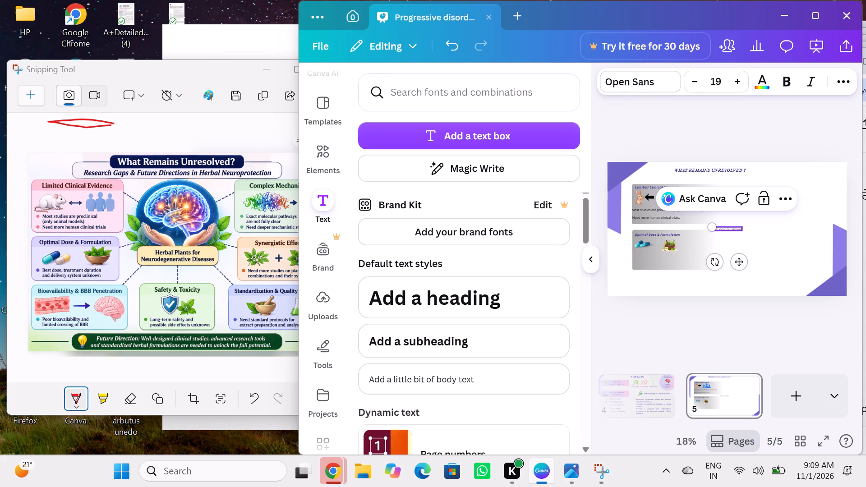
pyautogui.press('space')
pyautogui.write('du')
pyautogui.write('ration')
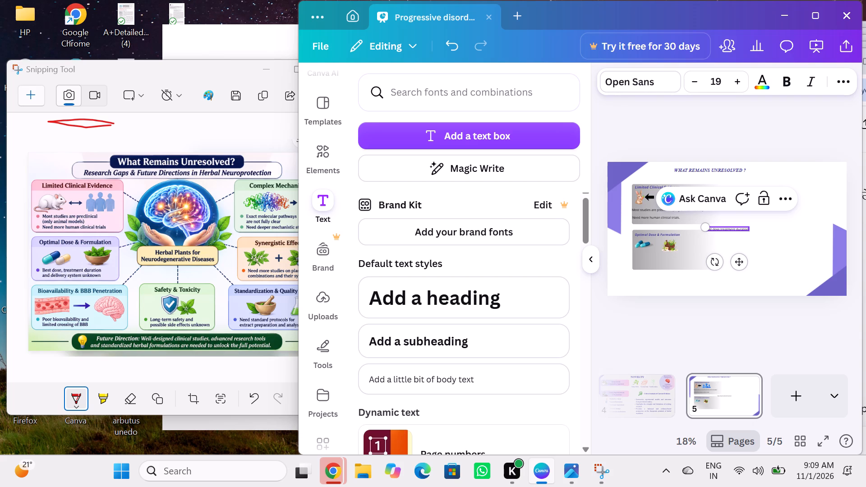
pyautogui.press('space')
pyautogui.write('and de')
pyautogui.write('livery')
pyautogui.press('space')
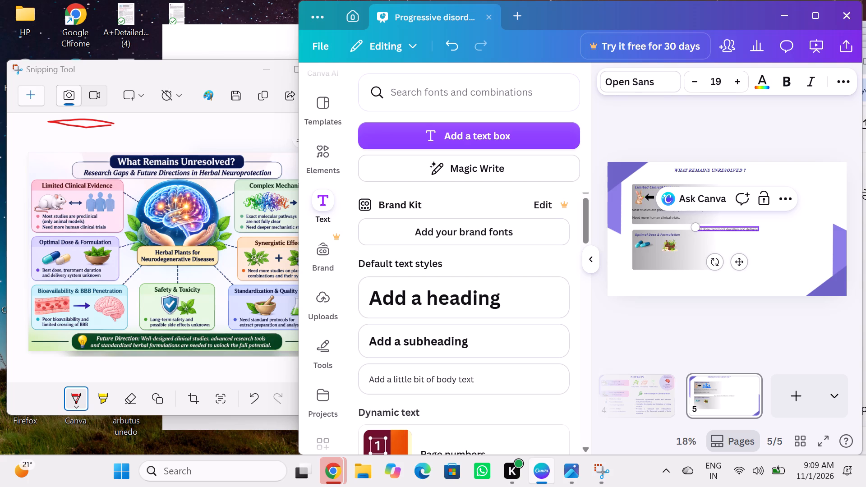
pyautogui.write('system')
pyautogui.press('space')
pyautogui.write('unknown')
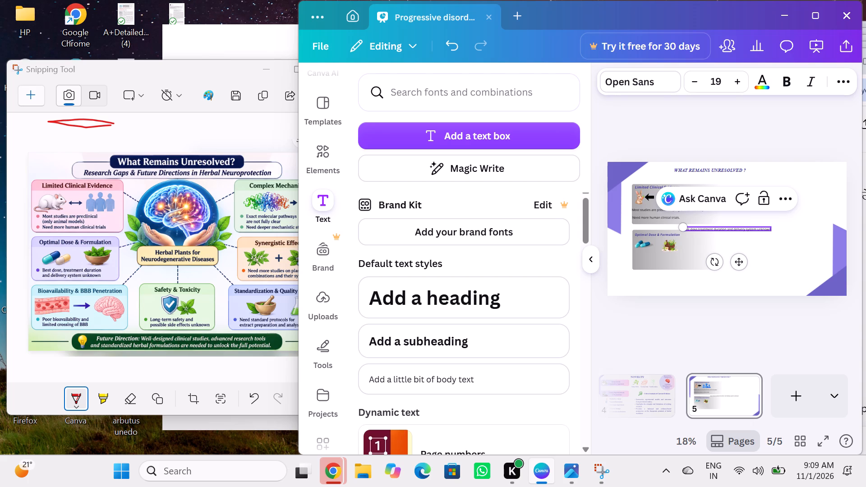
pyautogui.press('.')
# Place the new text below the capsules and mortar illustrations and narrow its box so the sentence wraps onto two lines within the card.
pyautogui.moveTo(737, 261); pyautogui.dragTo(687, 289)
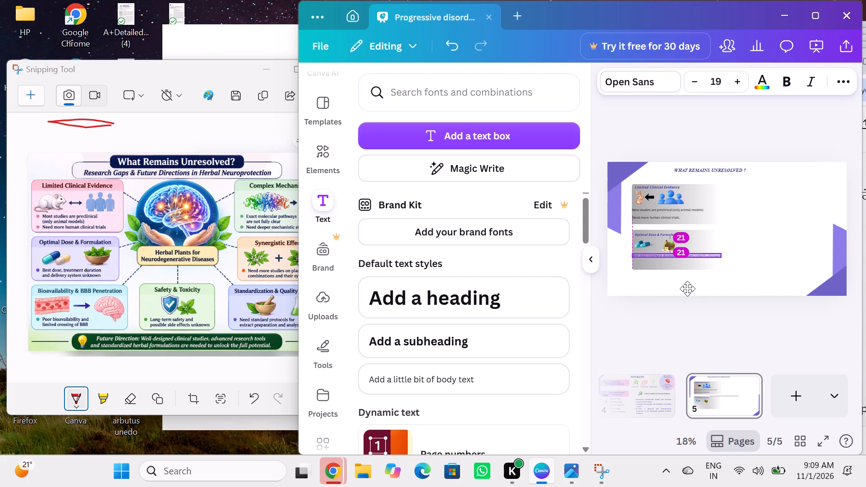
pyautogui.moveTo(687, 289); pyautogui.dragTo(688, 289)
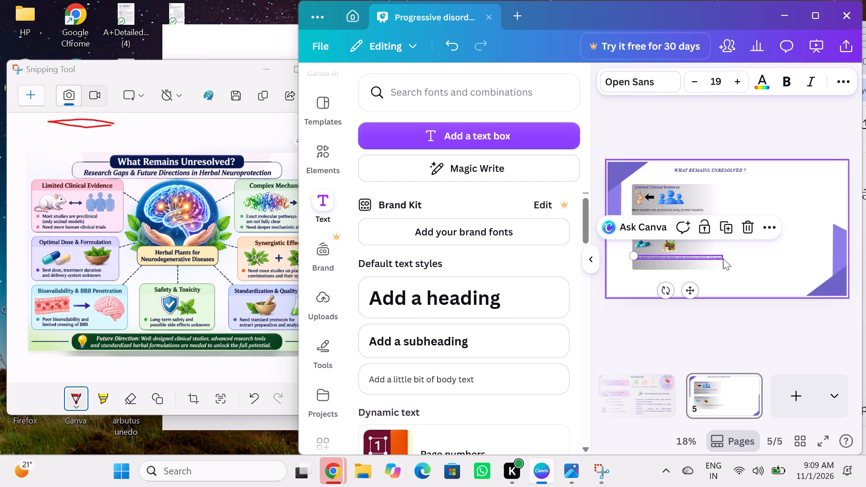
pyautogui.moveTo(723, 257); pyautogui.dragTo(702, 262)
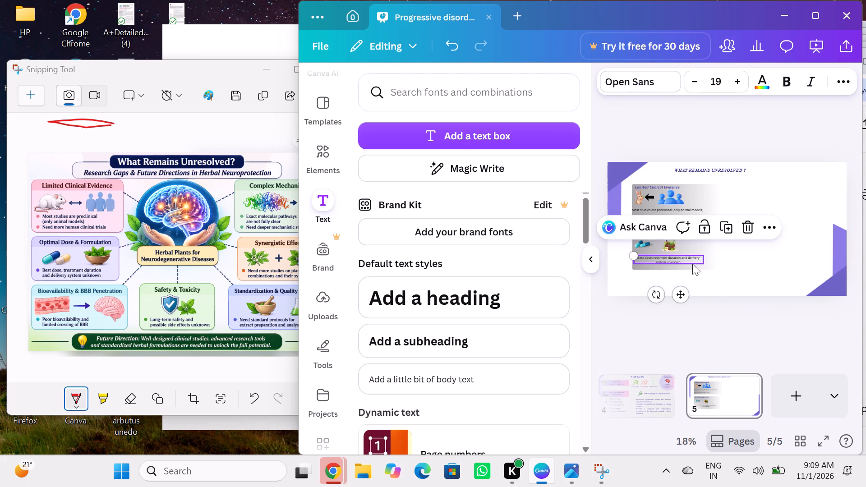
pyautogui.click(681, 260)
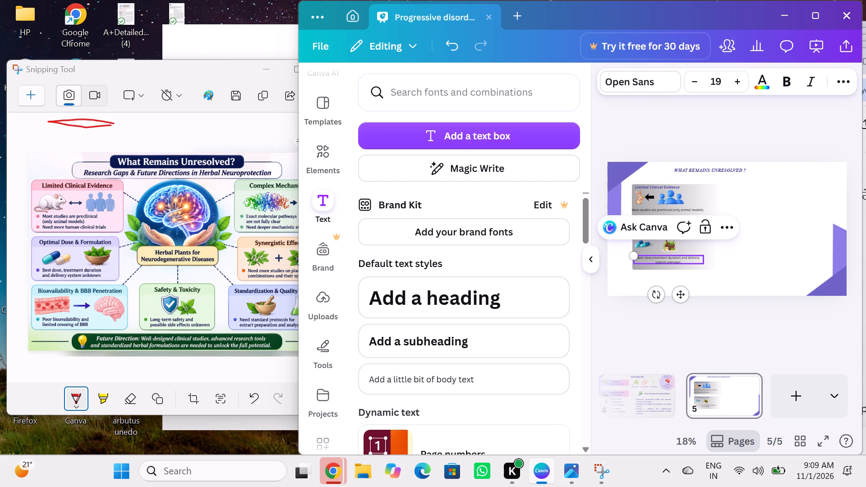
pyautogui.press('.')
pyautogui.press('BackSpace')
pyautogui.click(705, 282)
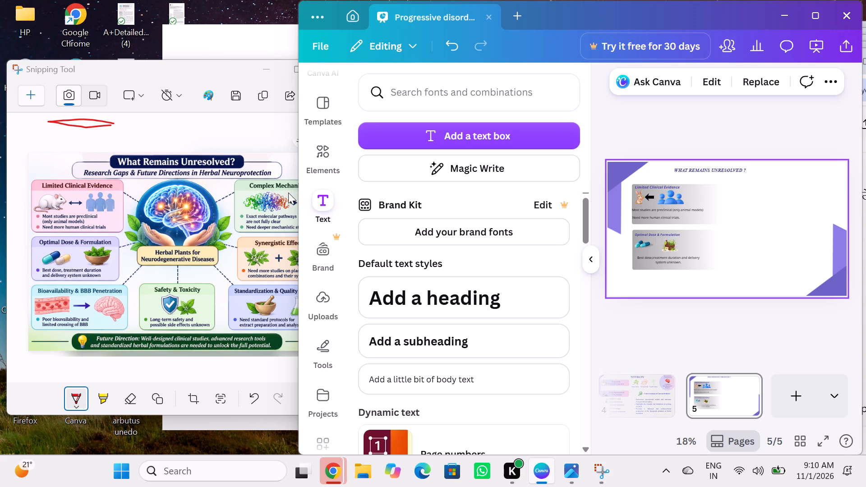
# Add a rounded square to slide 5, right of the "Limited Clinical Evidence" card, and stretch it sideways into a card-shaped rectangle.
pyautogui.click(264, 243)
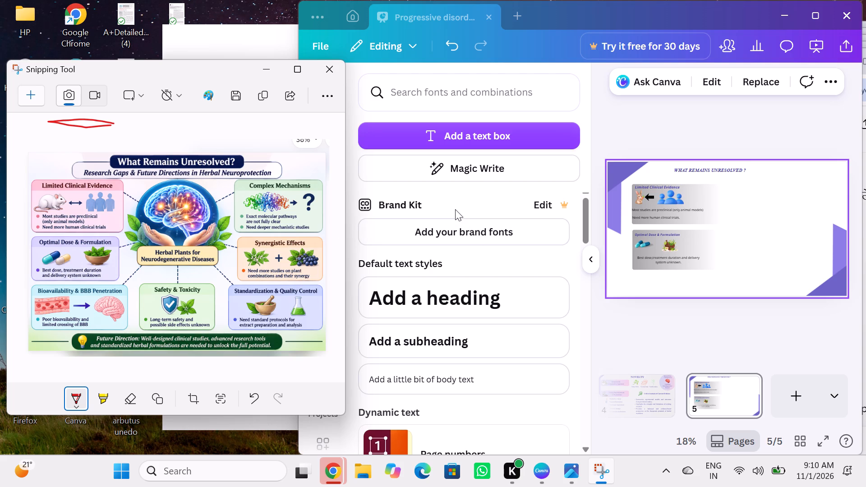
pyautogui.click(356, 187)
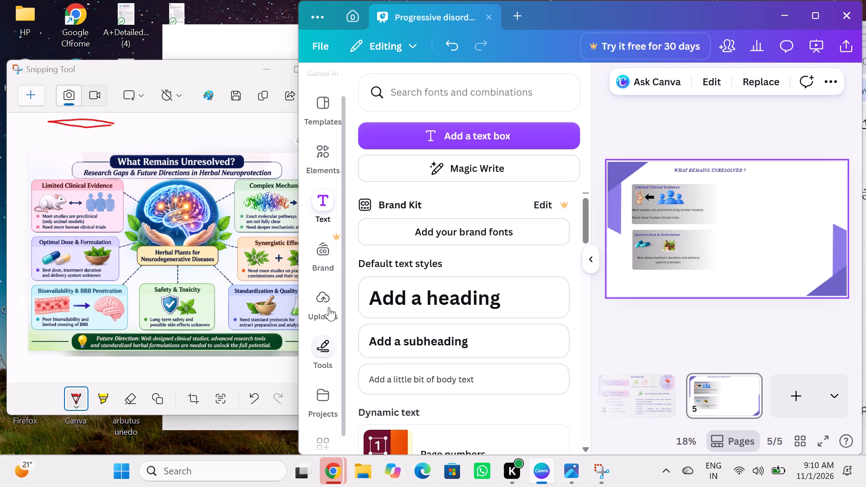
pyautogui.click(313, 349)
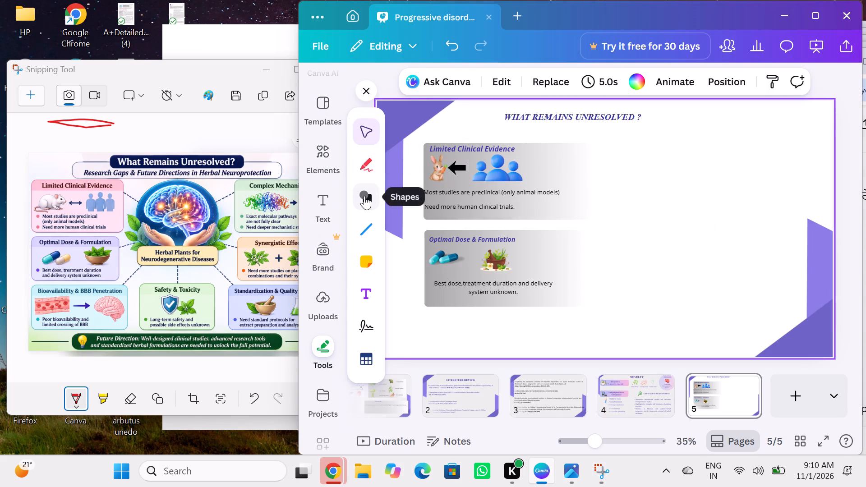
pyautogui.click(364, 196)
pyautogui.click(405, 140)
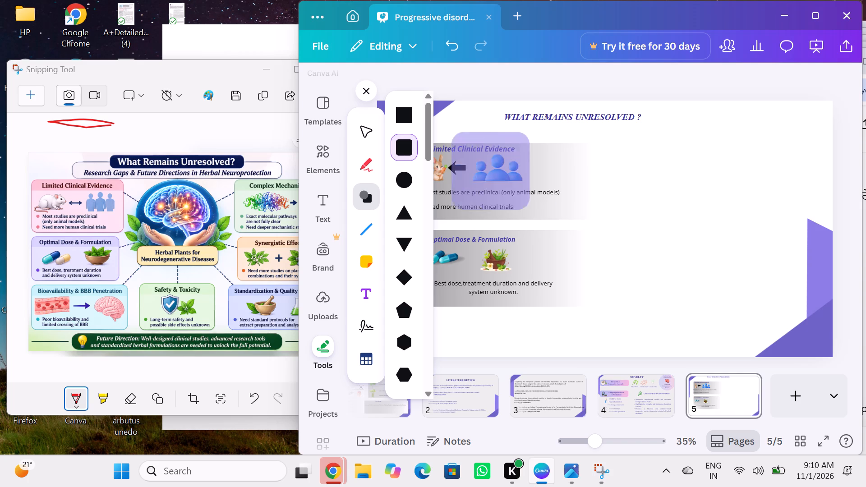
pyautogui.click(630, 141)
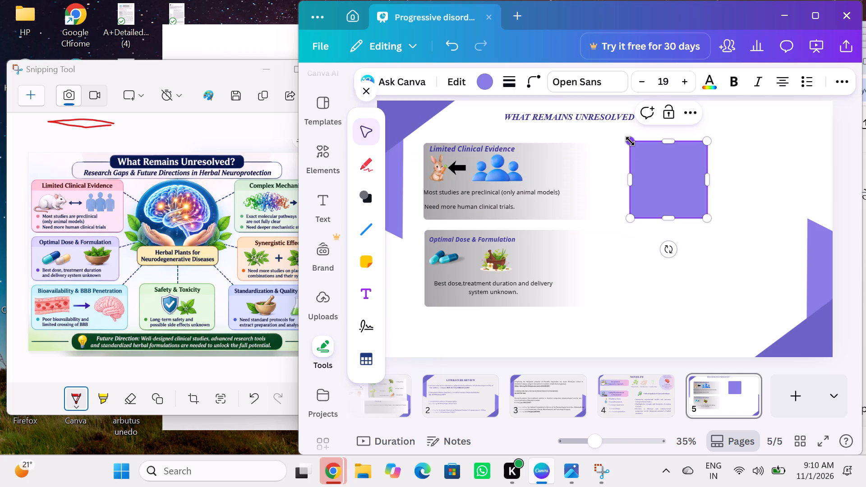
pyautogui.moveTo(710, 175); pyautogui.dragTo(763, 182)
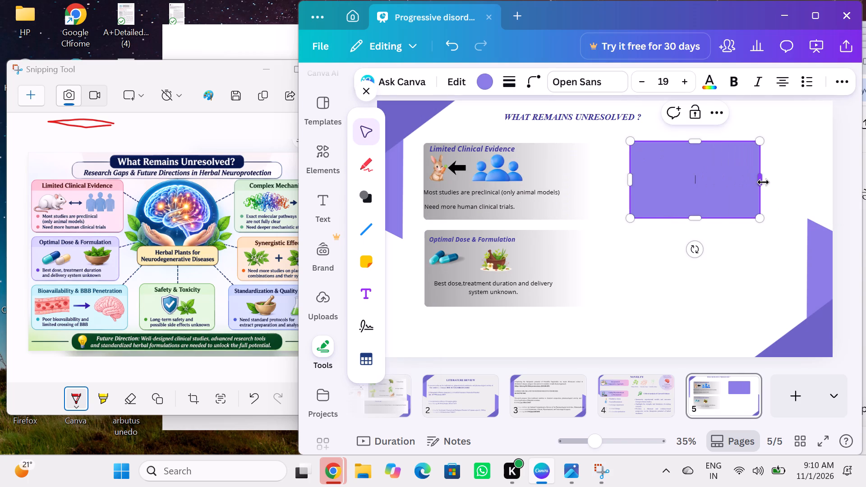
# Fill the new card with the grey-to-white gradient used on the other cards and widen it further towards the slide's right edge.
pyautogui.click(483, 87)
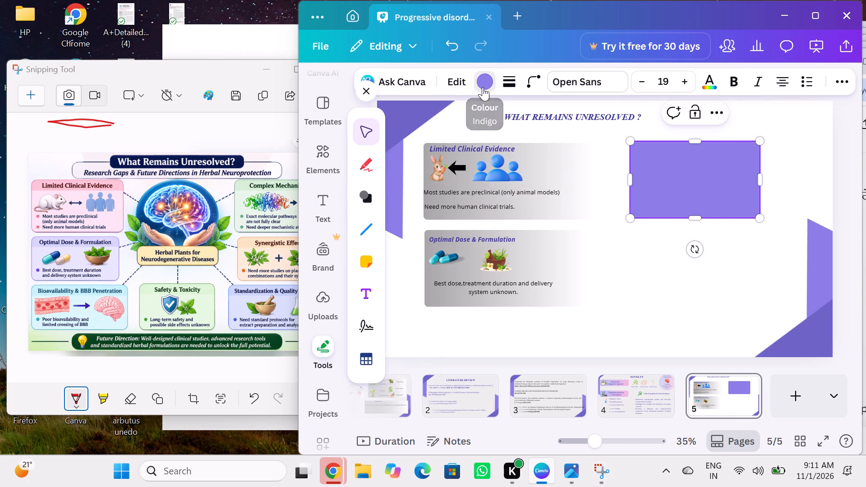
pyautogui.click(548, 178)
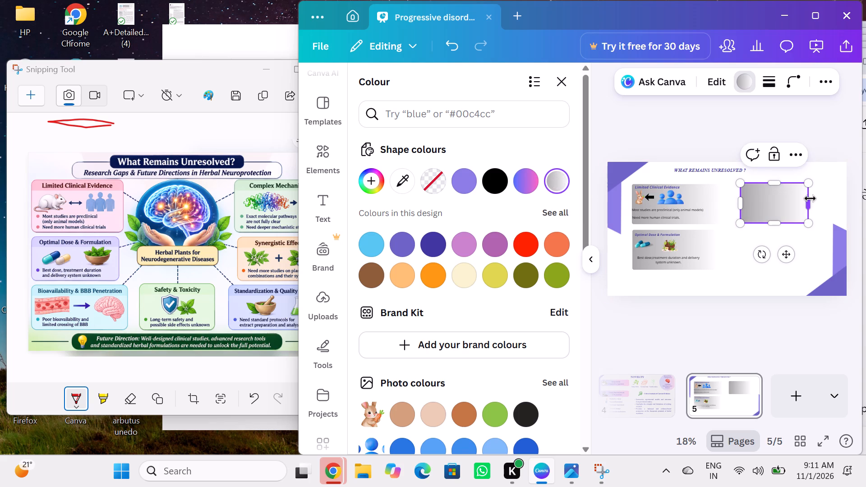
pyautogui.moveTo(810, 198); pyautogui.dragTo(820, 205)
pyautogui.click(820, 205)
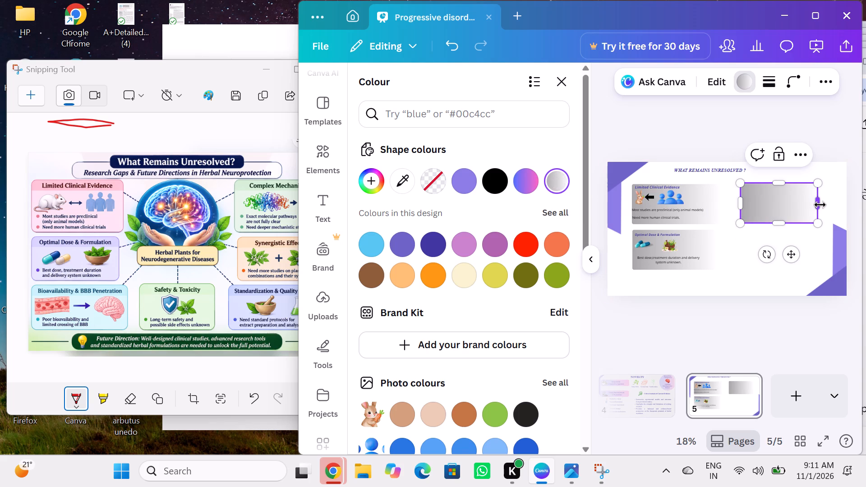
pyautogui.moveTo(820, 205); pyautogui.dragTo(830, 207)
pyautogui.click(824, 255)
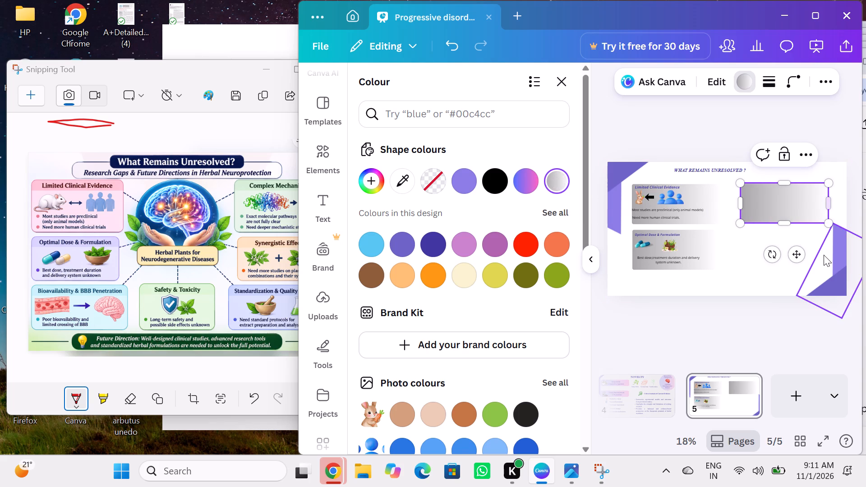
pyautogui.click(791, 244)
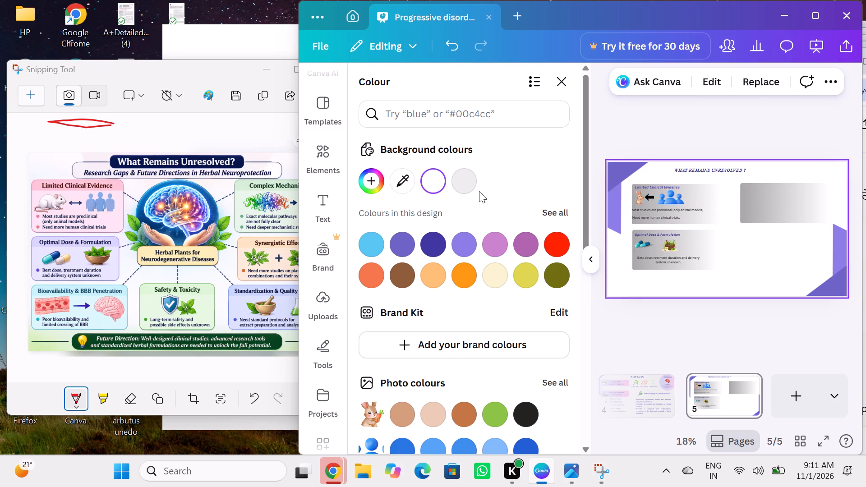
# Add a text box reading "Synergistic Effects" and place it in the upper-left corner of the new grey gradient card.
pyautogui.click(320, 196)
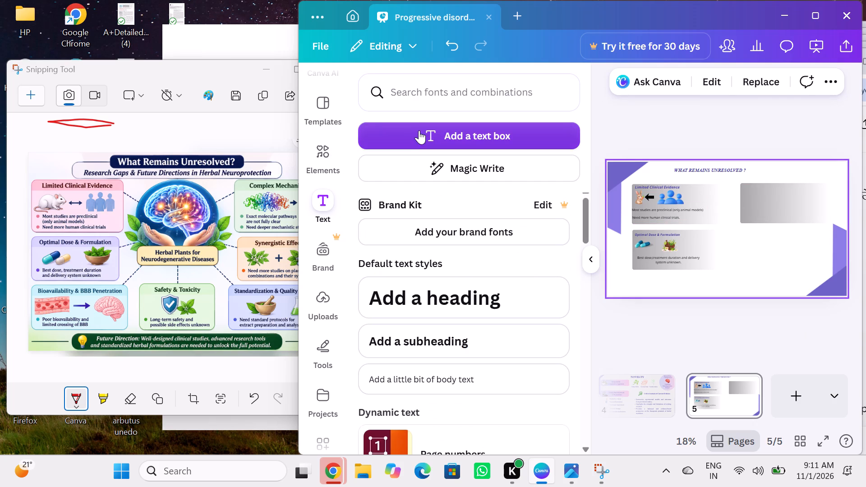
pyautogui.click(421, 134)
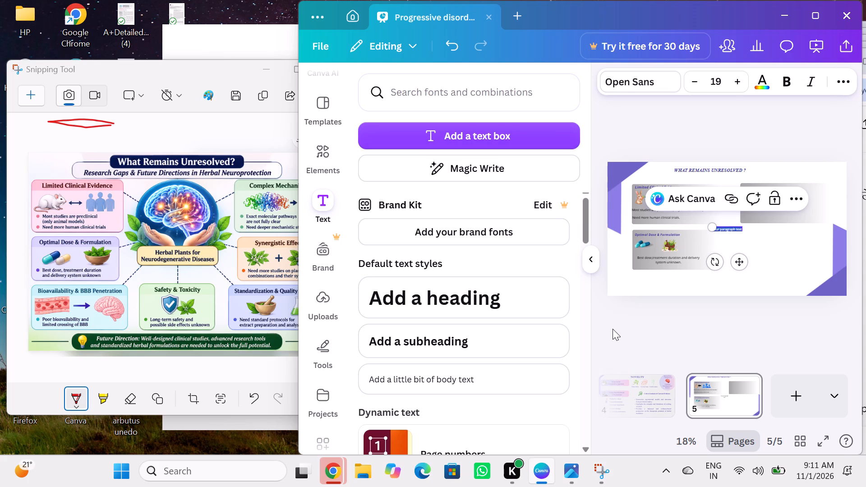
pyautogui.press('BackSpace')
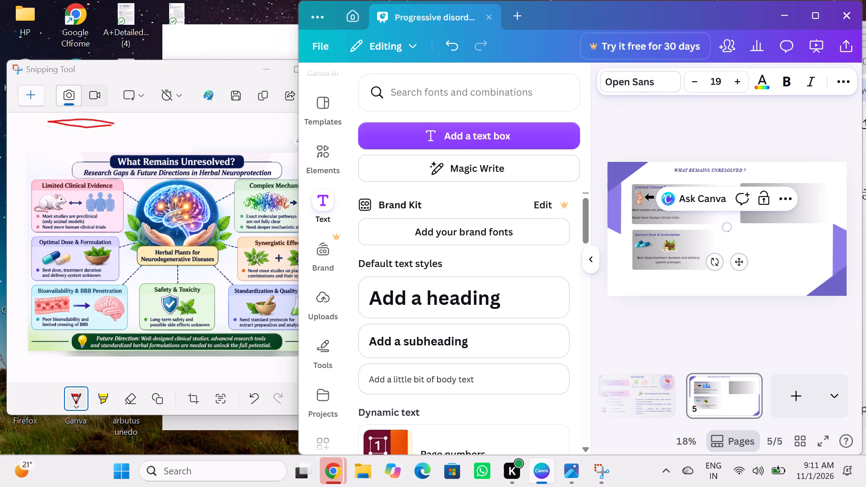
pyautogui.press('s')
pyautogui.press('y')
pyautogui.write('ner')
pyautogui.write('gistic')
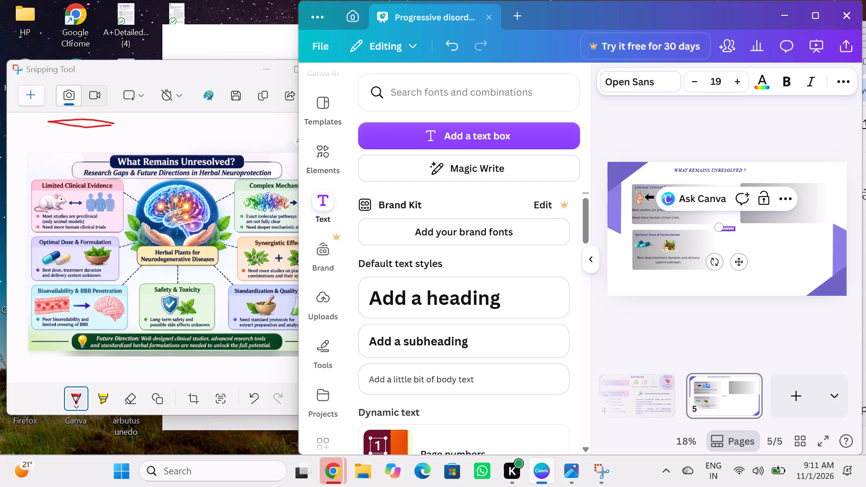
pyautogui.press('space')
pyautogui.press('e')
pyautogui.write('ffects')
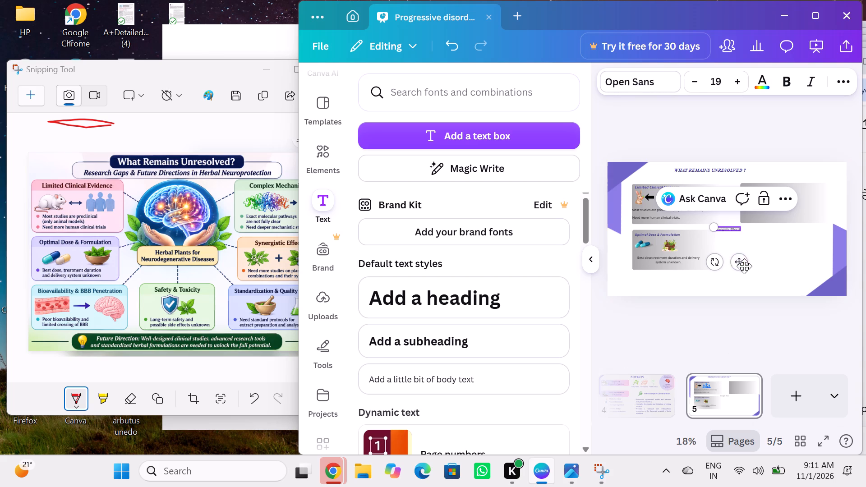
pyautogui.moveTo(739, 264); pyautogui.dragTo(772, 225)
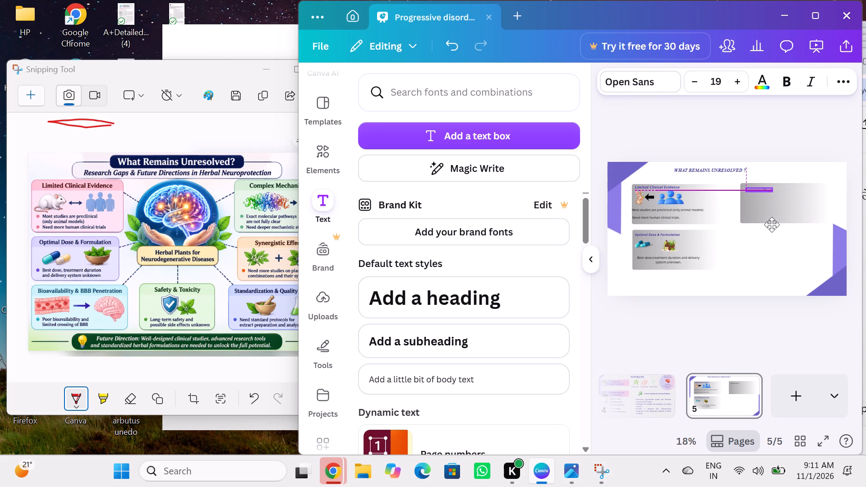
pyautogui.moveTo(772, 225); pyautogui.dragTo(770, 222)
pyautogui.click(770, 222)
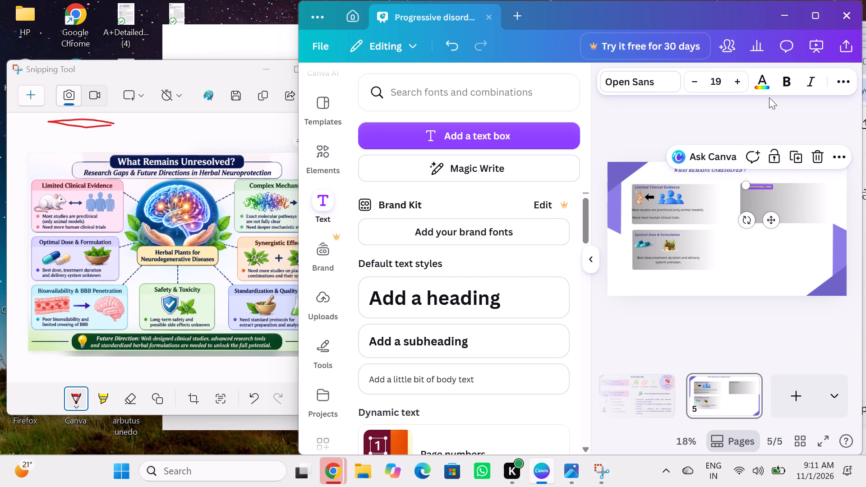
# Format the "Synergistic Effects" title as bold italic in indigo #40359f at font size 24.
pyautogui.click(784, 76)
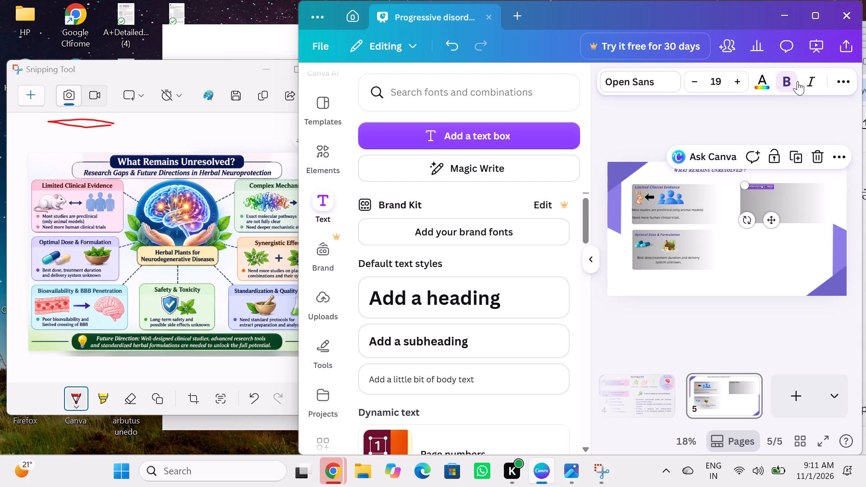
pyautogui.click(808, 83)
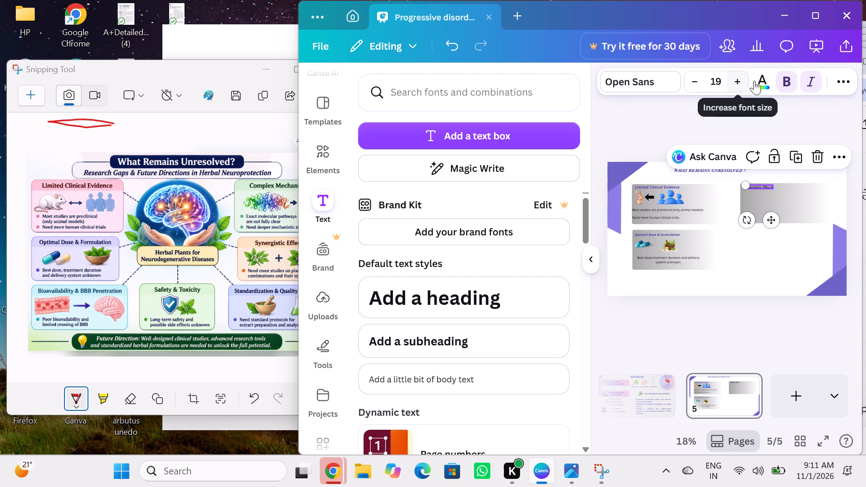
pyautogui.click(765, 88)
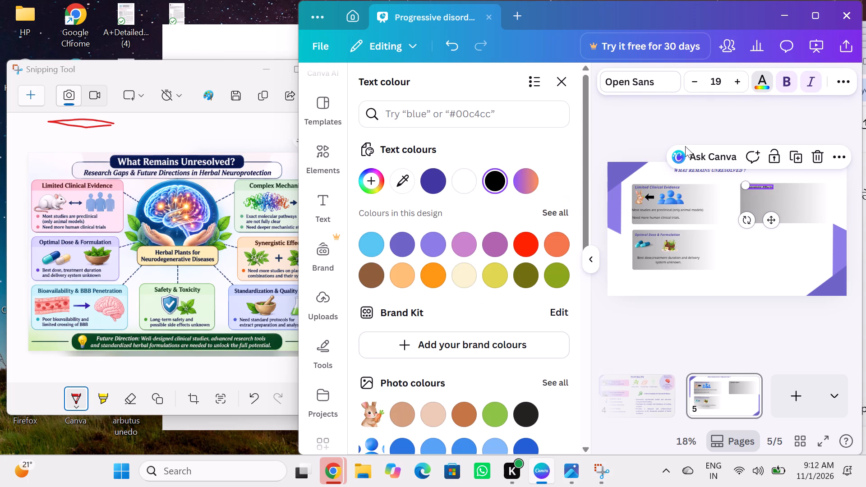
pyautogui.click(435, 182)
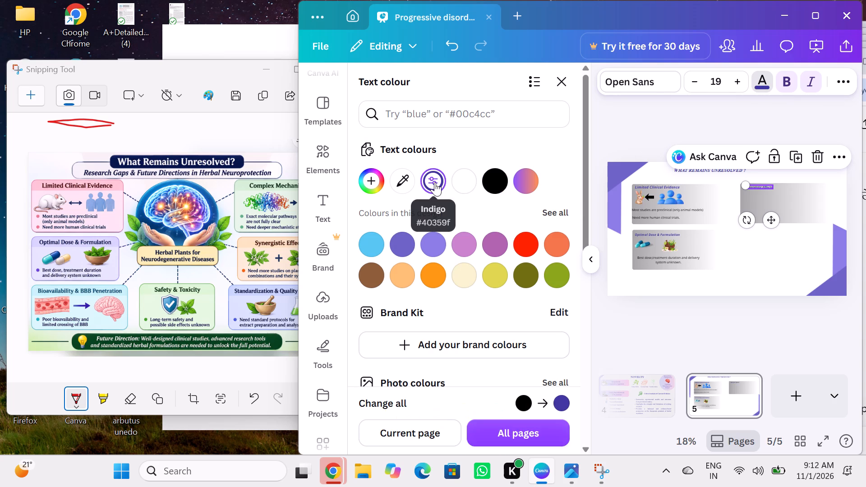
pyautogui.tripleClick(737, 77)
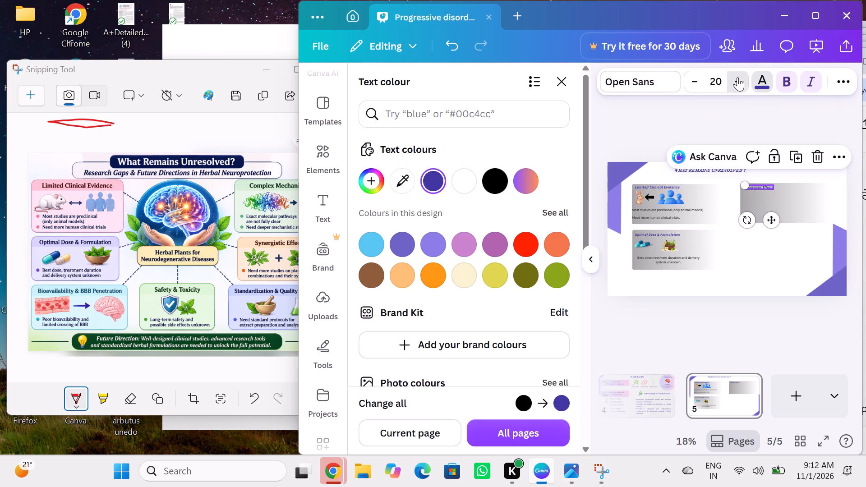
pyautogui.doubleClick(737, 77)
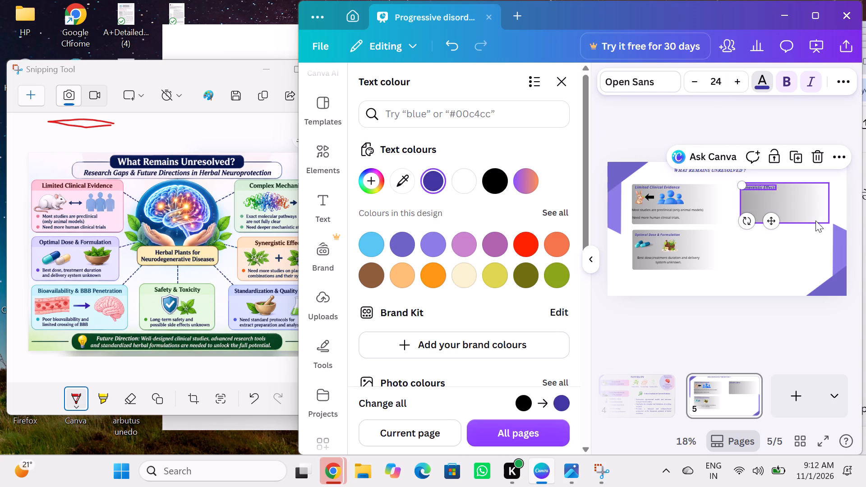
pyautogui.click(814, 246)
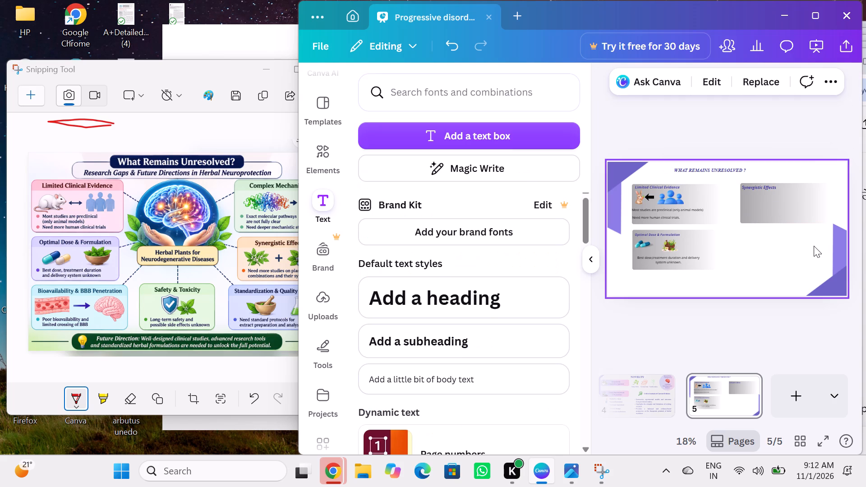
# Bring the reference infographic in Snipping Tool to the front to examine its Synergistic Effects card.
pyautogui.click(268, 263)
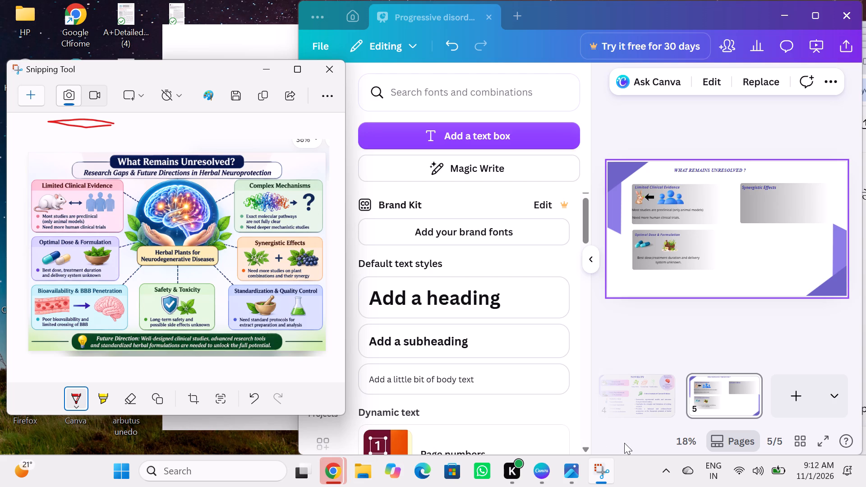
# Switch to WhatsApp.
pyautogui.click(484, 464)
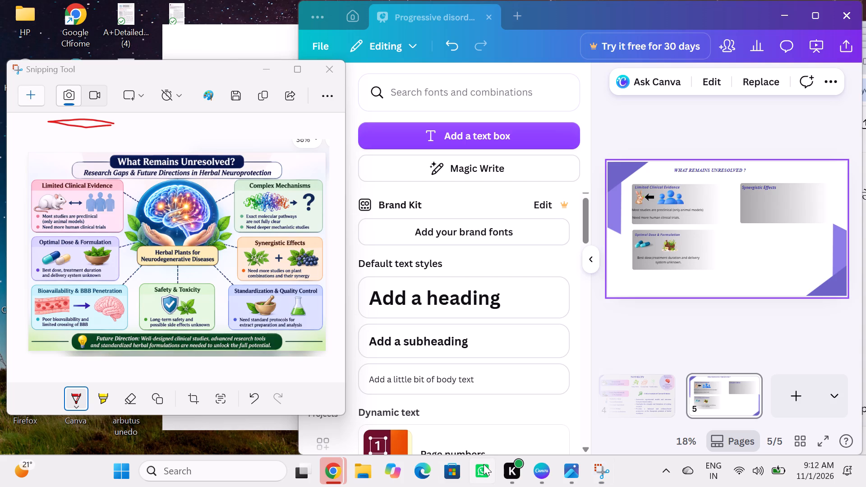
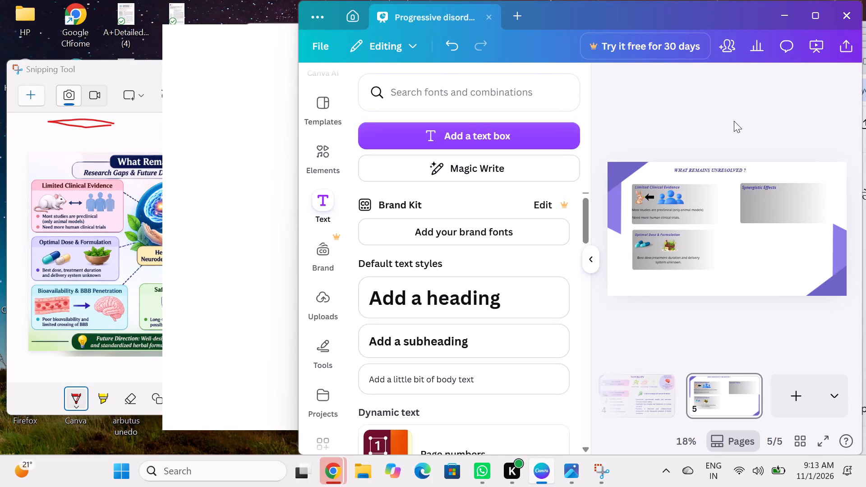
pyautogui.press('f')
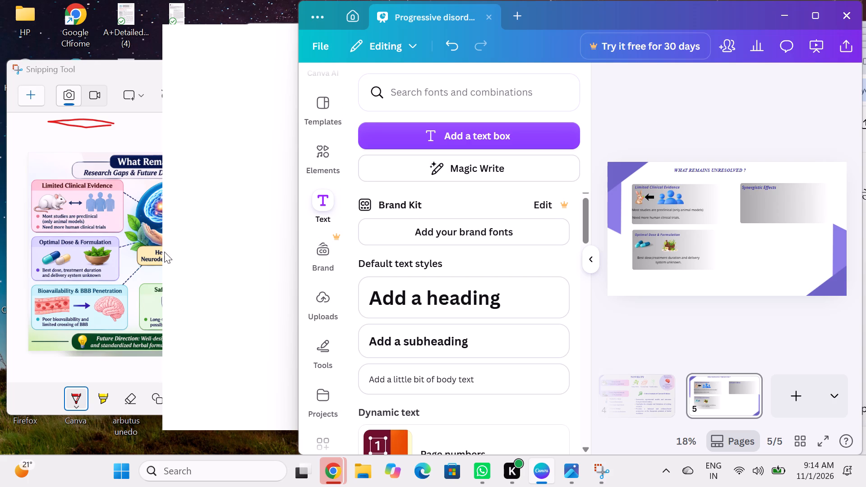
# Review the infographic's "Synergistic Effects" card and the plant graphics already used on slides 4 and 1.
pyautogui.click(133, 259)
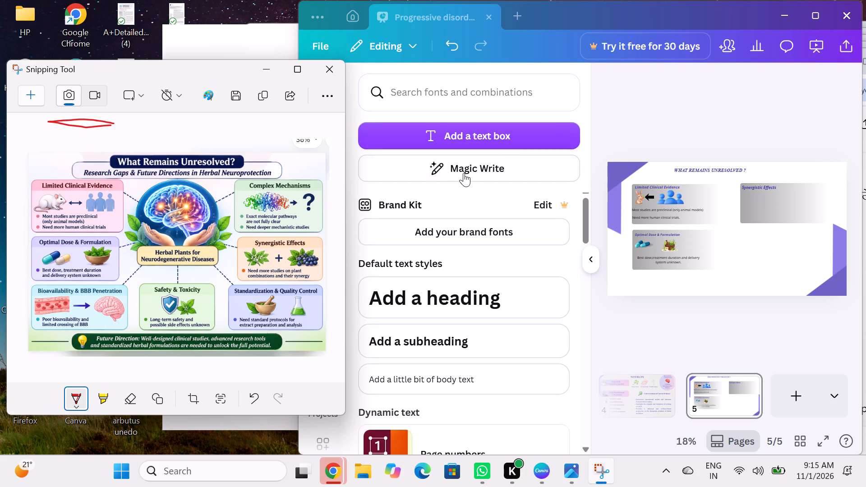
pyautogui.click(350, 188)
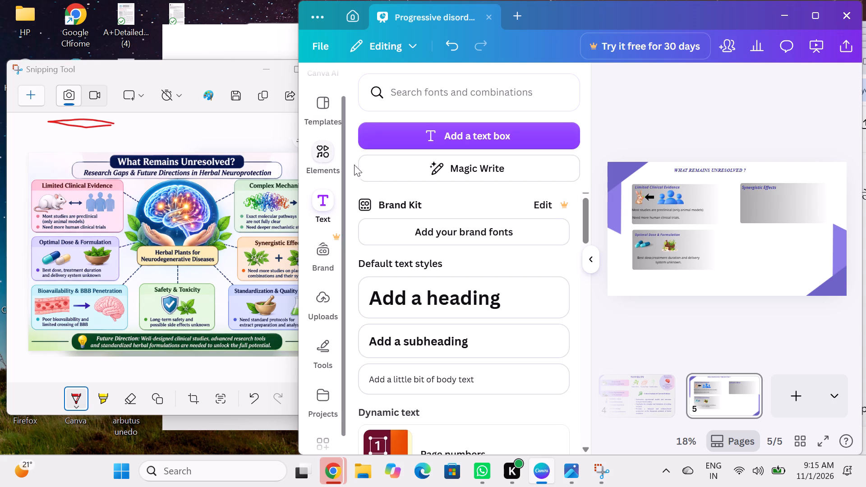
pyautogui.click(649, 397)
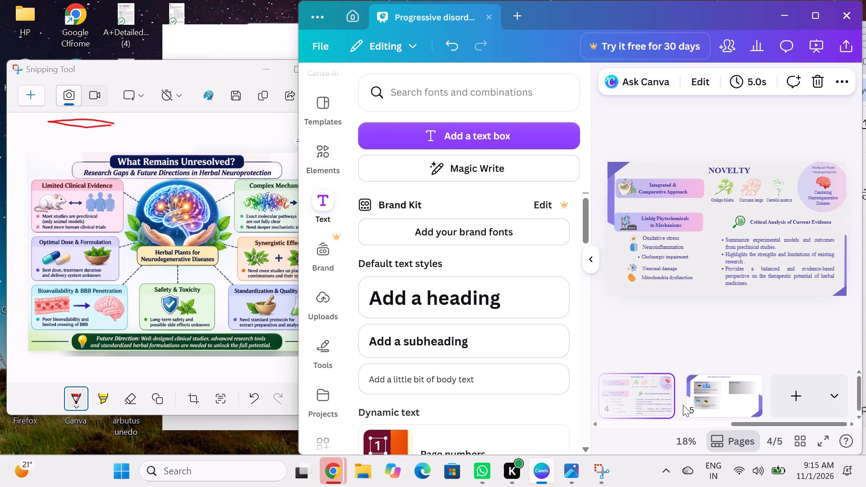
pyautogui.hscroll(6, 683, 405)
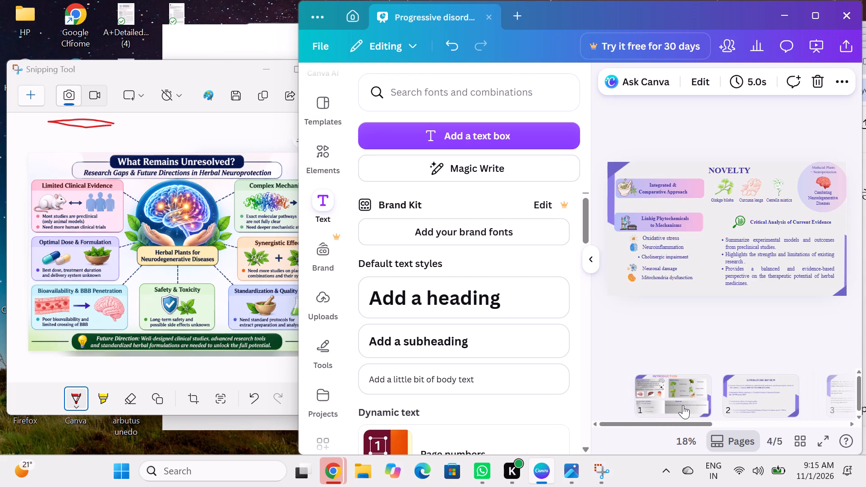
pyautogui.click(683, 405)
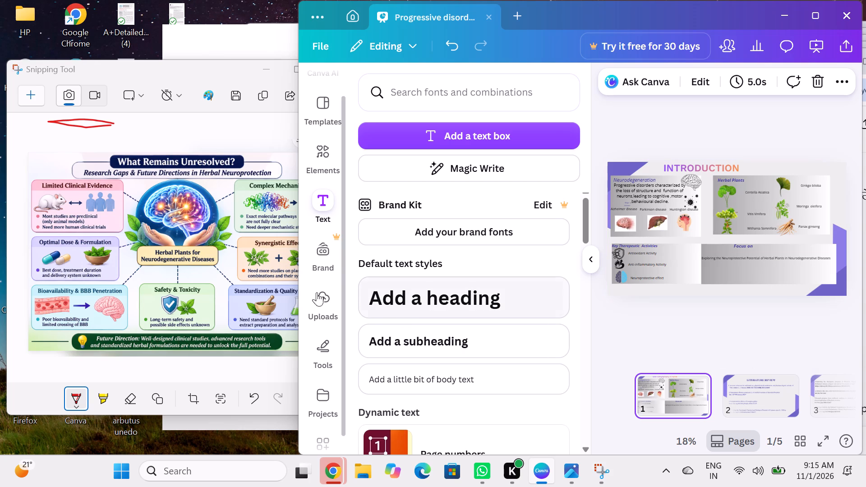
pyautogui.click(267, 279)
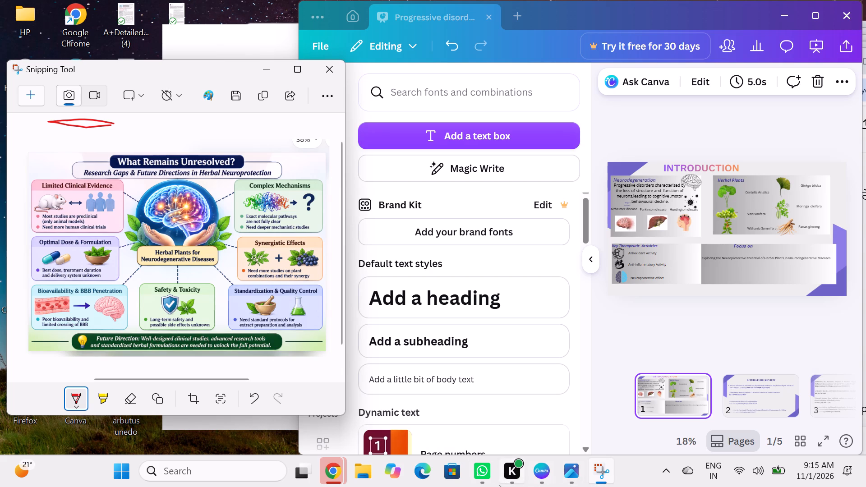
pyautogui.click(332, 473)
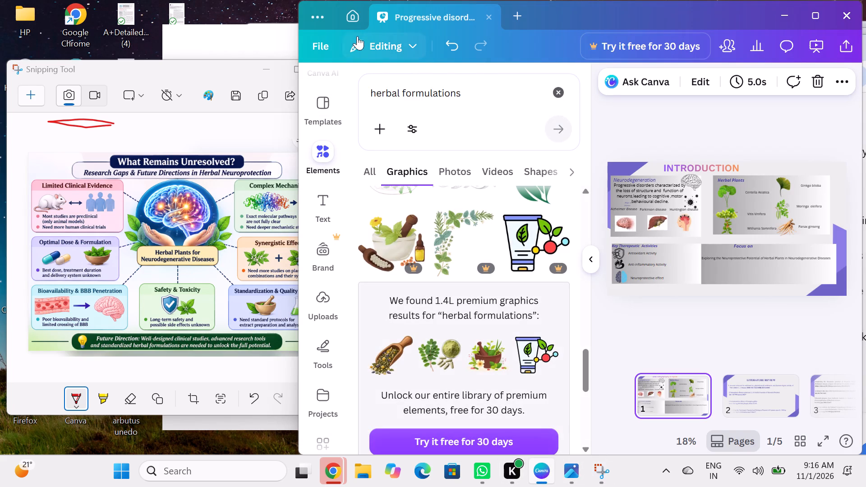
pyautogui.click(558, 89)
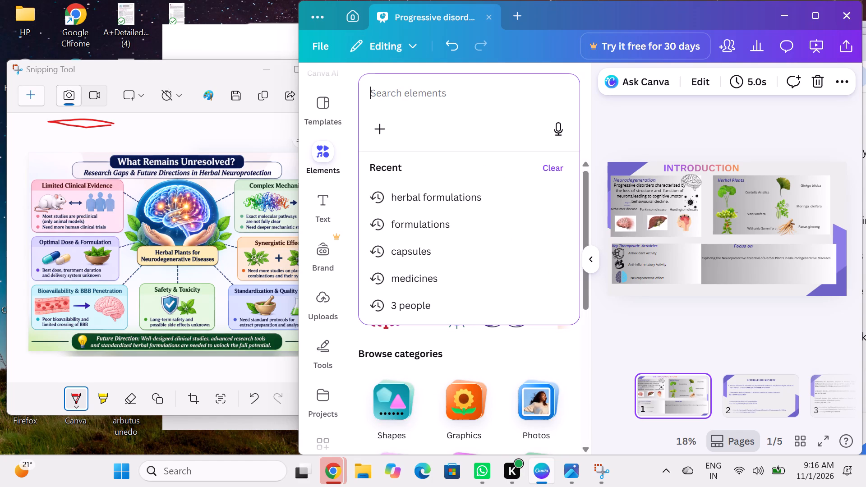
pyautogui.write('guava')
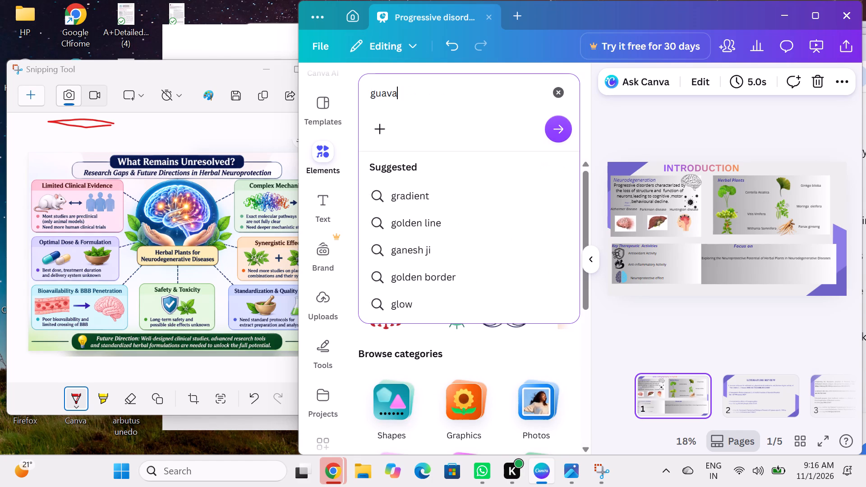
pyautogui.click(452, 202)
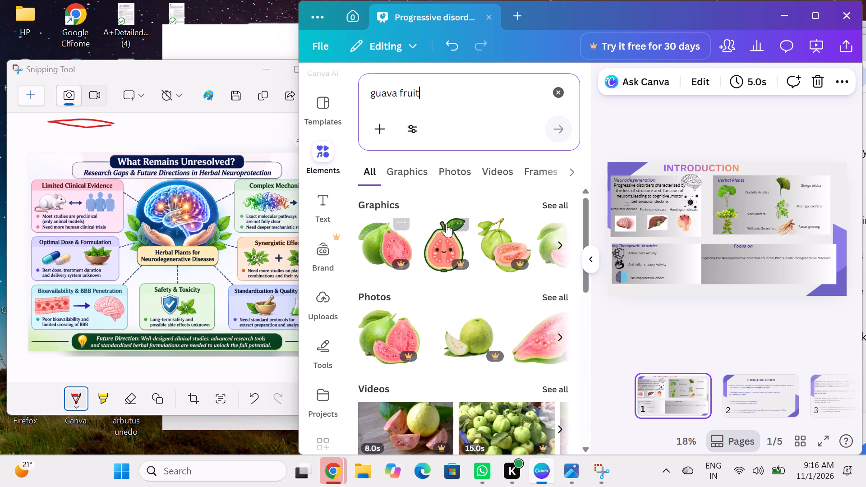
# Replace the elements search with "ginkgo biloba".
pyautogui.click(447, 100)
pyautogui.press('BackSpace')
pyautogui.press('BackSpace')
pyautogui.press('BackSpace')
pyautogui.press('BackSpace')
pyautogui.press('BackSpace')
pyautogui.press('BackSpace')
pyautogui.press('BackSpace')
pyautogui.press('BackSpace')
pyautogui.press('BackSpace')
pyautogui.press('BackSpace')
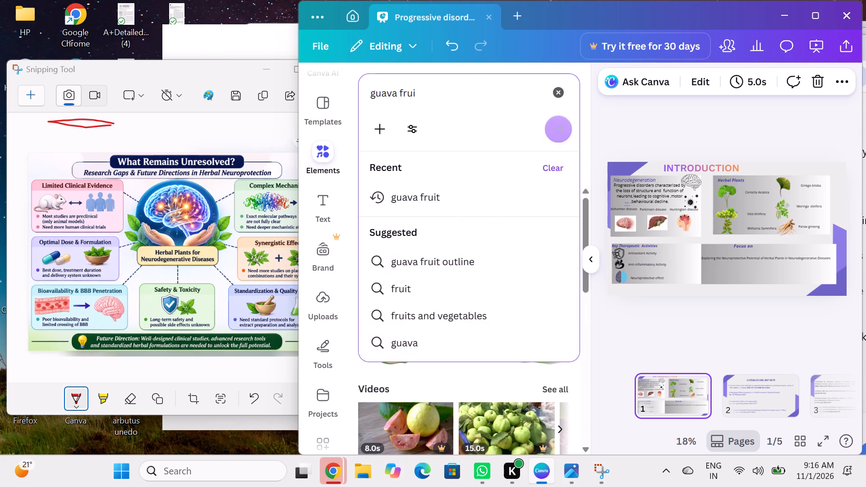
pyautogui.press('BackSpace')
pyautogui.press('BackSpace')
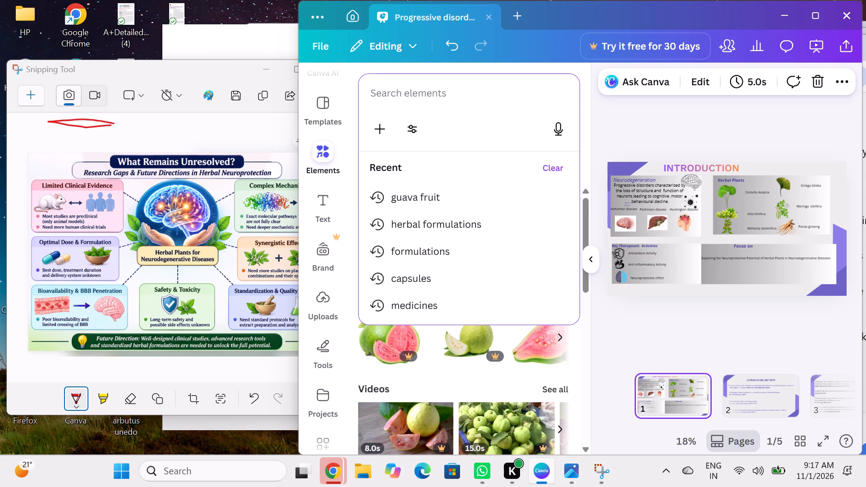
pyautogui.press('g')
pyautogui.press('i')
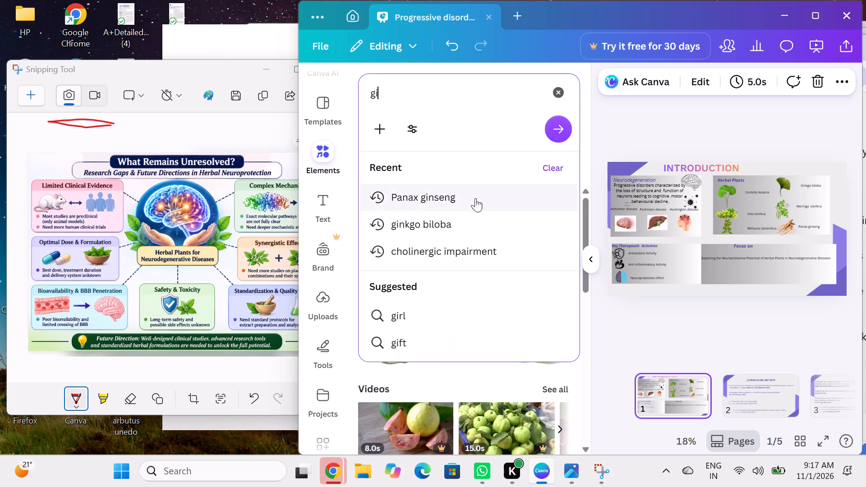
pyautogui.click(468, 219)
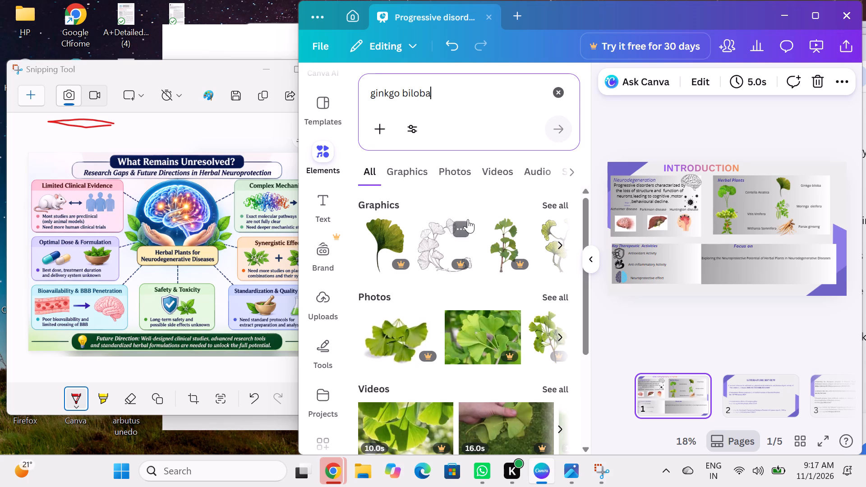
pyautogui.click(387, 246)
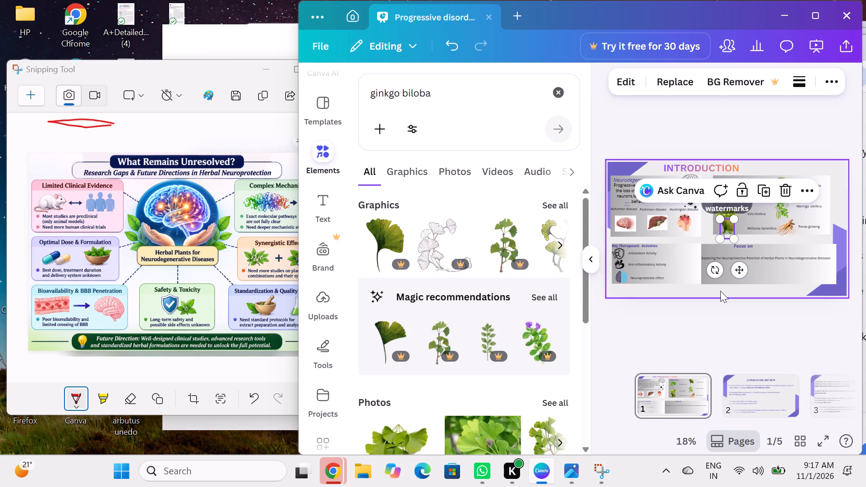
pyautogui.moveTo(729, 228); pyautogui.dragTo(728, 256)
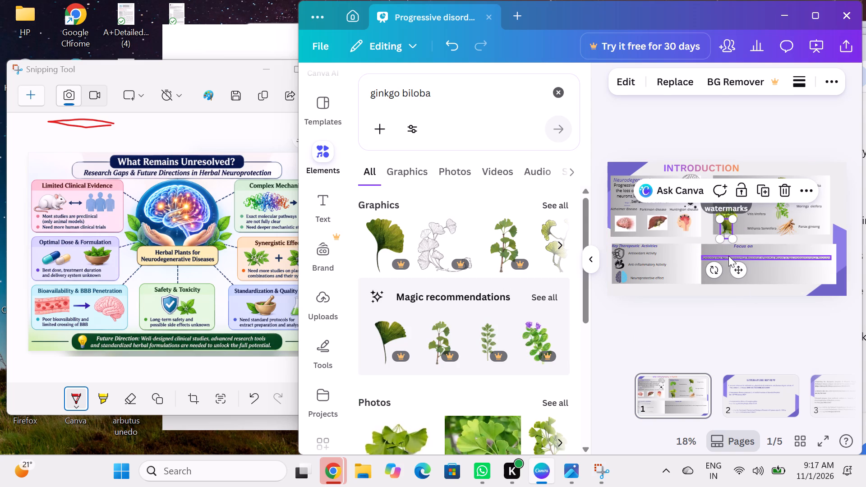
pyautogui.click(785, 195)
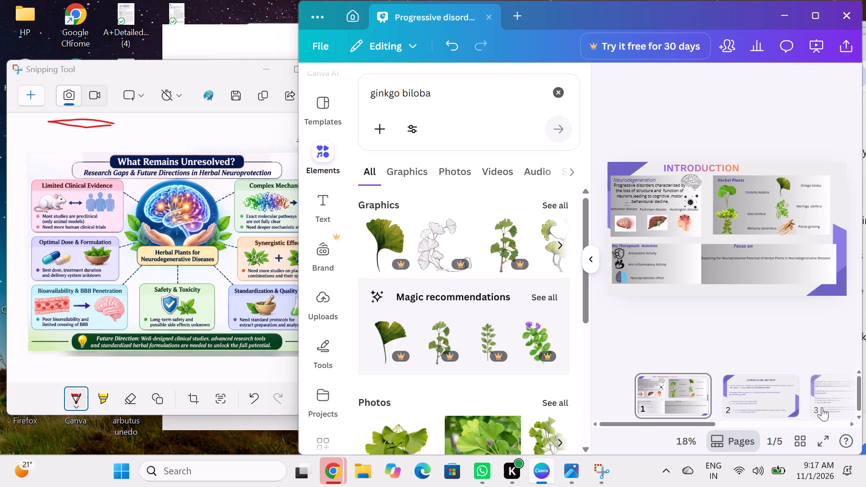
# On slide 5, insert the green ginkgo leaf graphic, shrink it to about 56 × 80 and place it under the "Synergistic Effects" heading.
pyautogui.hscroll(-4, 821, 410)
pyautogui.click(745, 396)
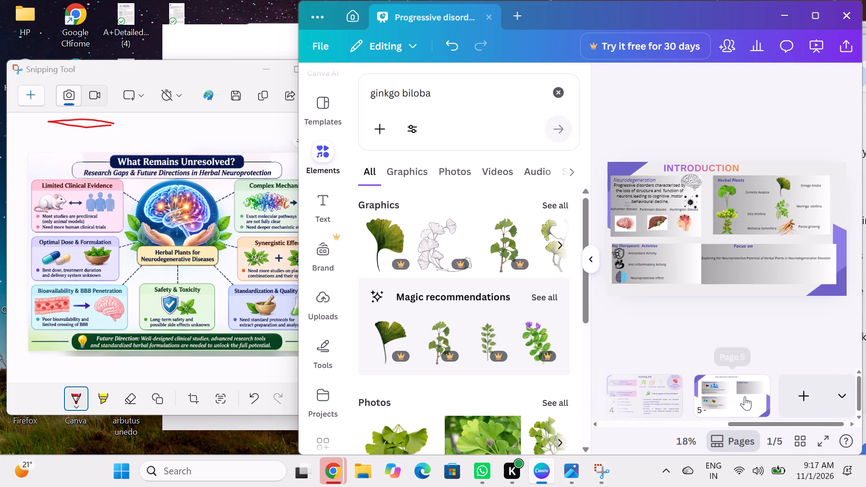
pyautogui.click(383, 233)
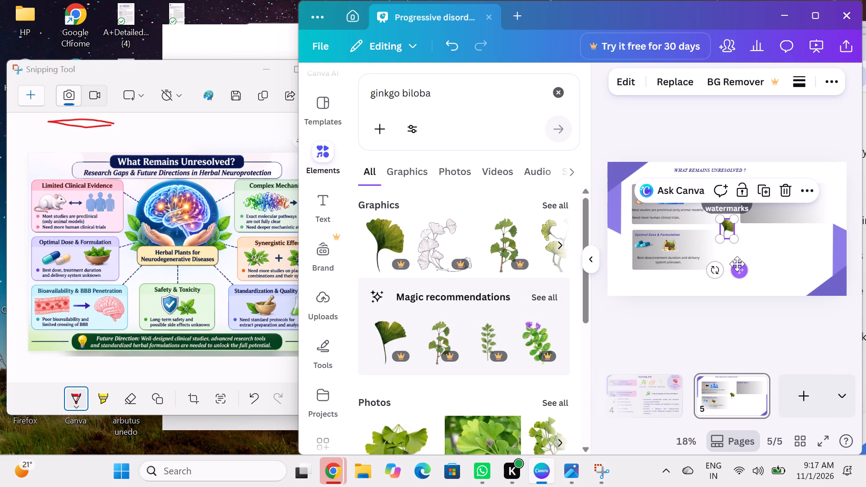
pyautogui.moveTo(732, 239); pyautogui.dragTo(718, 235)
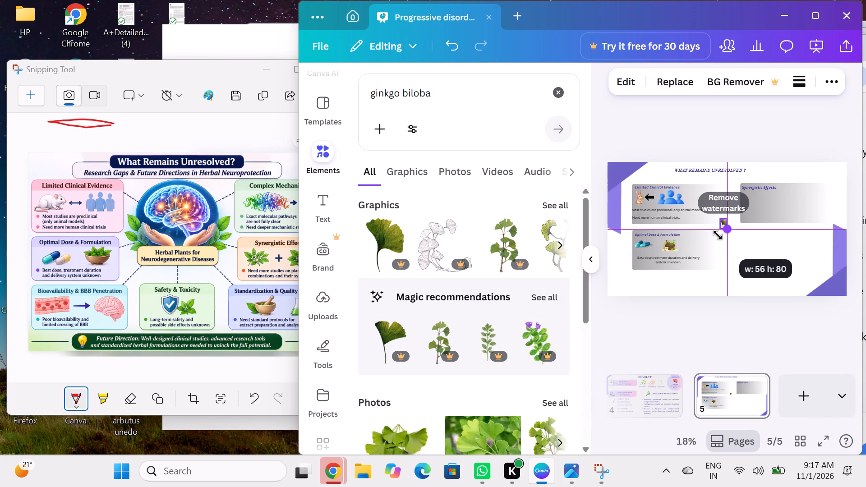
pyautogui.moveTo(718, 235); pyautogui.dragTo(719, 236)
pyautogui.moveTo(739, 260); pyautogui.dragTo(741, 259)
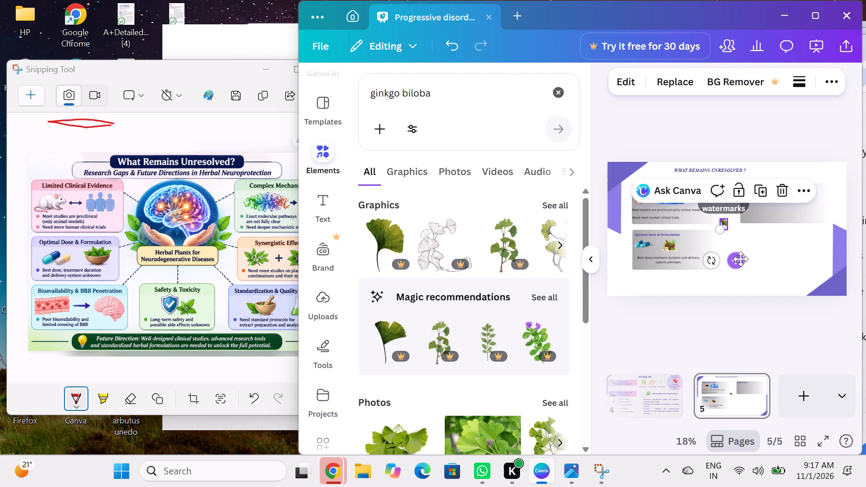
pyautogui.moveTo(741, 259); pyautogui.dragTo(763, 236)
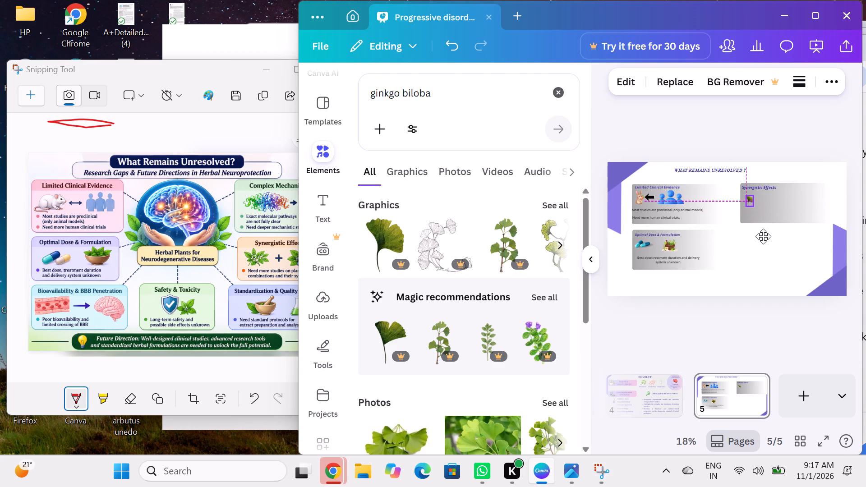
pyautogui.moveTo(763, 236); pyautogui.dragTo(763, 233)
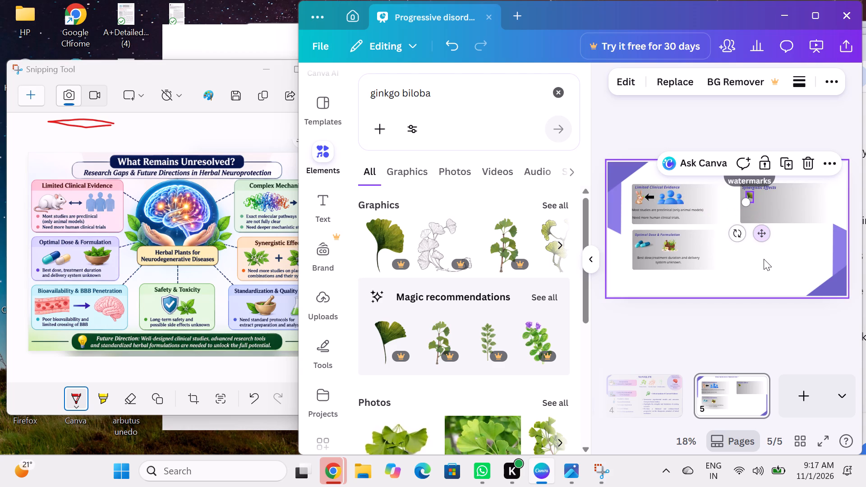
pyautogui.click(764, 259)
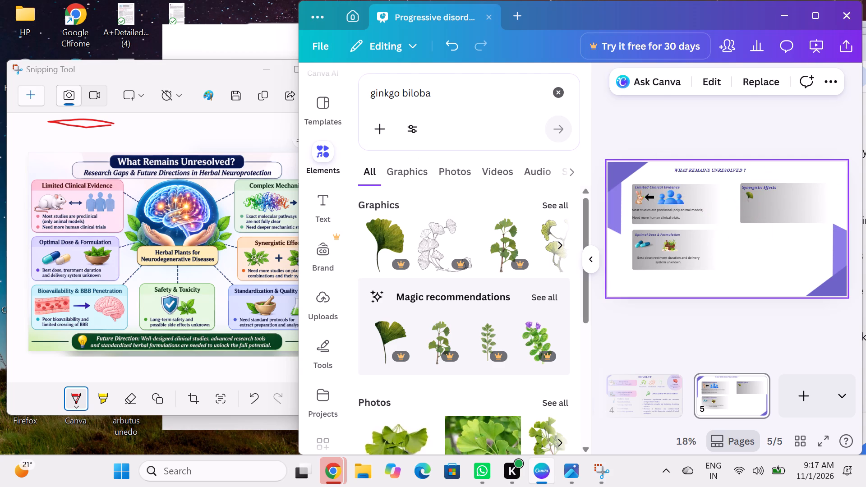
# Search elements for "+" and place the solid black plus graphic, shrunk to about 105 × 105, beside the ginkgo leaf.
pyautogui.click(460, 87)
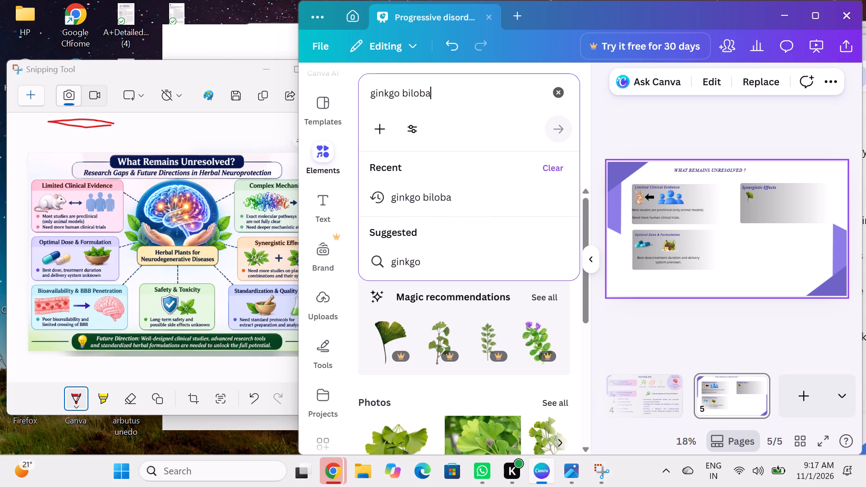
pyautogui.click(559, 92)
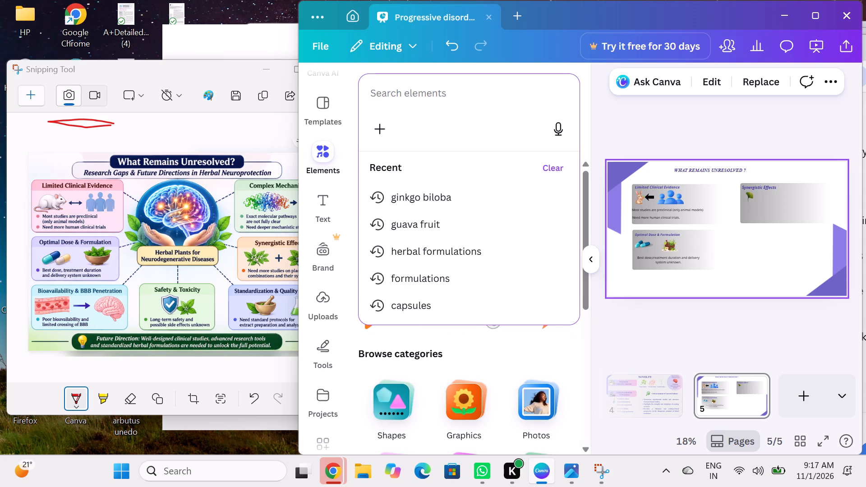
pyautogui.press('=')
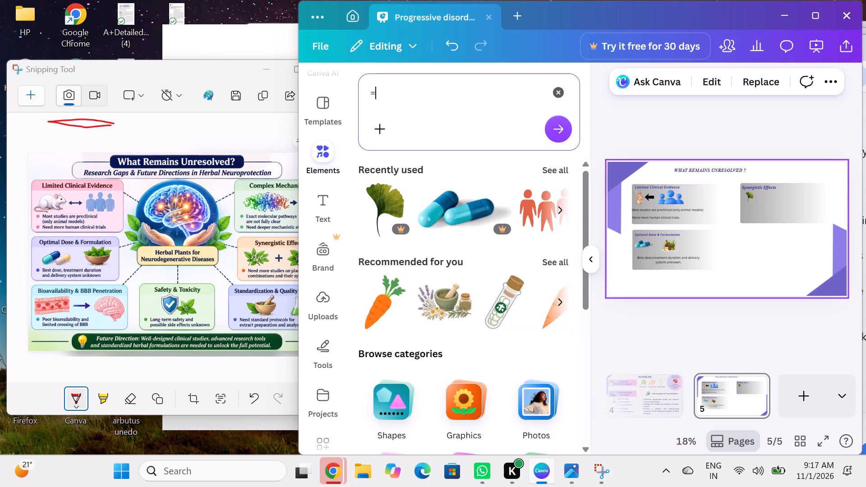
pyautogui.press('BackSpace')
pyautogui.hotkey('shift', '+')
pyautogui.click(555, 135)
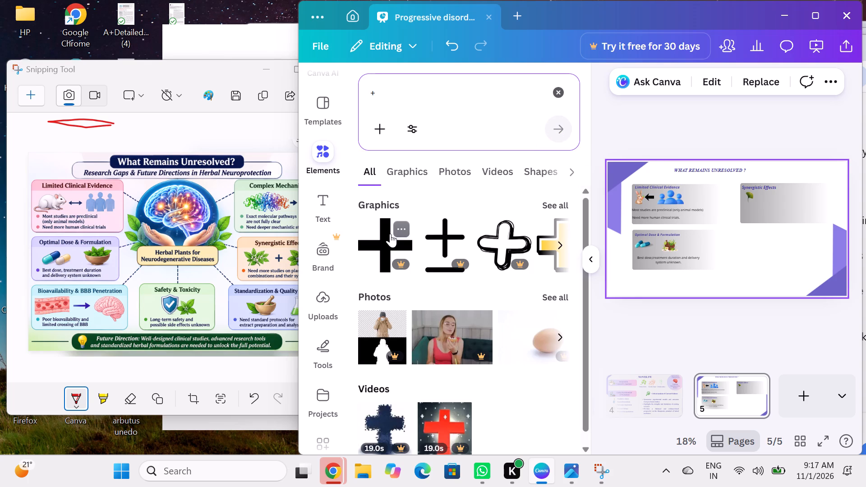
pyautogui.click(390, 234)
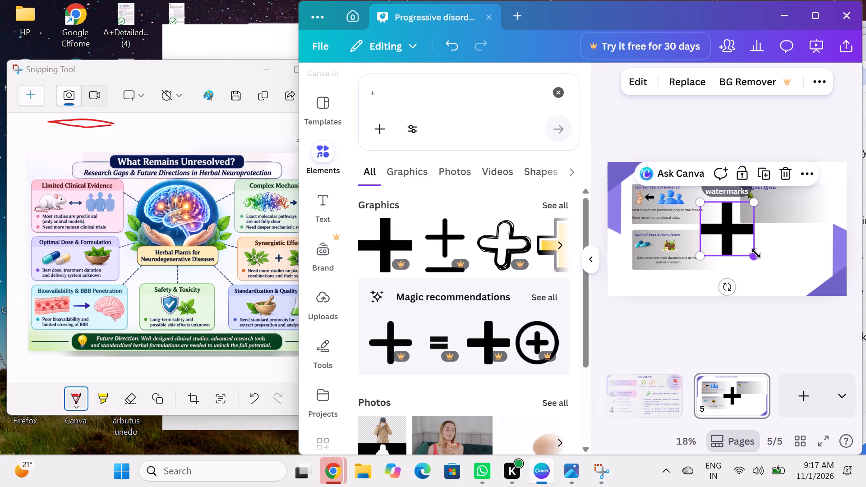
pyautogui.moveTo(754, 253); pyautogui.dragTo(709, 227)
pyautogui.moveTo(725, 247); pyautogui.dragTo(785, 234)
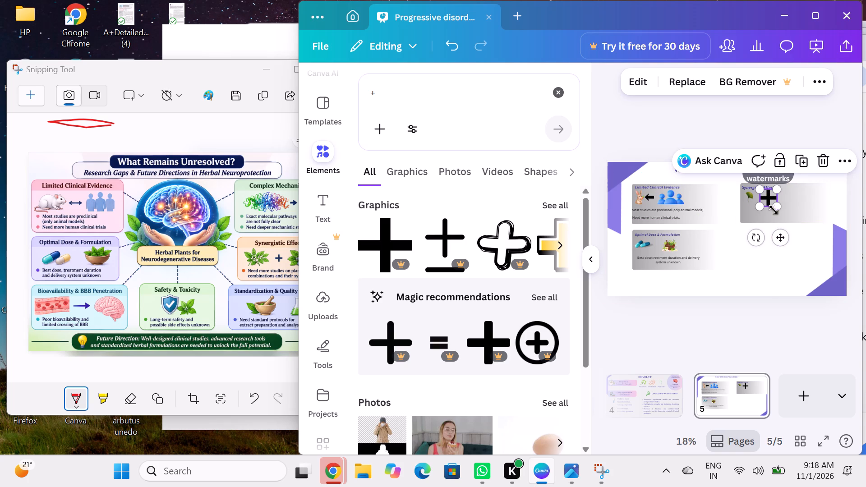
pyautogui.moveTo(774, 207); pyautogui.dragTo(756, 214)
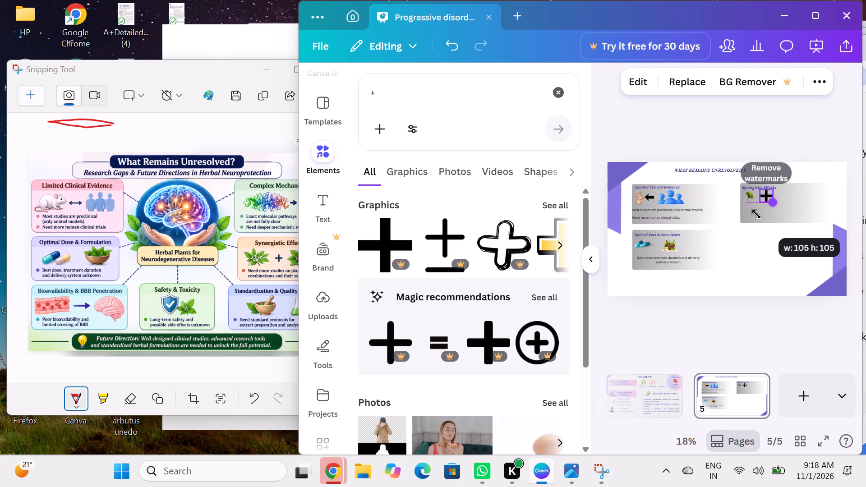
pyautogui.moveTo(756, 214); pyautogui.dragTo(755, 212)
pyautogui.moveTo(775, 226); pyautogui.dragTo(771, 228)
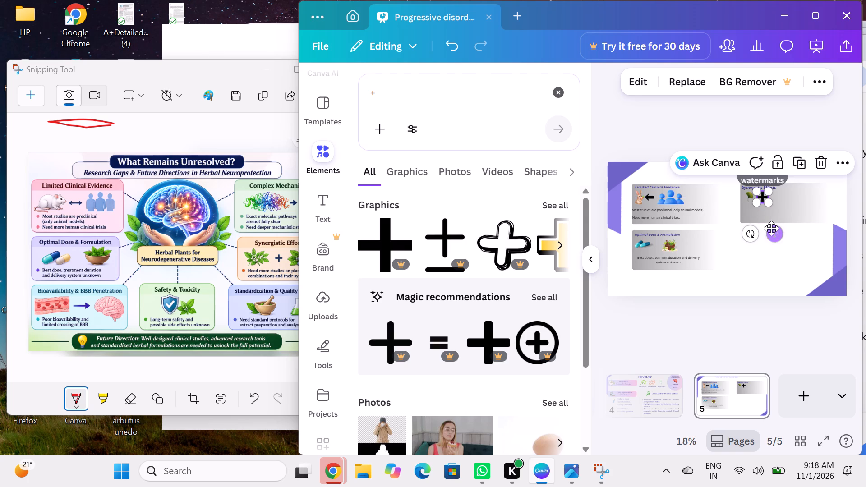
pyautogui.click(788, 257)
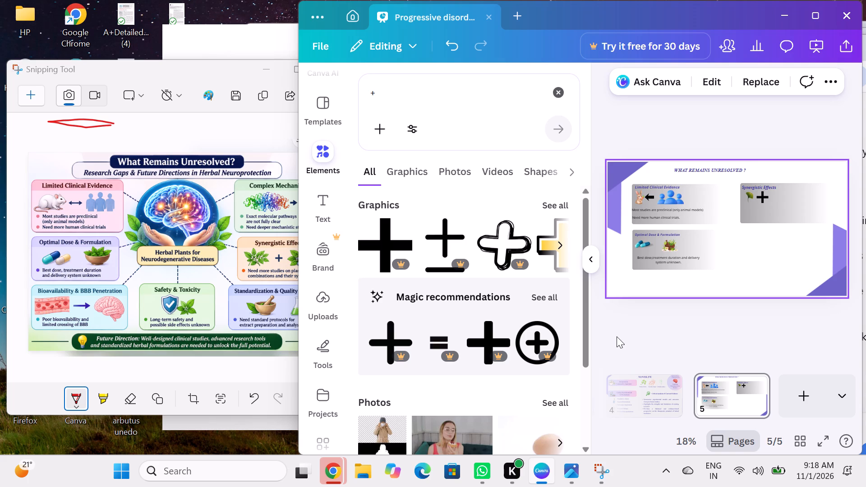
# Search elements for "Panax ginseng" and place the first root graphic, reduced in size, after the plus sign in the "Synergistic Effects" card.
pyautogui.click(556, 92)
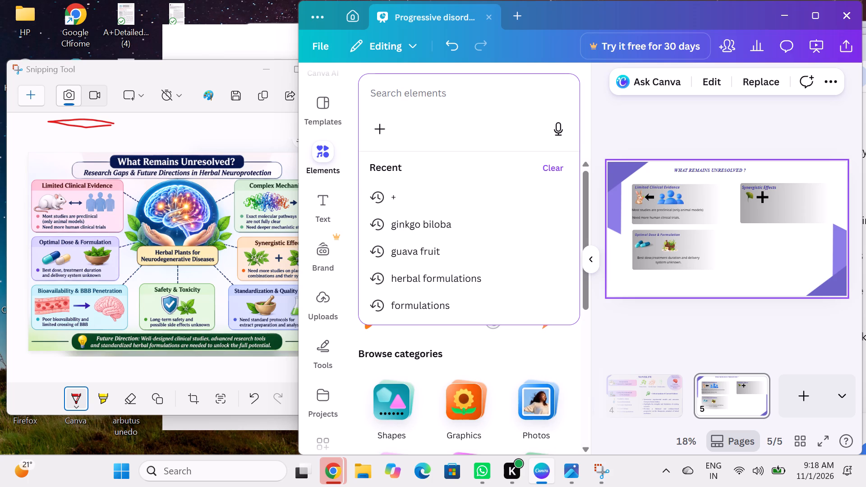
pyautogui.click(410, 91)
pyautogui.write('pa')
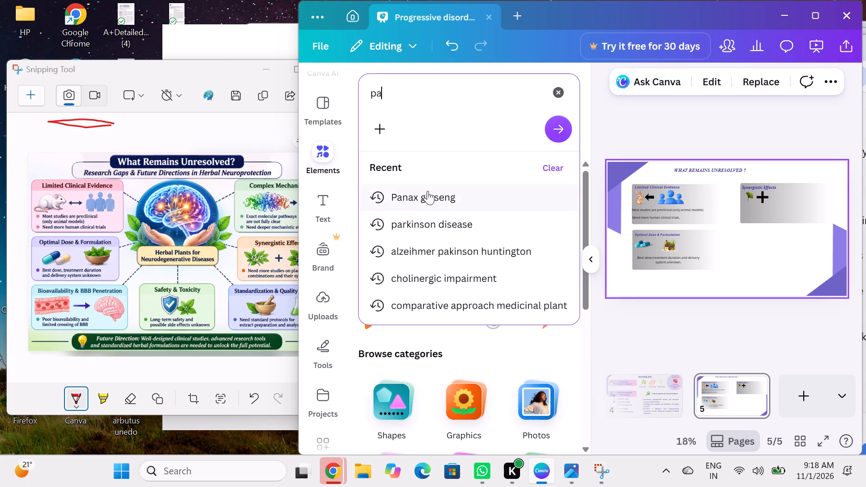
pyautogui.click(435, 203)
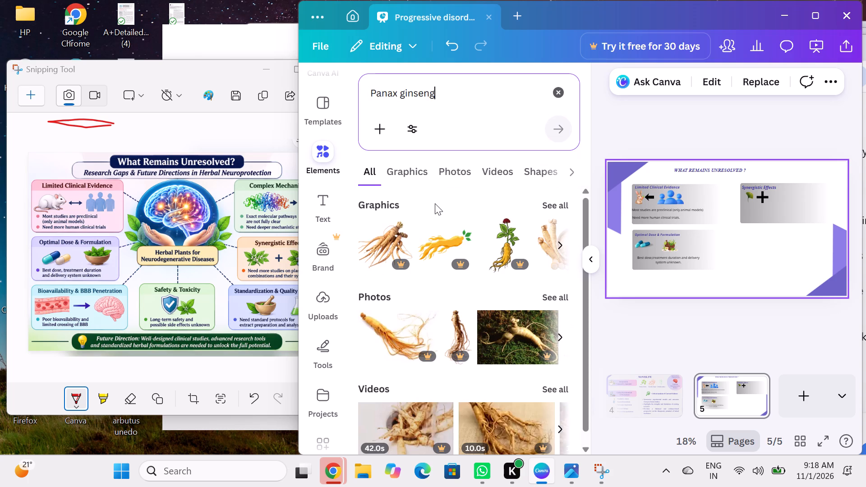
pyautogui.click(390, 237)
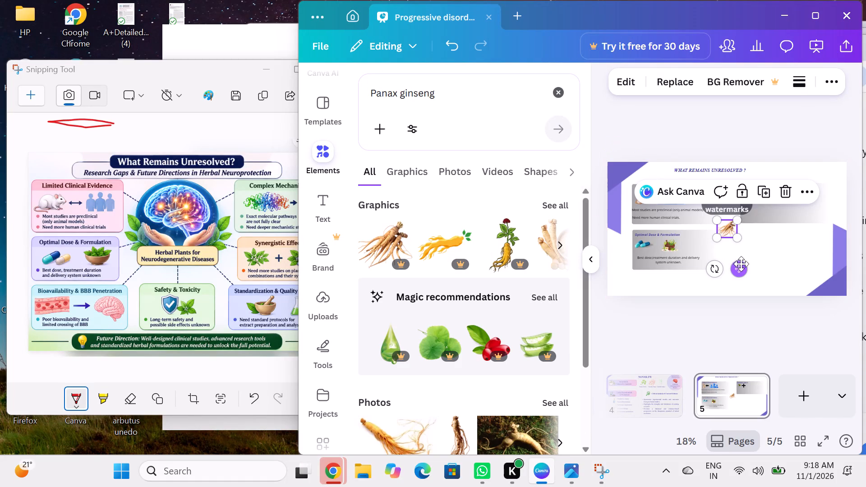
pyautogui.moveTo(741, 265); pyautogui.dragTo(797, 233)
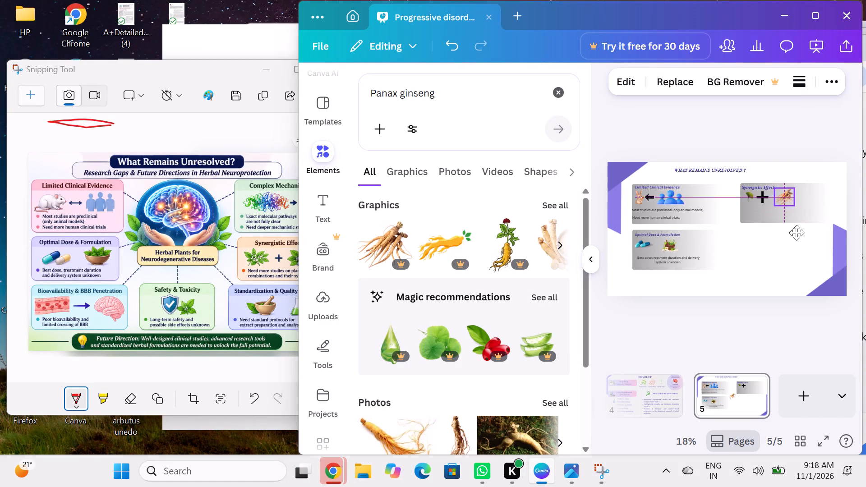
pyautogui.moveTo(797, 233); pyautogui.dragTo(794, 233)
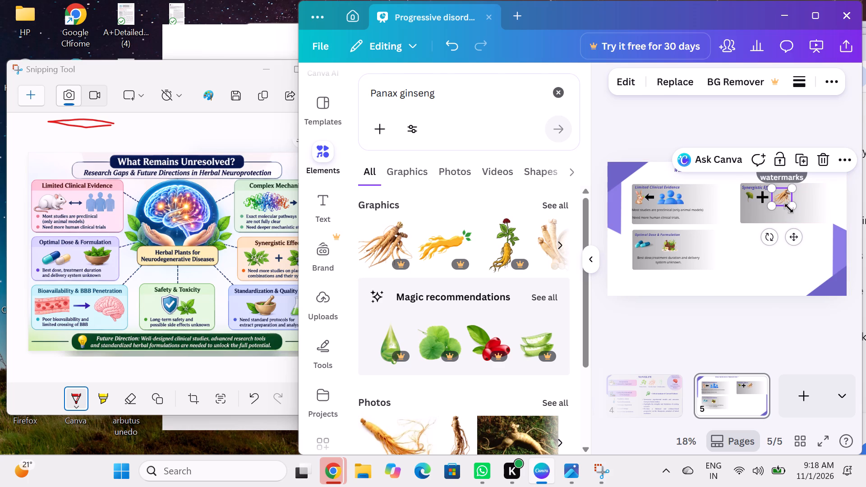
pyautogui.moveTo(789, 207); pyautogui.dragTo(779, 205)
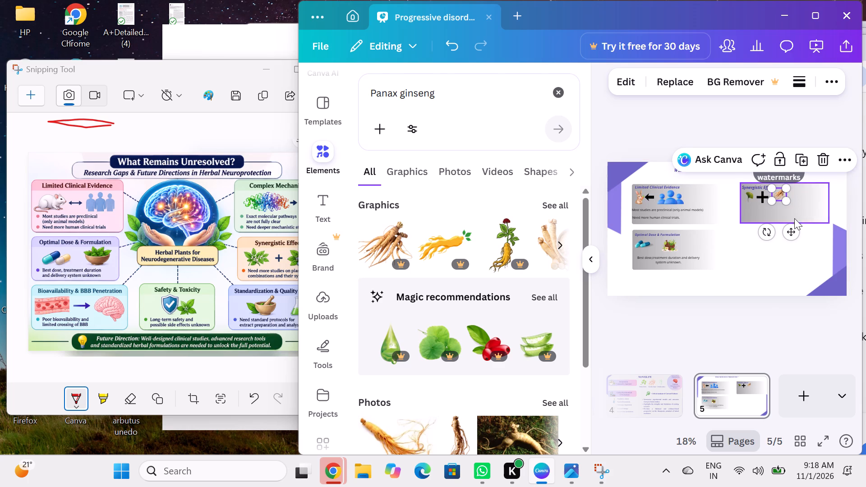
pyautogui.click(796, 227)
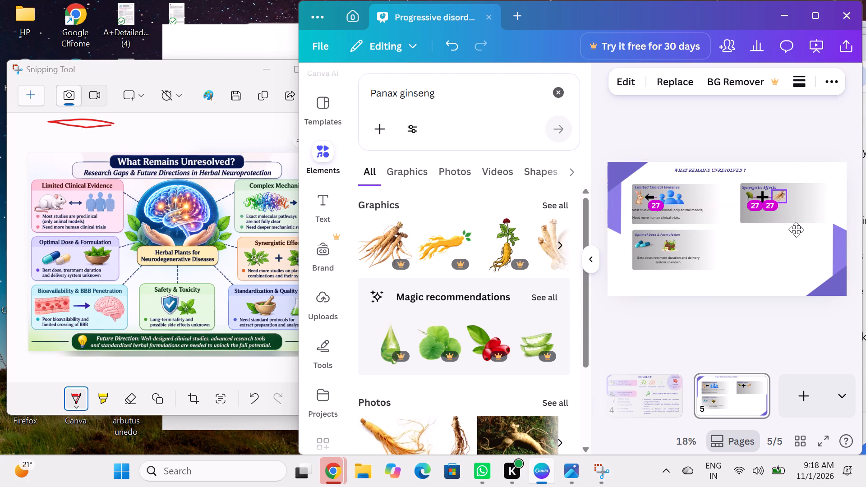
pyautogui.click(793, 253)
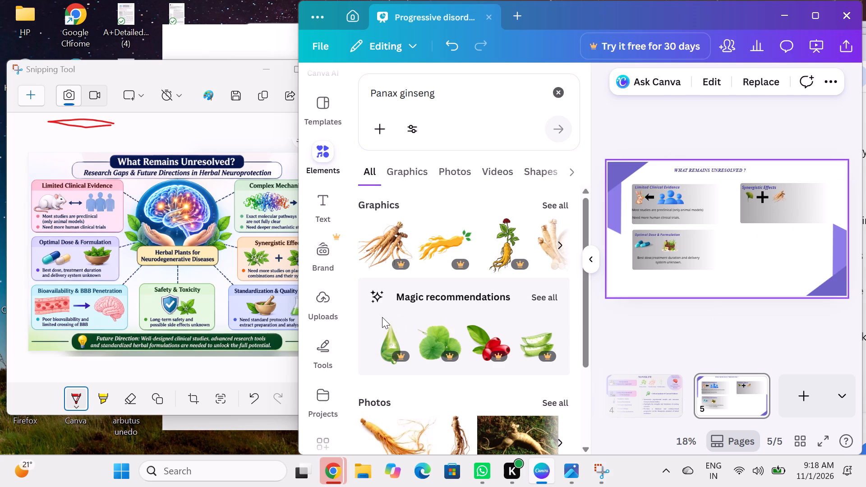
# Add a text box to slide 5 reading "Need more studies on plant", following the infographic's "Synergistic Effects" card.
pyautogui.click(226, 293)
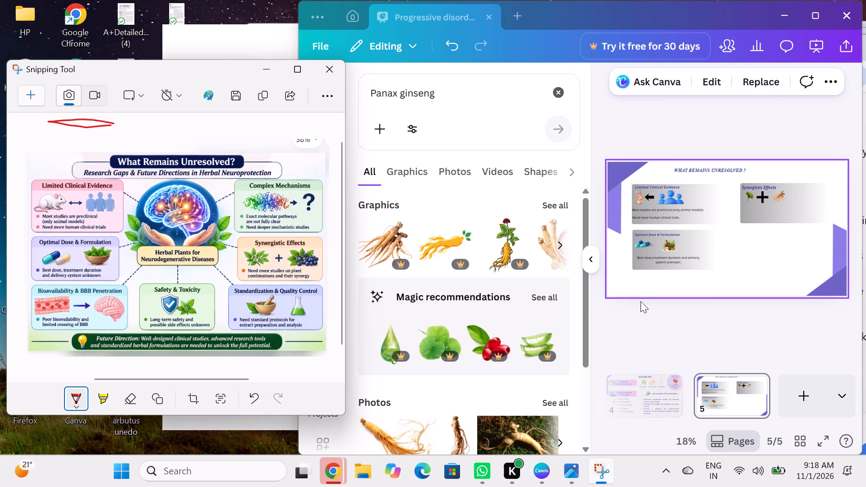
pyautogui.click(352, 229)
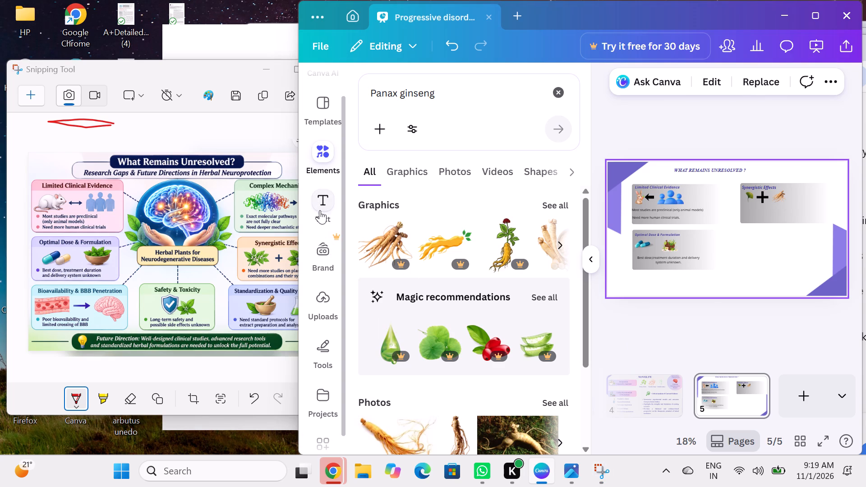
pyautogui.click(320, 208)
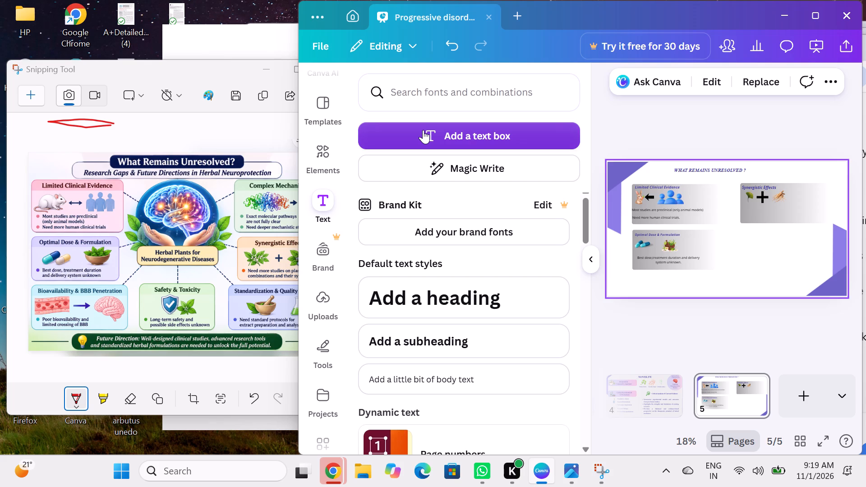
pyautogui.click(423, 130)
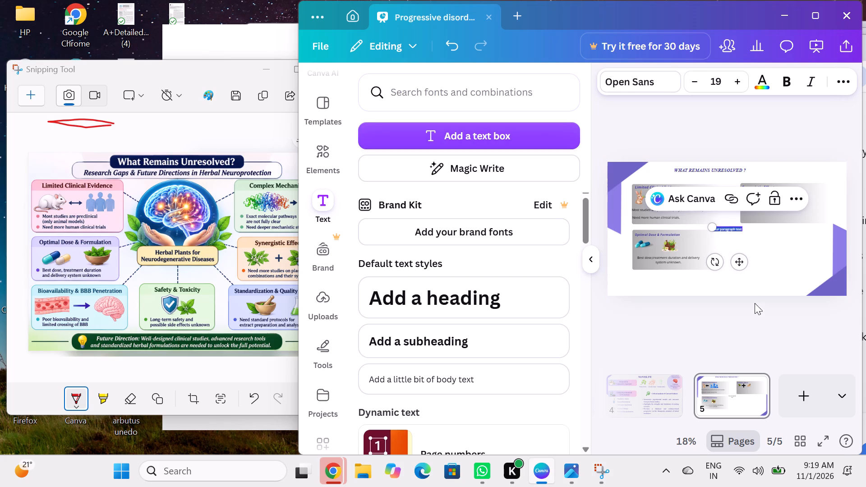
pyautogui.press('BackSpace')
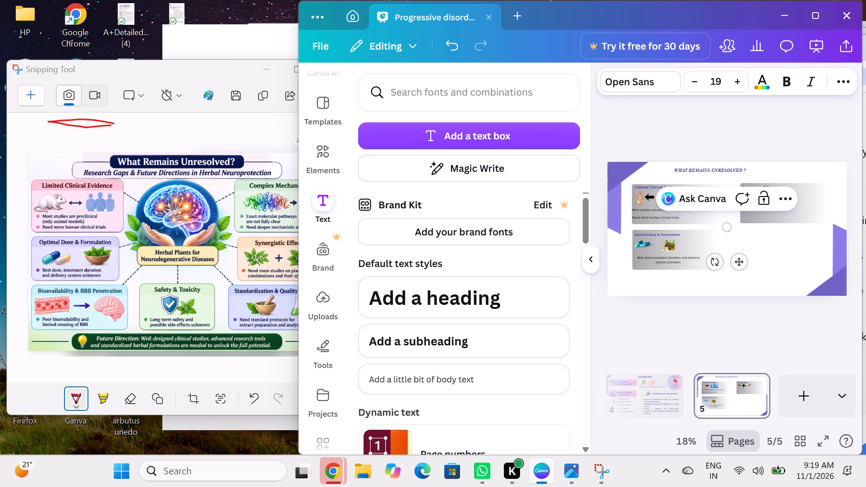
pyautogui.press('n')
pyautogui.write('eed more')
pyautogui.press('space')
pyautogui.press('s')
pyautogui.write('tudies')
pyautogui.press('space')
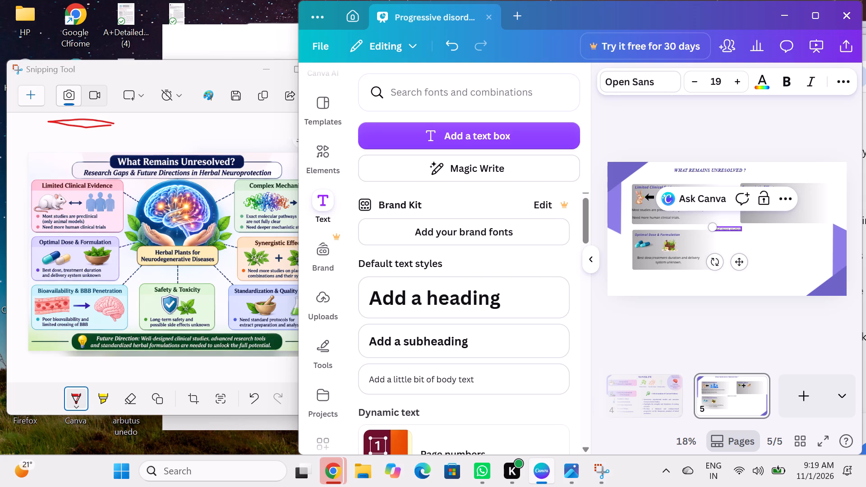
pyautogui.write('on plant')
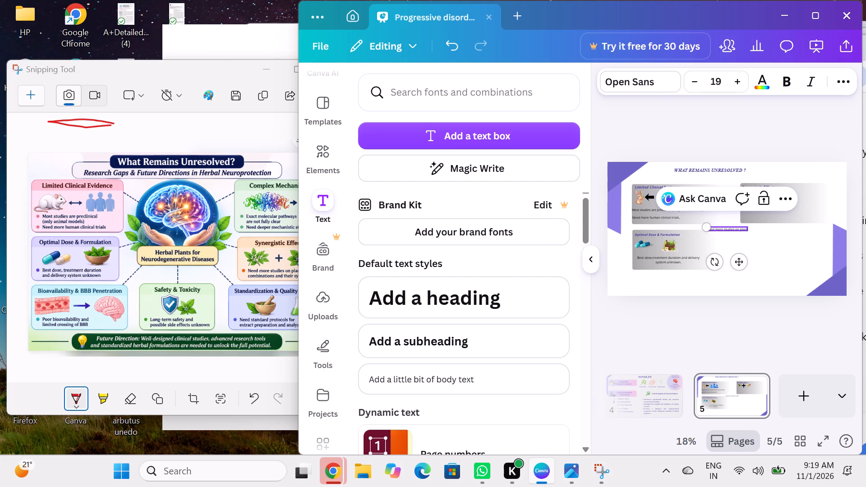
# Widen the "Need more studies on plant" text box to roughly twice its width.
pyautogui.click(266, 296)
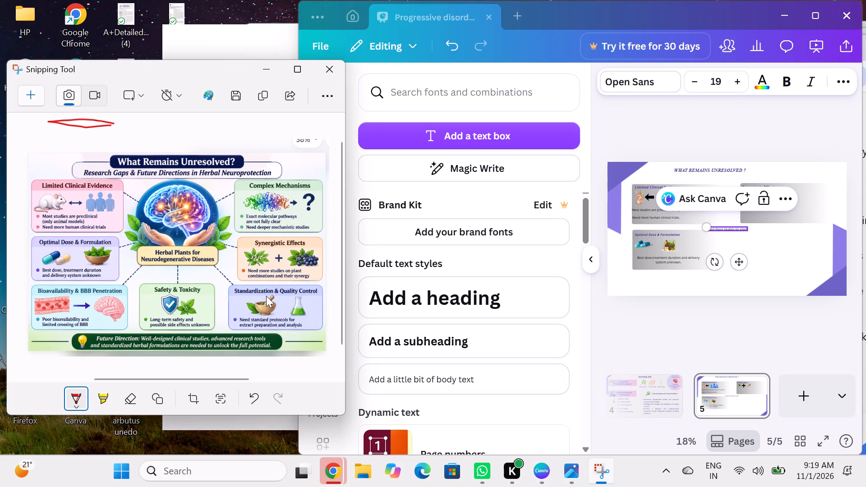
pyautogui.press('space')
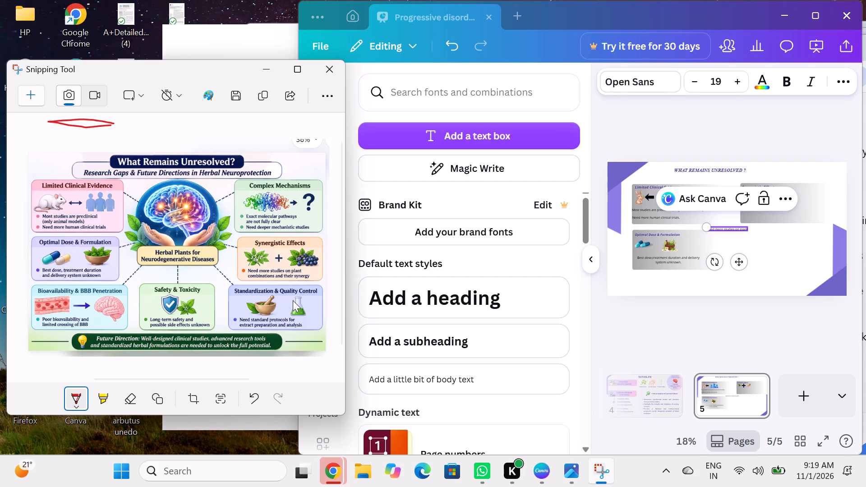
pyautogui.press('c')
pyautogui.click(746, 230)
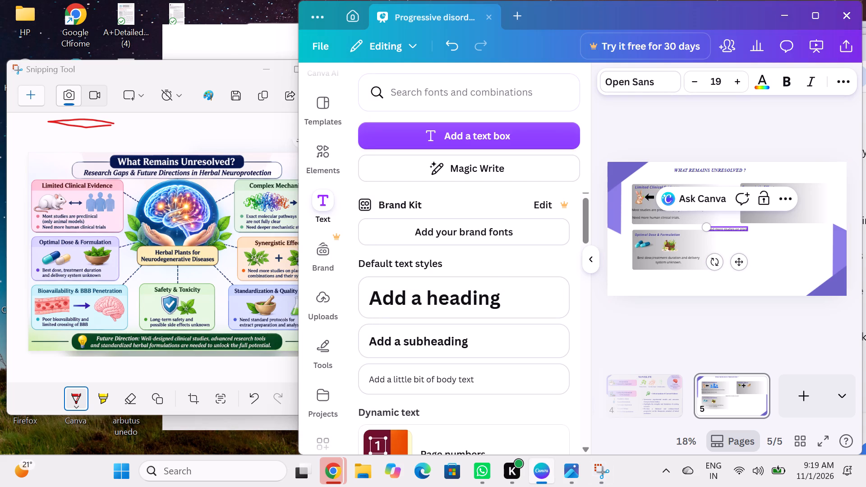
pyautogui.click(759, 235)
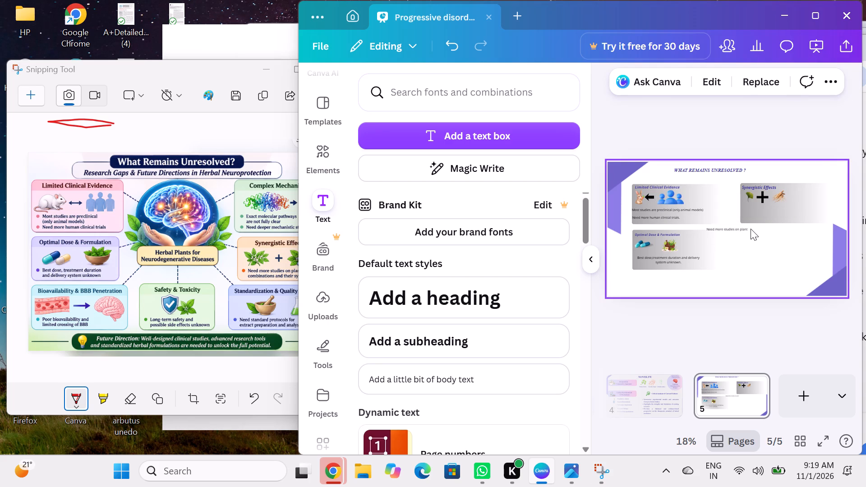
pyautogui.click(751, 229)
pyautogui.click(739, 229)
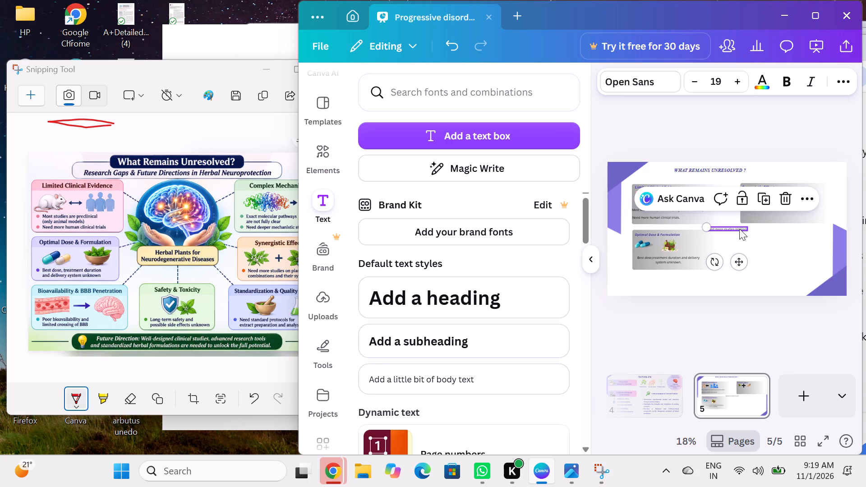
pyautogui.moveTo(748, 229); pyautogui.dragTo(792, 230)
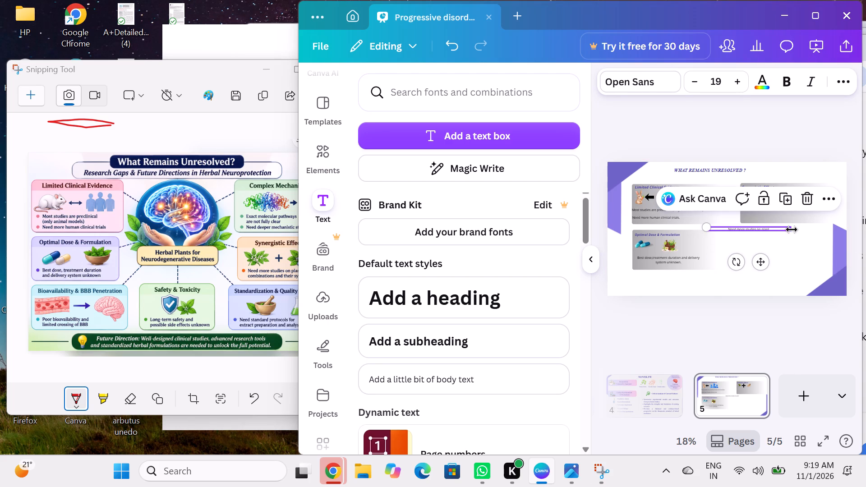
# Continue the description with "combinations and their synergy." after "Need more studies on plant".
pyautogui.click(770, 228)
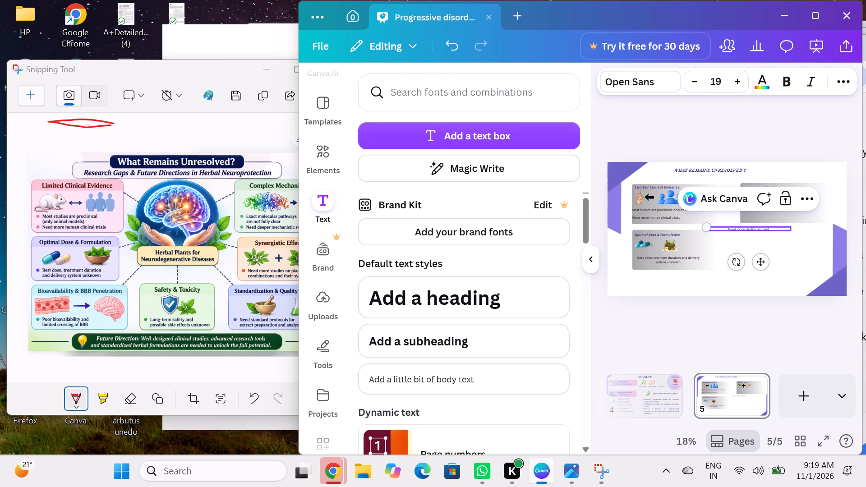
pyautogui.press('space')
pyautogui.write('c')
pyautogui.write('ombinations')
pyautogui.press('space')
pyautogui.press('a')
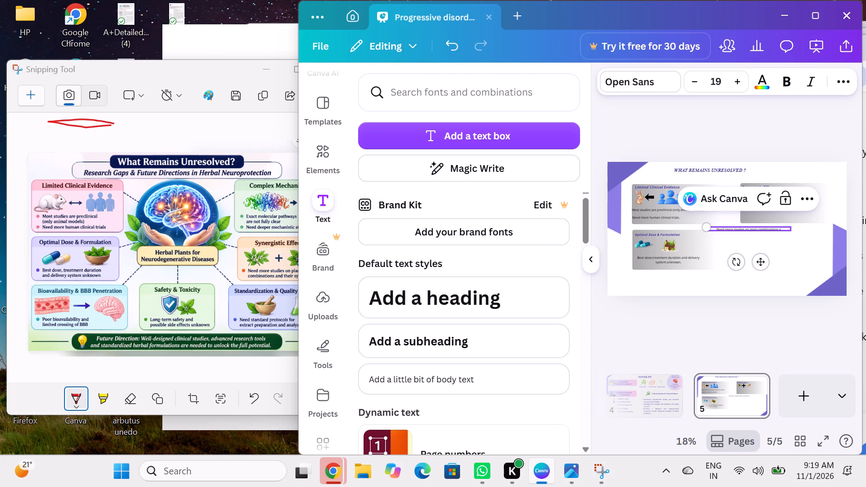
pyautogui.write('nd their')
pyautogui.press('space')
pyautogui.click(247, 251)
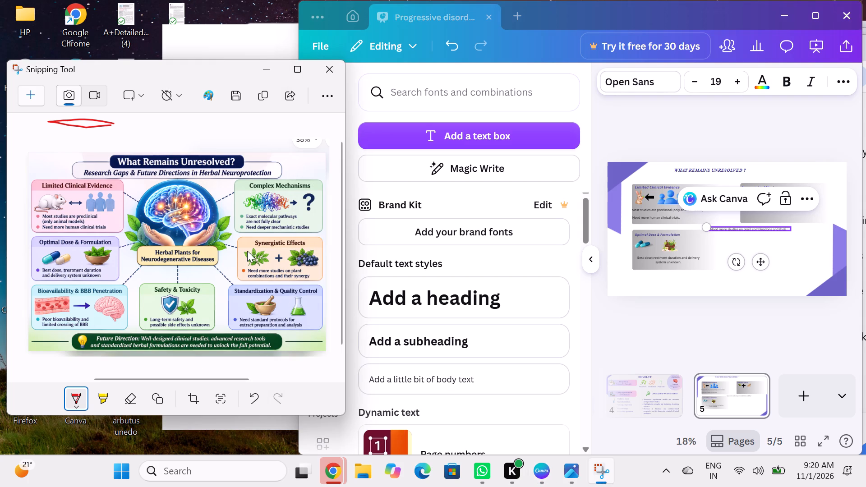
pyautogui.click(786, 229)
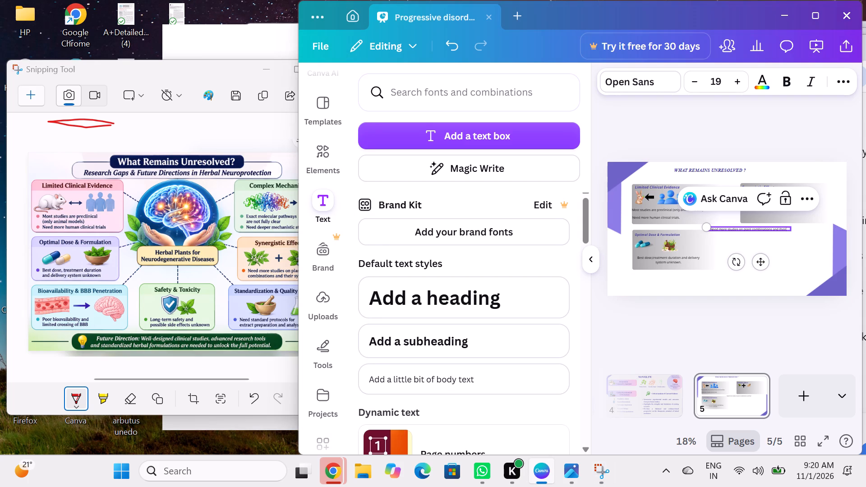
pyautogui.click(786, 229)
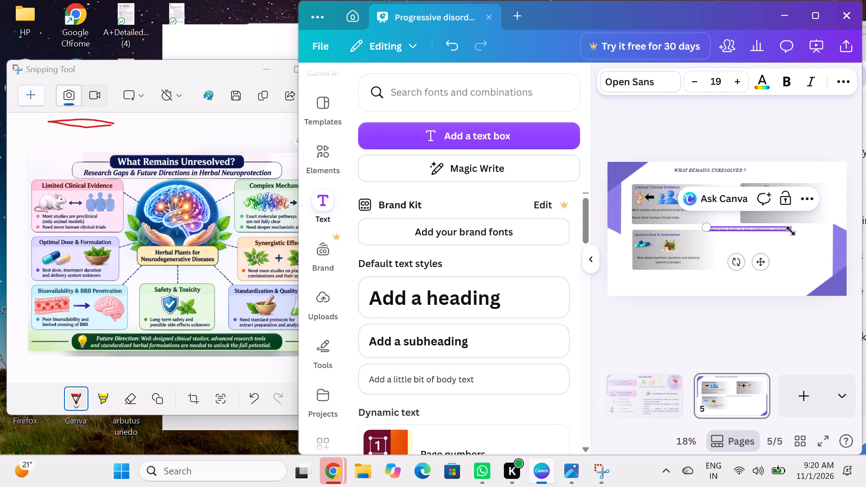
pyautogui.click(787, 227)
pyautogui.press('space')
pyautogui.write('synergy')
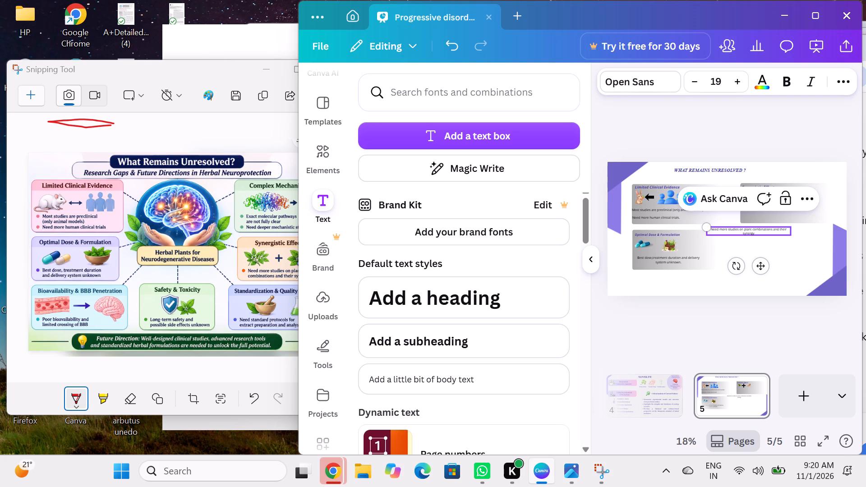
pyautogui.press('.')
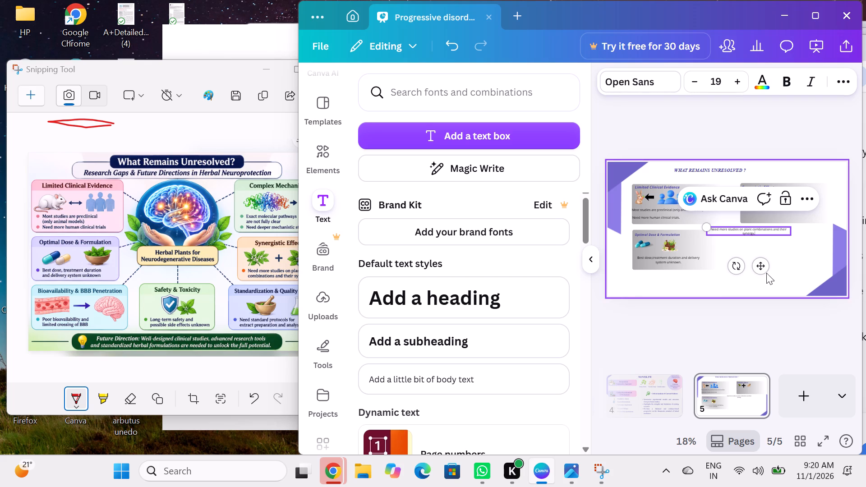
# Move the description text box into the "Synergistic Effects" card, below its graphics and aligned with the card's left edge.
pyautogui.moveTo(762, 265); pyautogui.dragTo(804, 241)
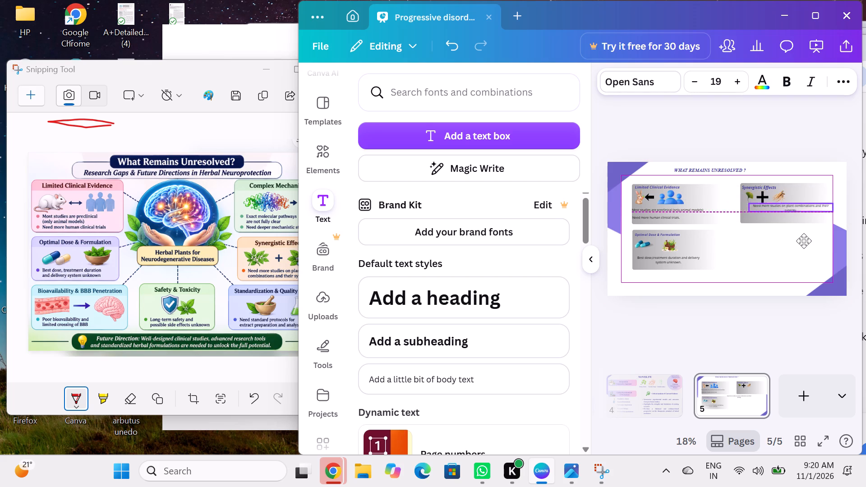
pyautogui.moveTo(804, 241); pyautogui.dragTo(801, 243)
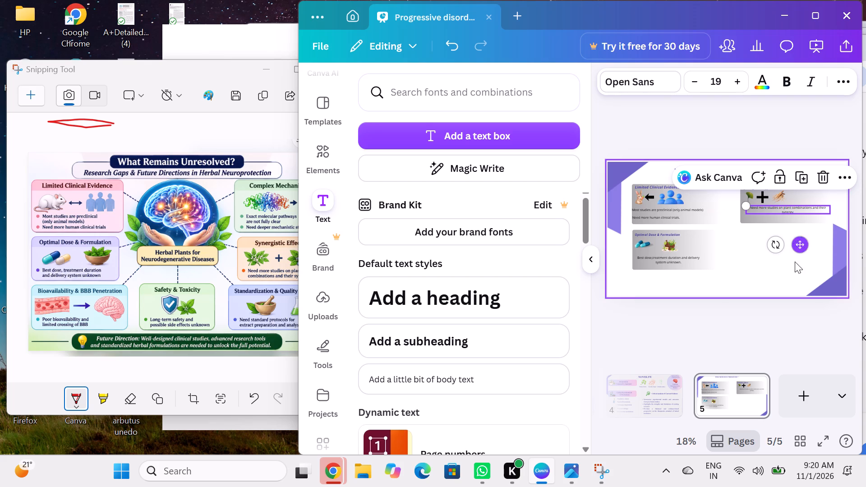
pyautogui.click(792, 268)
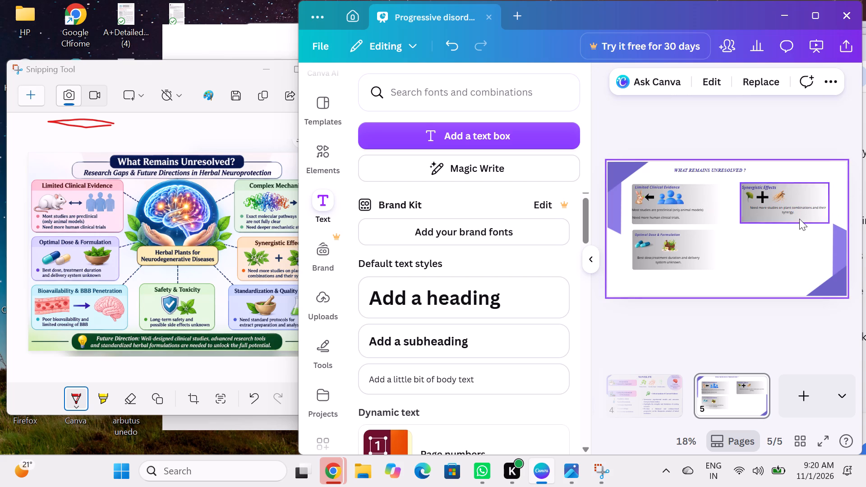
pyautogui.moveTo(802, 212); pyautogui.dragTo(796, 212)
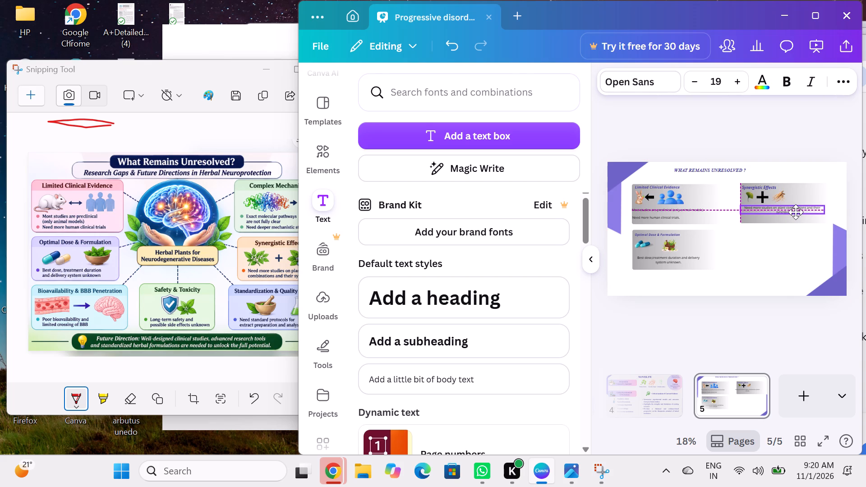
pyautogui.moveTo(796, 212); pyautogui.dragTo(794, 212)
pyautogui.click(813, 259)
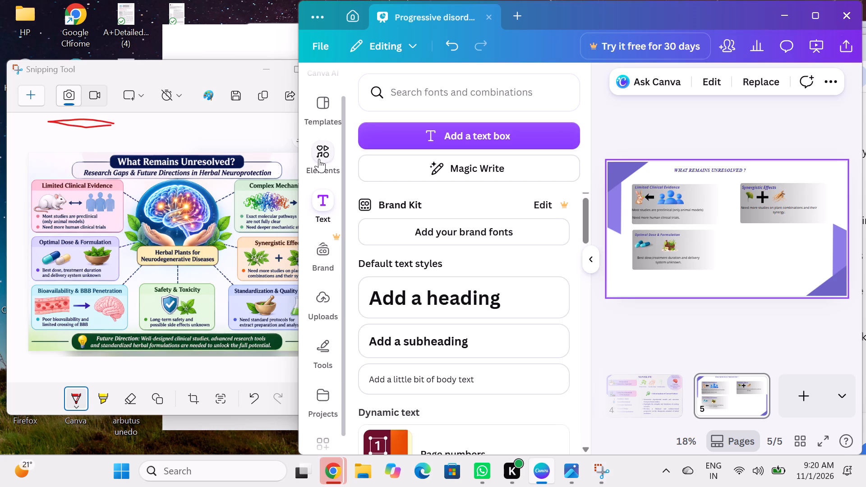
# Insert a purple square shape on slide 5 below the "Synergistic Effects" card, beside the "Optimal Dose & Formulation" card.
pyautogui.click(327, 351)
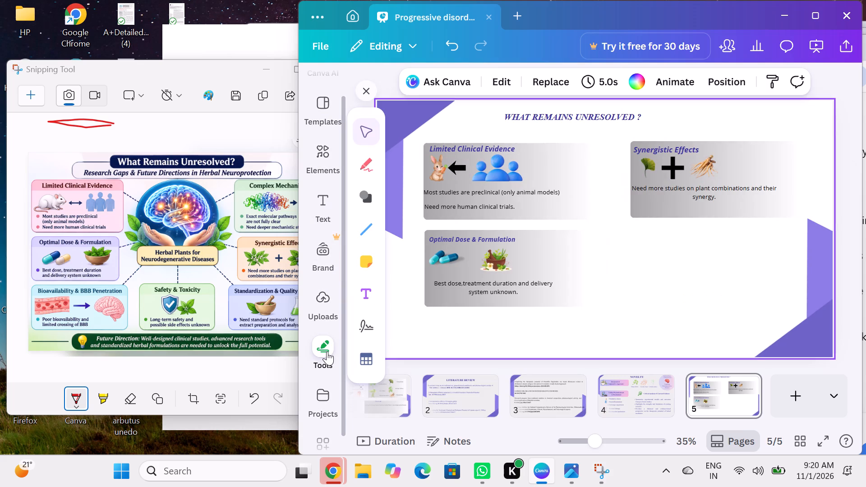
pyautogui.click(366, 200)
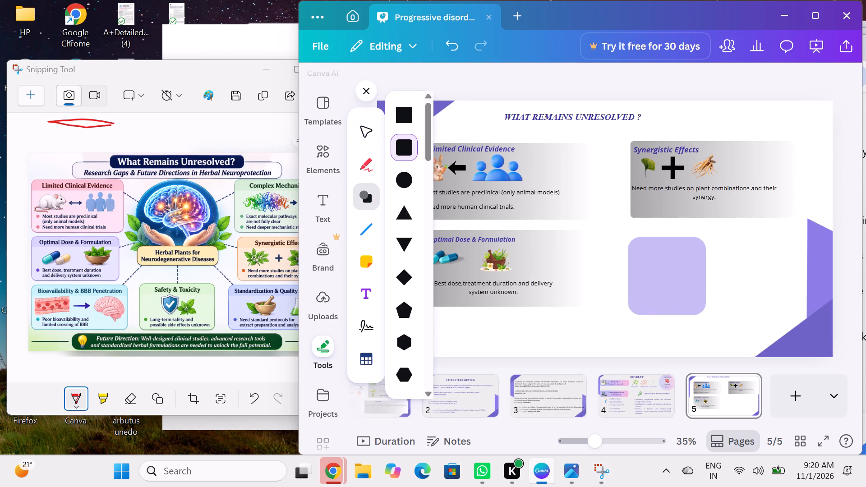
pyautogui.click(628, 238)
pyautogui.moveTo(673, 277); pyautogui.dragTo(682, 267)
pyautogui.moveTo(682, 267); pyautogui.dragTo(684, 262)
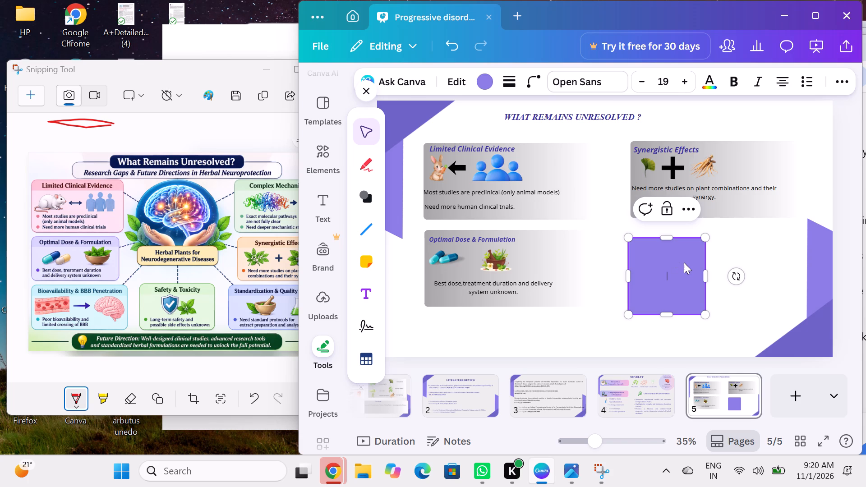
# Align the purple square with the "Synergistic Effects" card above and widen it into a rectangle matching that card's width.
pyautogui.moveTo(684, 262); pyautogui.dragTo(685, 261)
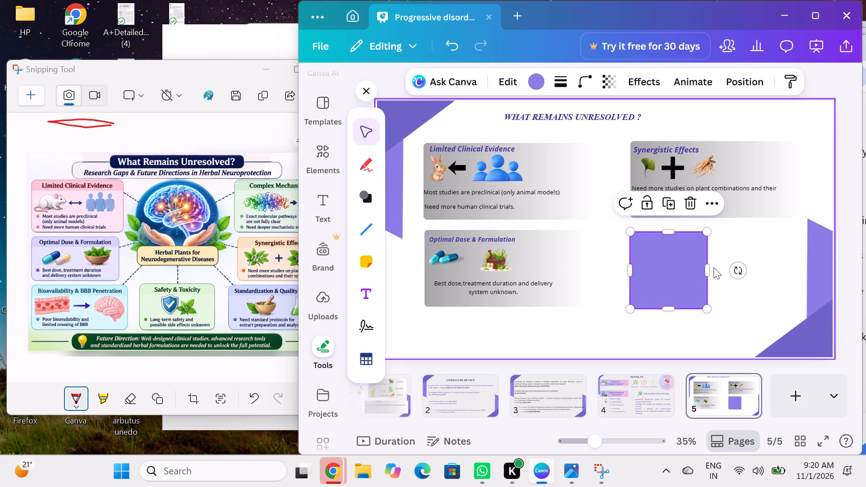
pyautogui.moveTo(707, 267); pyautogui.dragTo(792, 269)
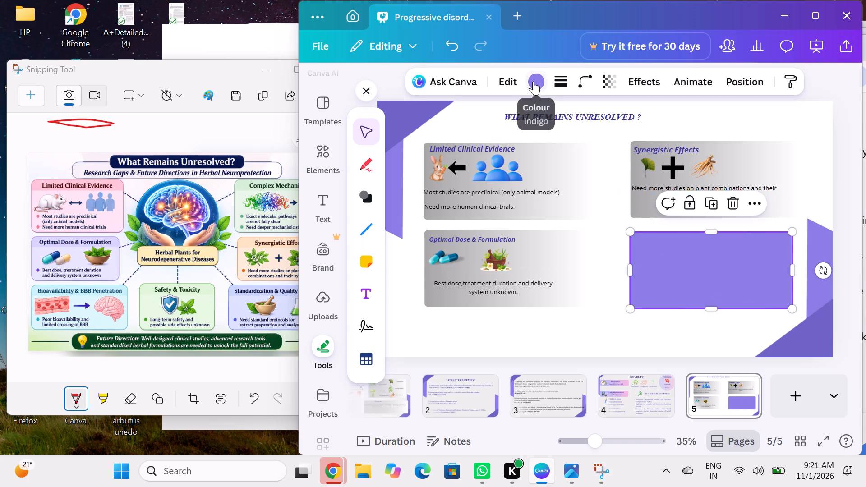
# Fill the purple rectangle with the design's 90° linear gradient from #a6a6a6 to #ffffff.
pyautogui.click(533, 81)
pyautogui.click(555, 170)
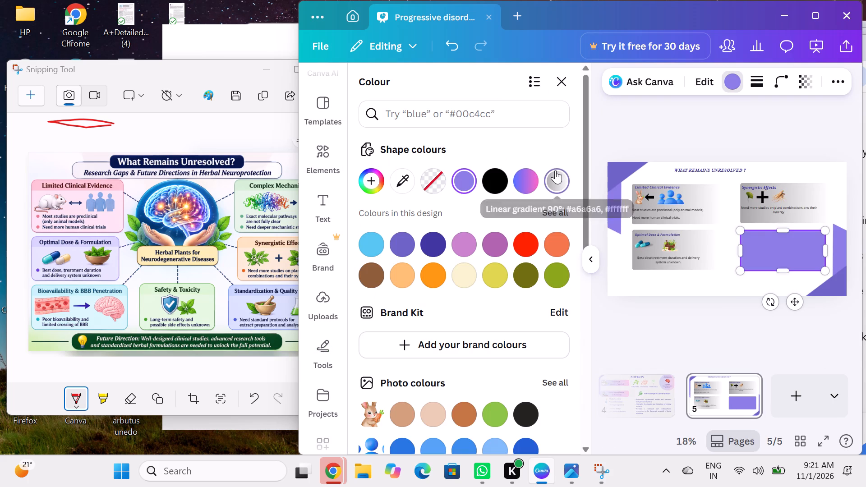
pyautogui.click(709, 348)
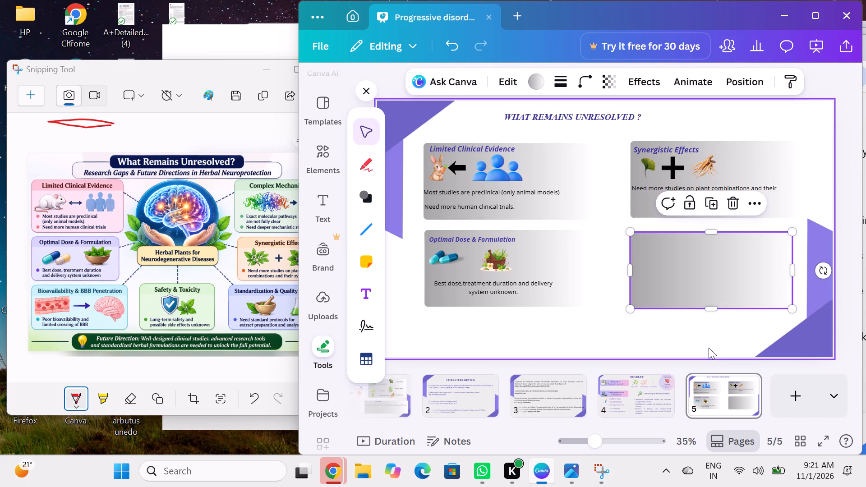
pyautogui.click(699, 327)
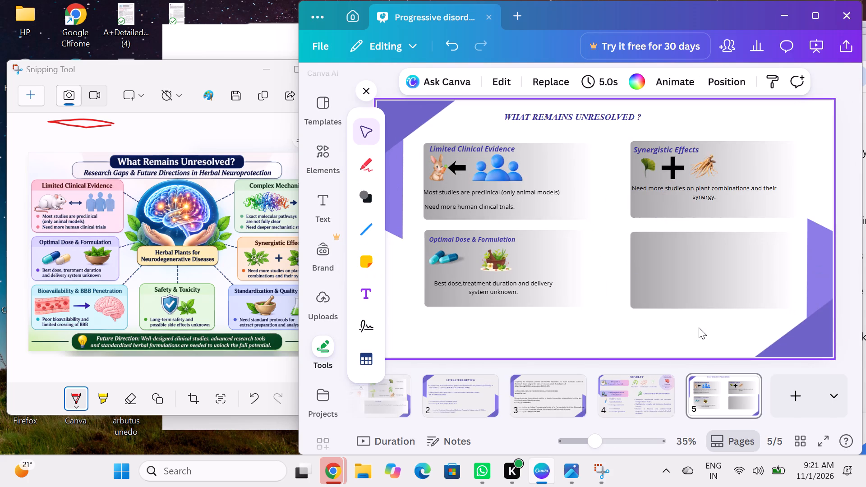
# Move the new gradient rectangle slightly up so it lines up with the "Optimal Dose & Formulation" card.
pyautogui.click(699, 287)
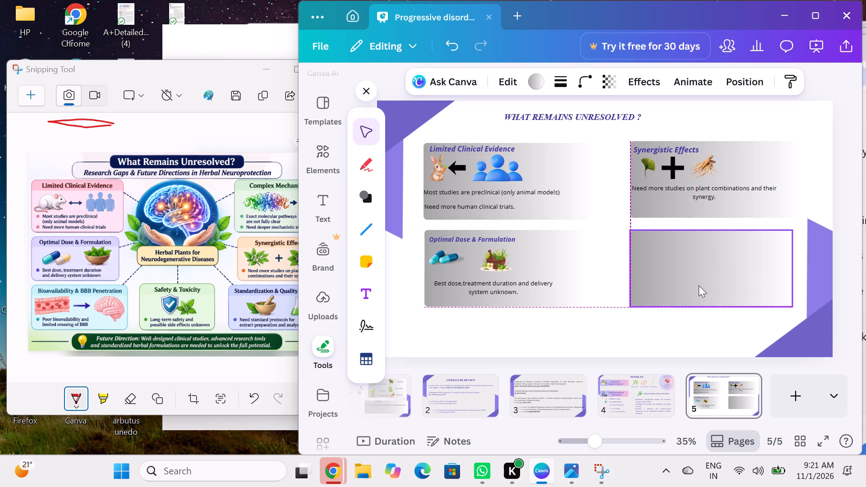
pyautogui.click(718, 325)
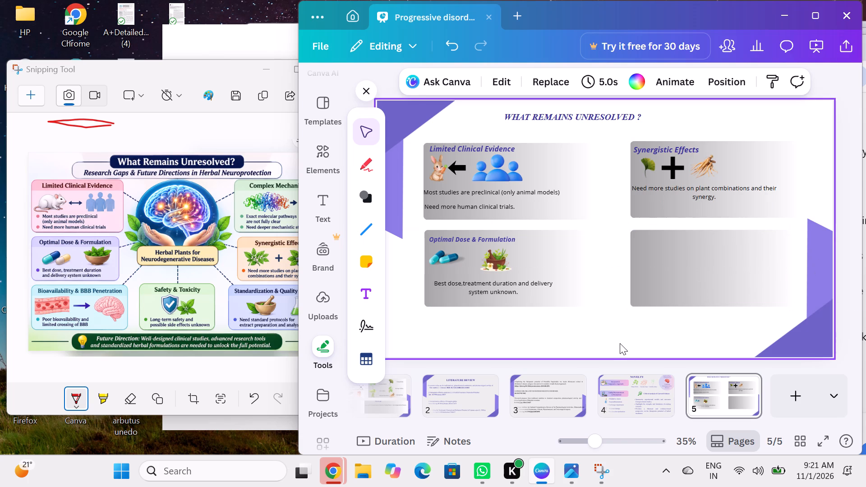
# Nudge the "Limited Clinical Evidence" card's background up to line up with the "Synergistic Effects" card.
pyautogui.click(560, 179)
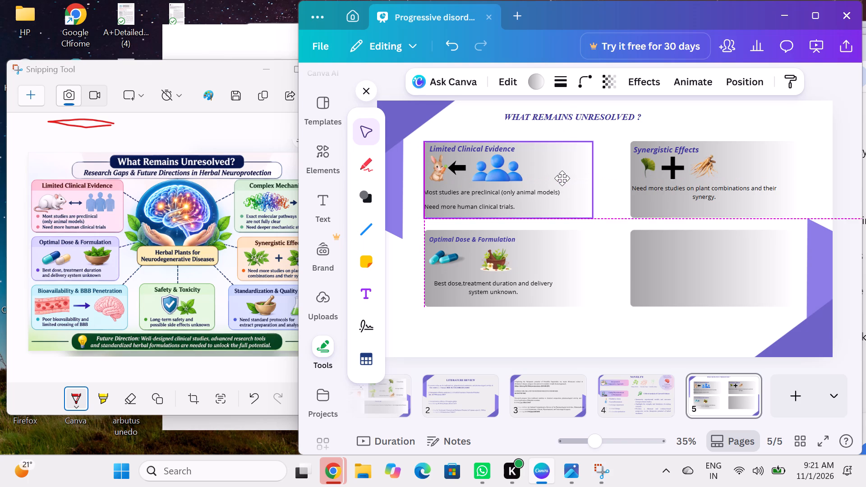
pyautogui.click(607, 197)
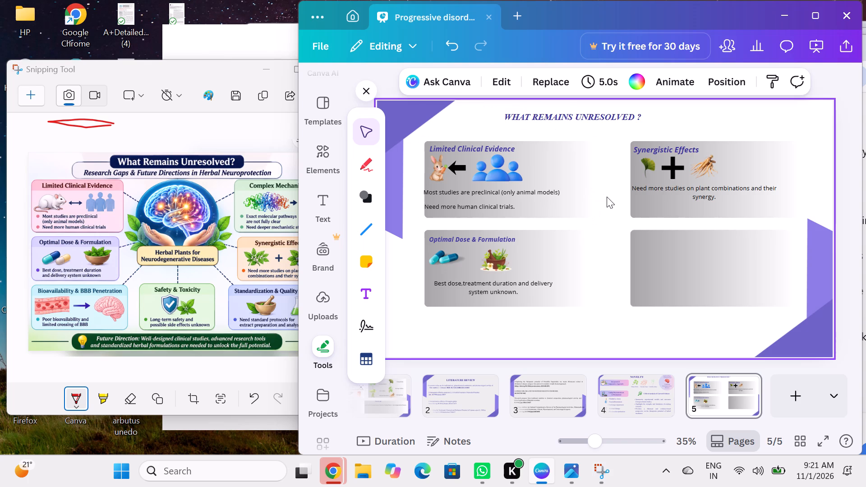
# Look through slides 1 to 4 of the presentation and return to slide 5.
pyautogui.hscroll(4, 401, 395)
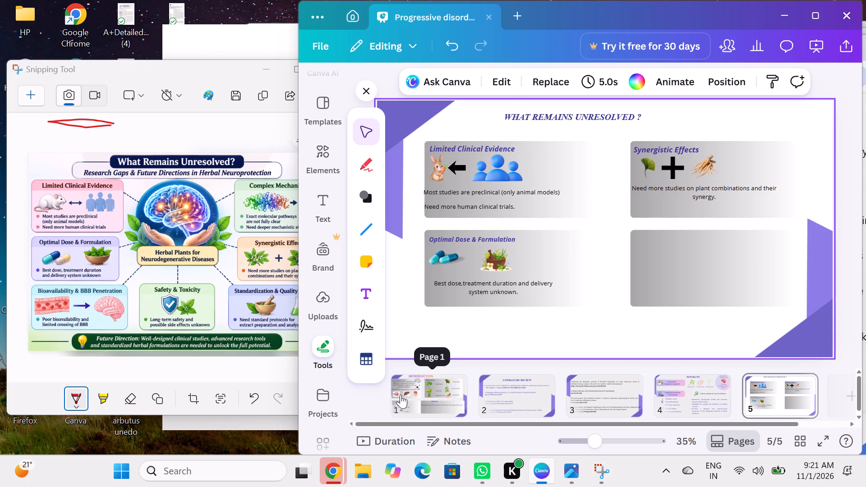
pyautogui.click(401, 395)
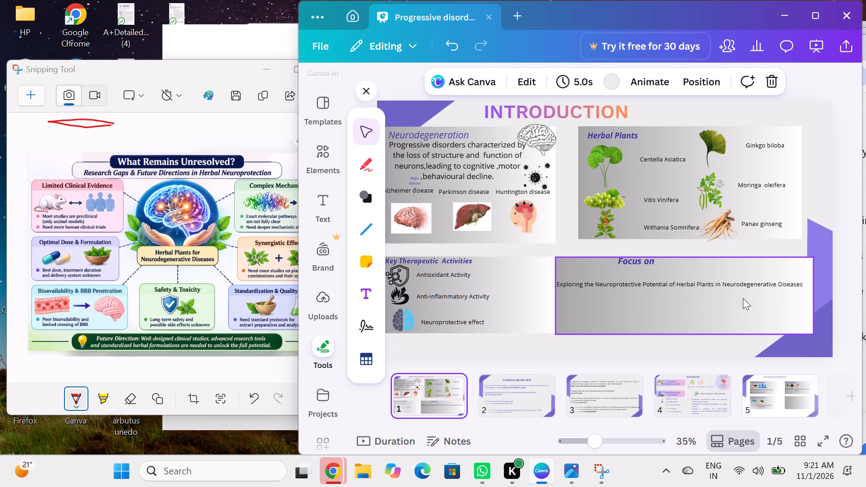
pyautogui.click(534, 406)
pyautogui.click(619, 404)
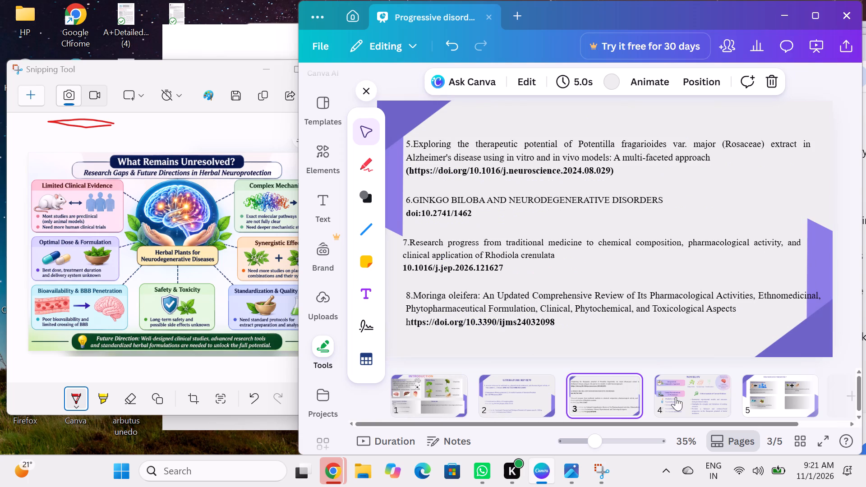
pyautogui.click(506, 407)
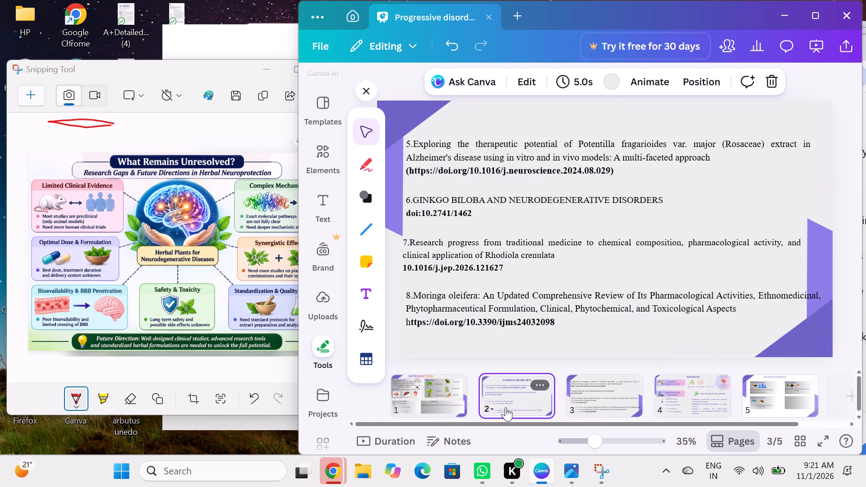
pyautogui.click(606, 411)
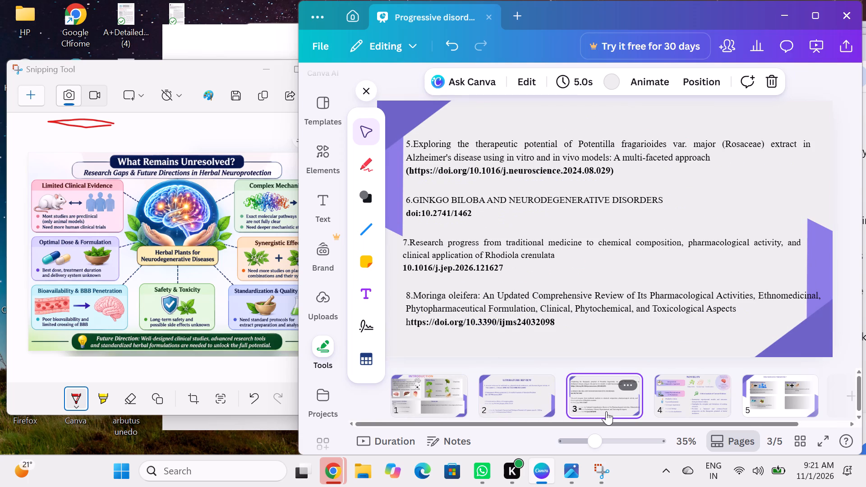
pyautogui.click(680, 390)
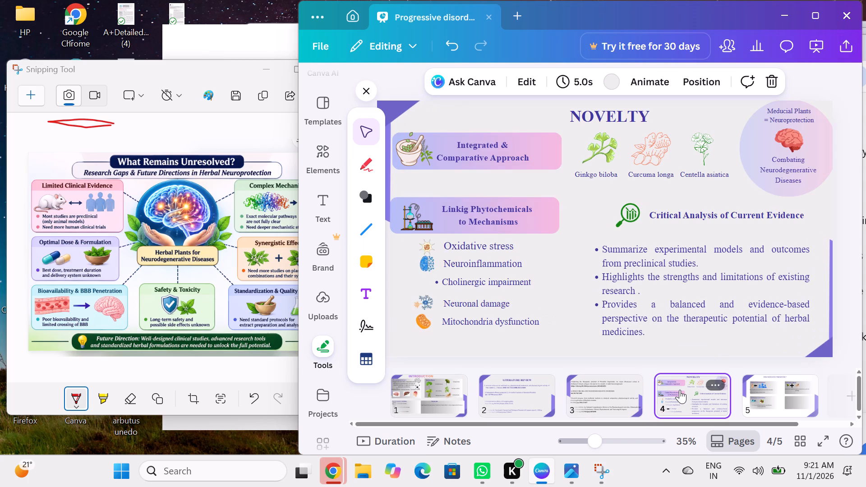
pyautogui.click(795, 403)
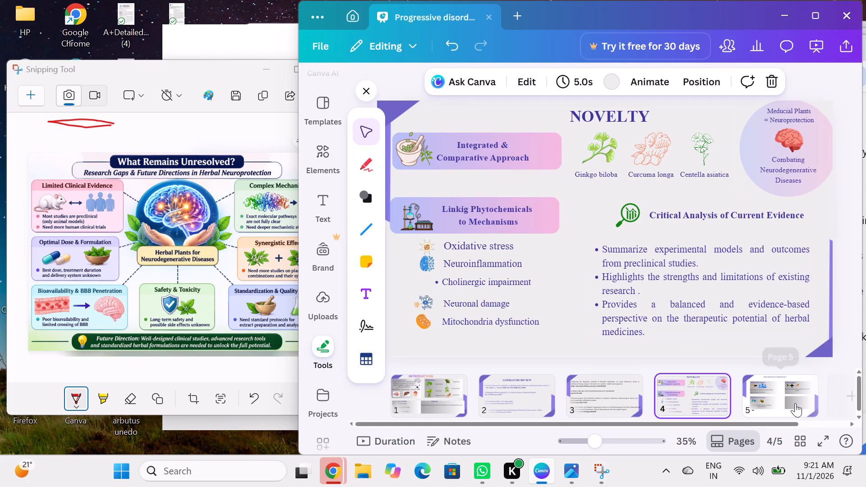
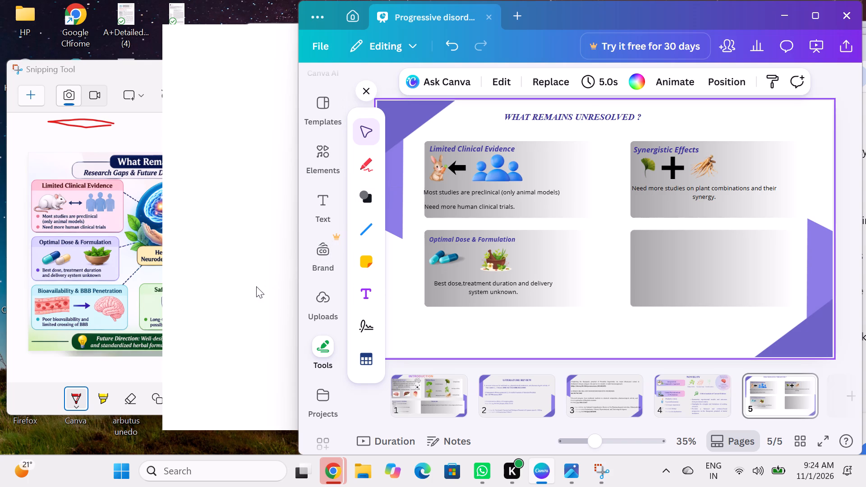
# Add a text box reading "Standardization & Quality control" to slide 5, following the matching card in the infographic.
pyautogui.click(152, 256)
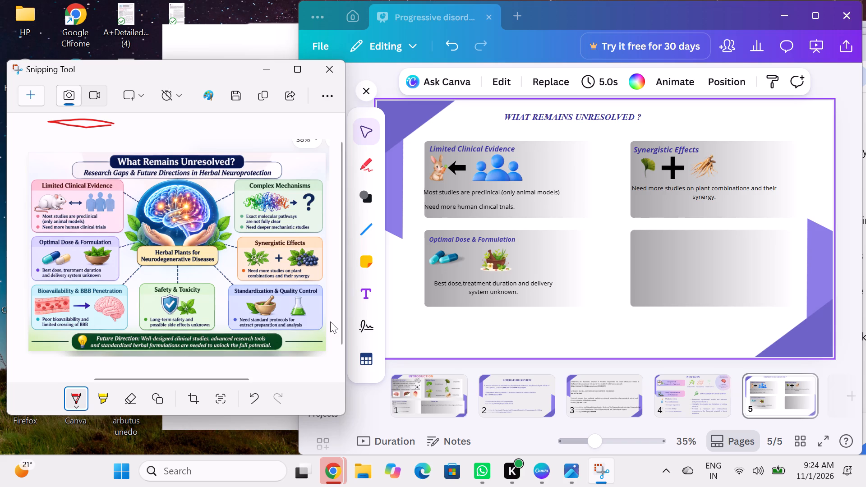
pyautogui.click(423, 338)
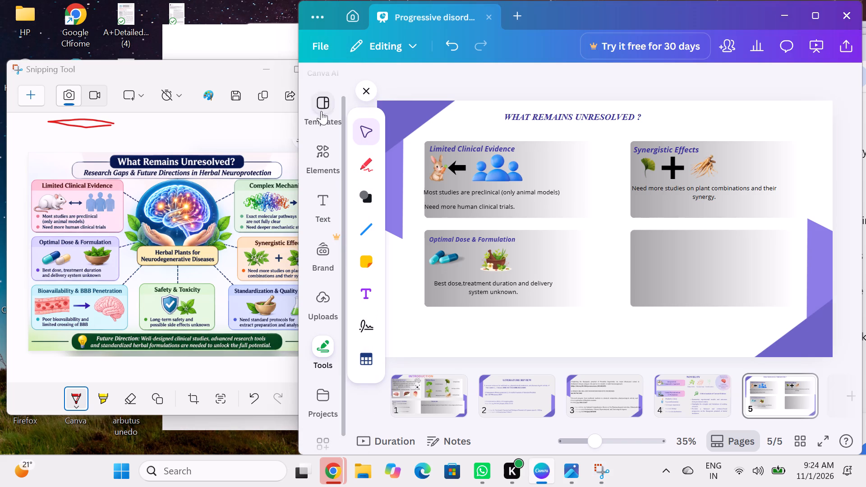
pyautogui.click(326, 212)
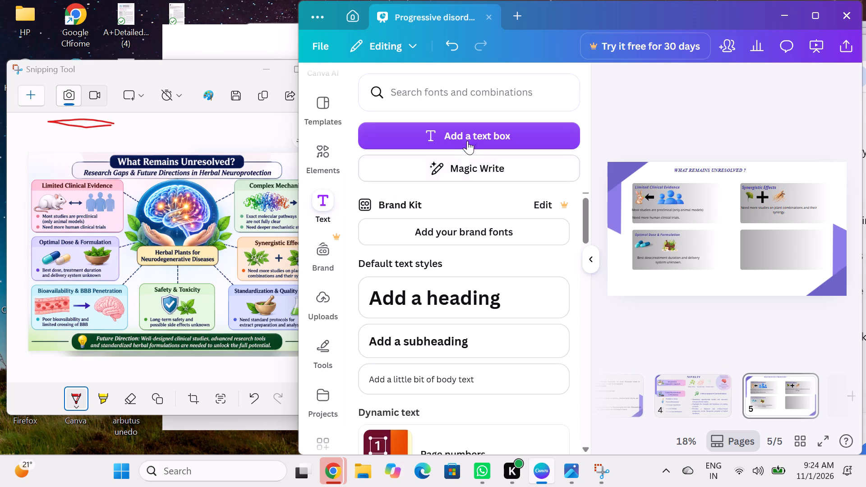
pyautogui.click(471, 138)
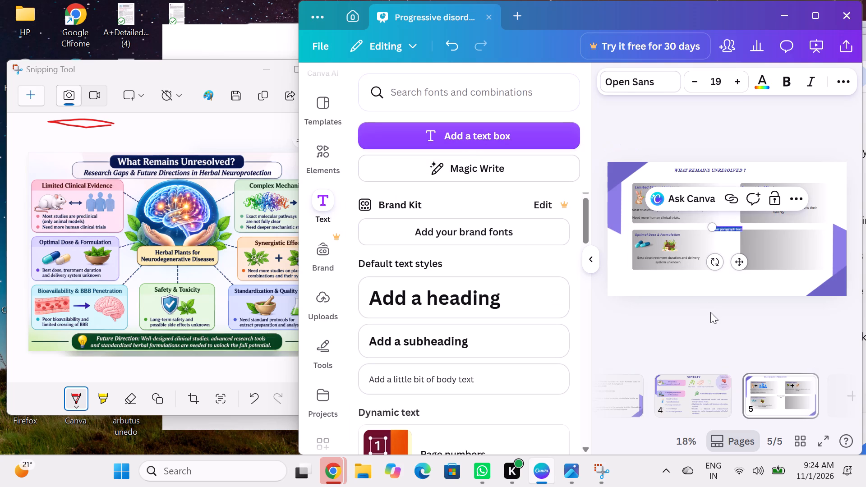
pyautogui.press('BackSpace')
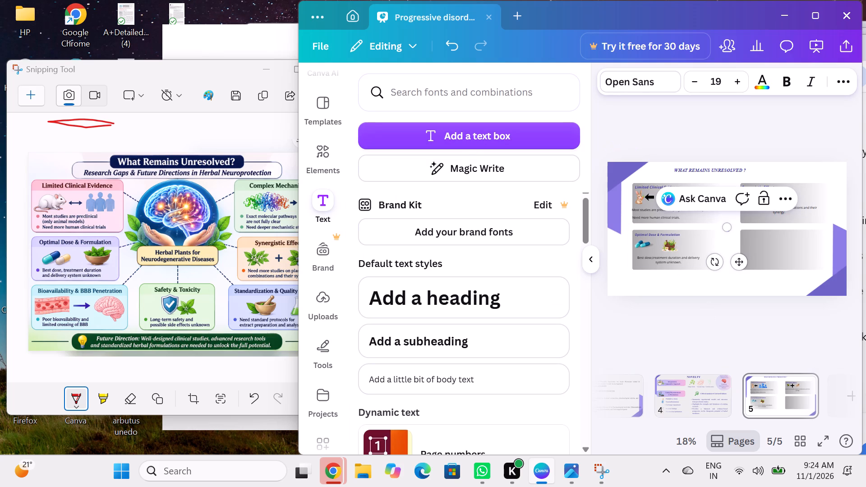
pyautogui.press('s')
pyautogui.write('tab')
pyautogui.write('ndardi')
pyautogui.write('za')
pyautogui.write('tion and')
pyautogui.press('space')
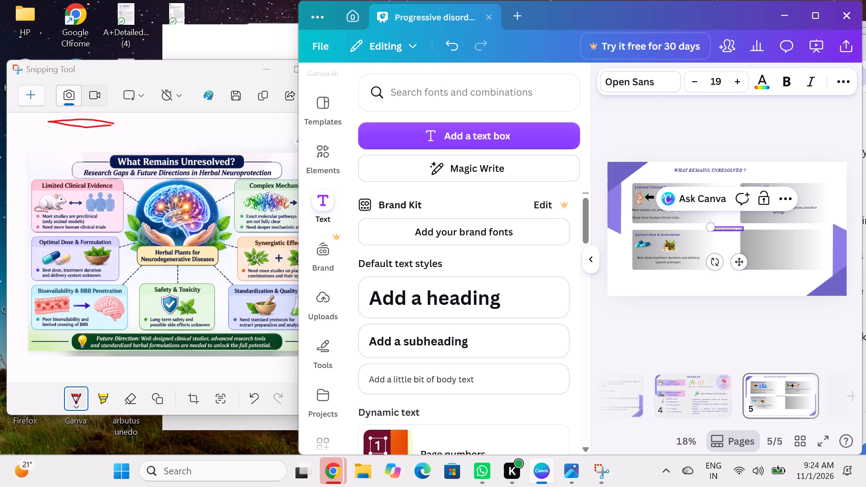
pyautogui.press('BackSpace')
pyautogui.press('BackSpace')
pyautogui.press('BackSpace')
pyautogui.press('BackSpace')
pyautogui.hotkey('shift', '&')
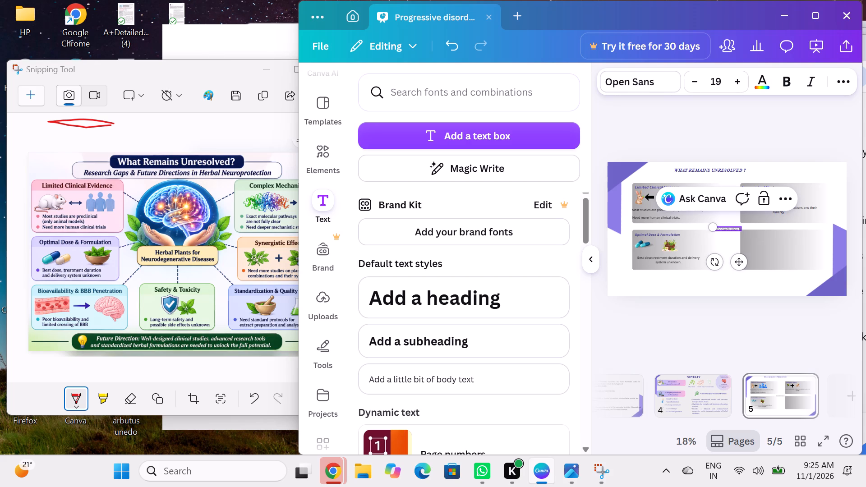
pyautogui.press('space')
pyautogui.press('q')
pyautogui.write('ualiy')
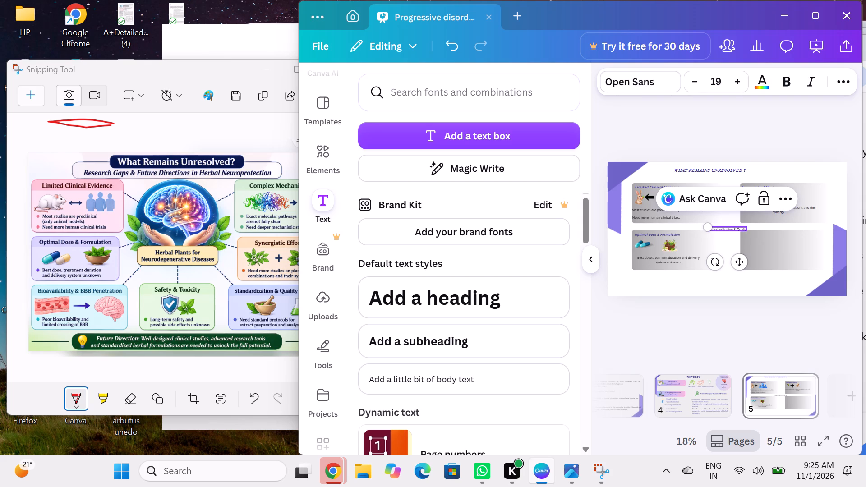
pyautogui.press('BackSpace')
pyautogui.press('BackSpace')
pyautogui.press('BackSpace')
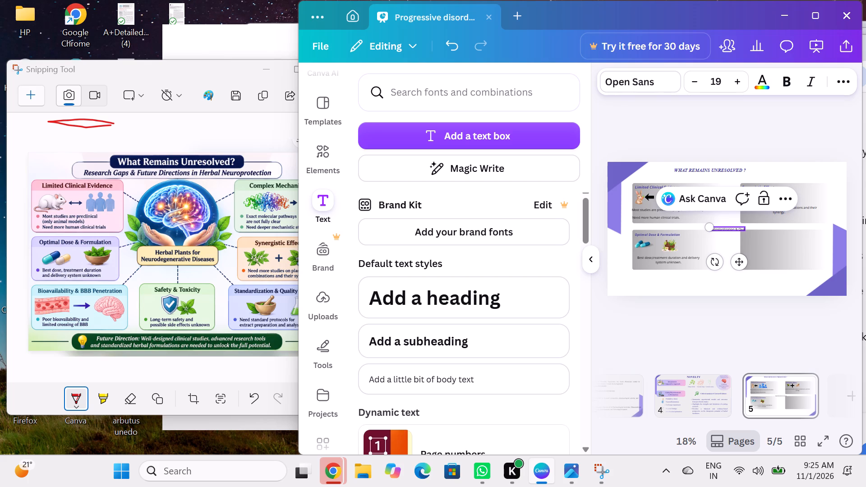
pyautogui.write('lity c')
pyautogui.write('ontrol')
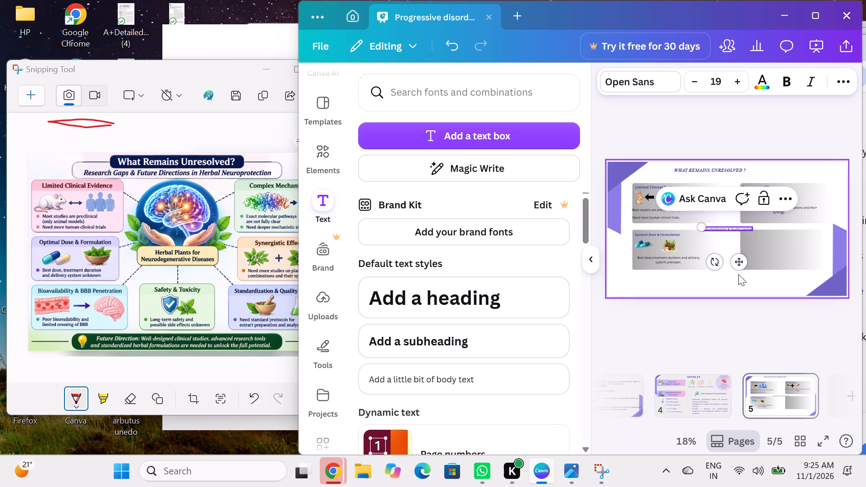
# Move the new title text onto the top of the empty fourth card, in line with the "Optimal Dose & Formulation" title.
pyautogui.moveTo(740, 260); pyautogui.dragTo(777, 268)
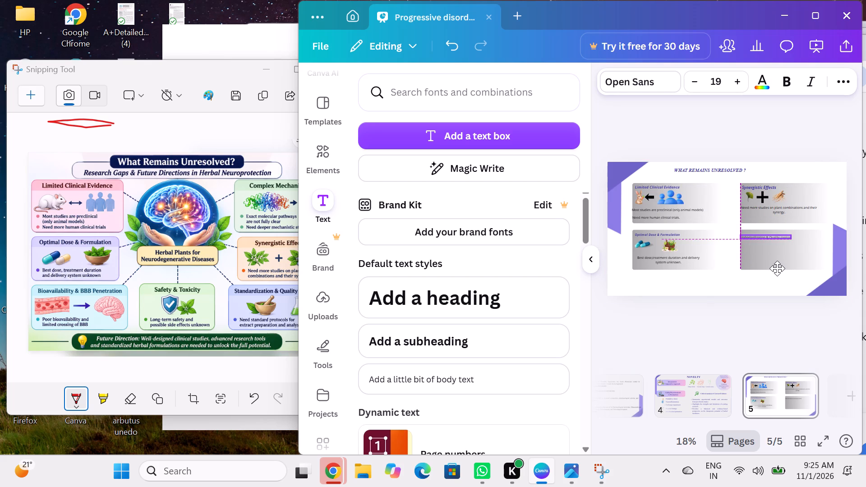
pyautogui.moveTo(777, 268); pyautogui.dragTo(778, 267)
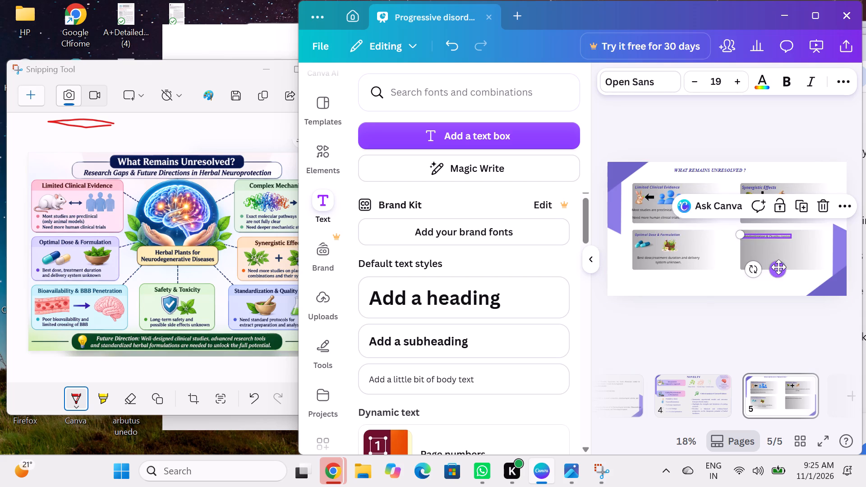
# Format the "Standardization & Quality control" title as bold, italic, dark purple and size 23.
pyautogui.click(786, 82)
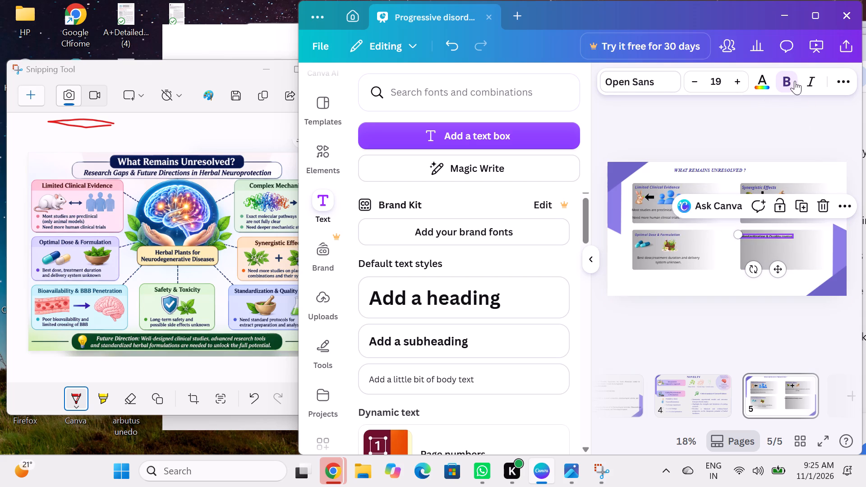
pyautogui.click(810, 76)
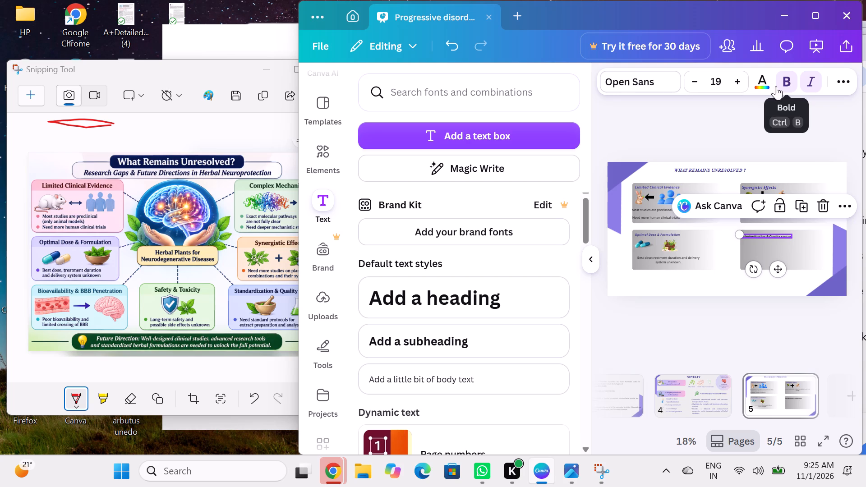
pyautogui.click(766, 86)
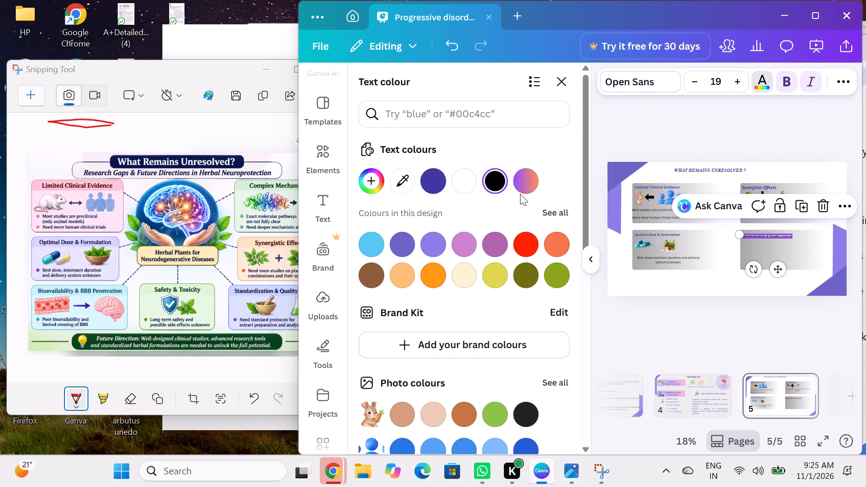
pyautogui.click(435, 178)
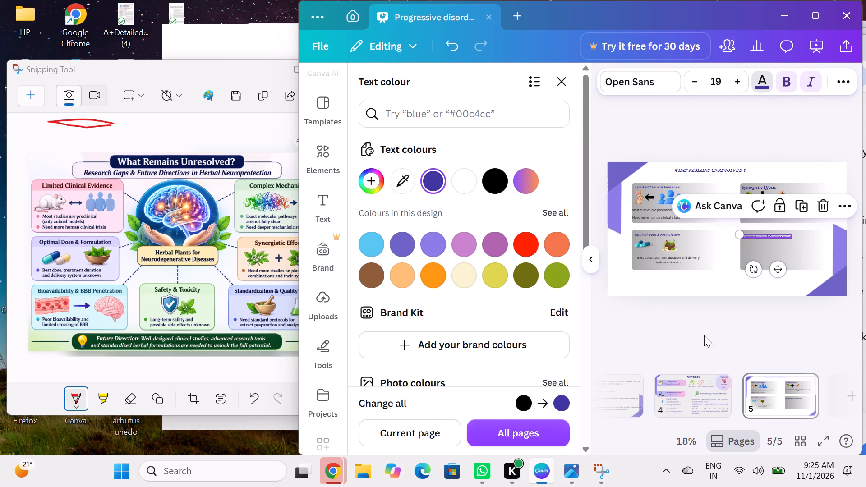
pyautogui.click(717, 354)
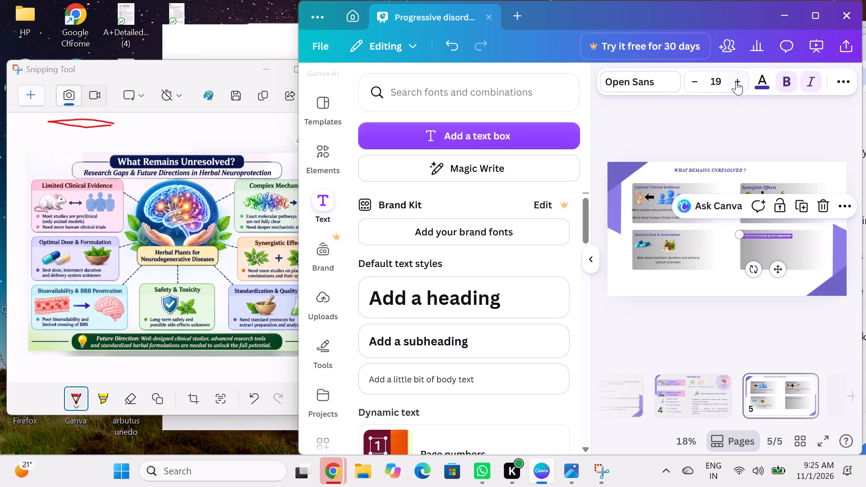
pyautogui.click(736, 81)
pyautogui.doubleClick(736, 81)
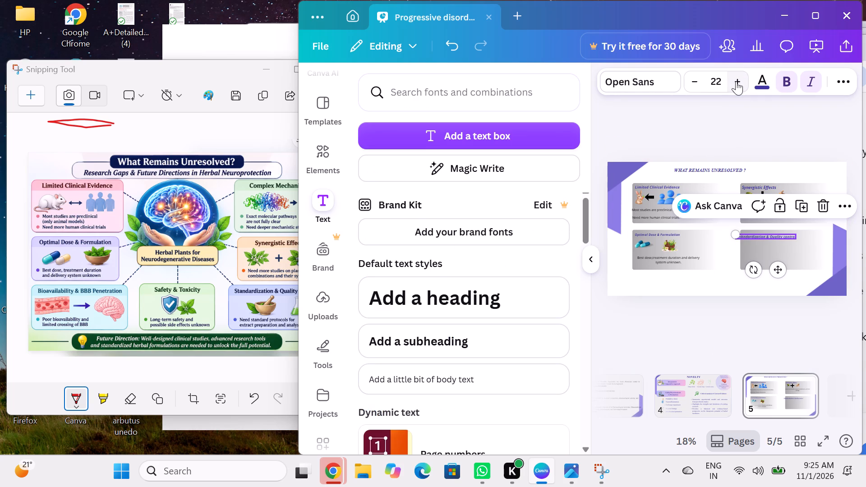
pyautogui.click(736, 81)
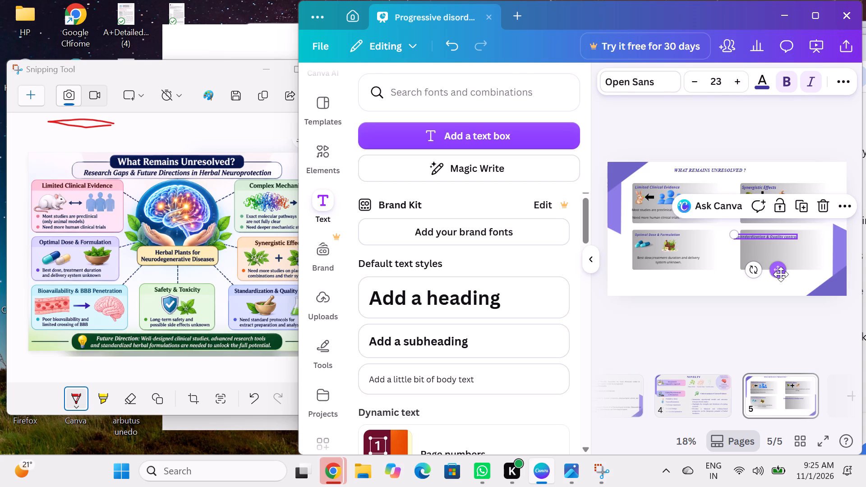
# Shift the enlarged title slightly so that it starts inside the fourth card's edge.
pyautogui.moveTo(781, 274); pyautogui.dragTo(788, 272)
pyautogui.click(798, 324)
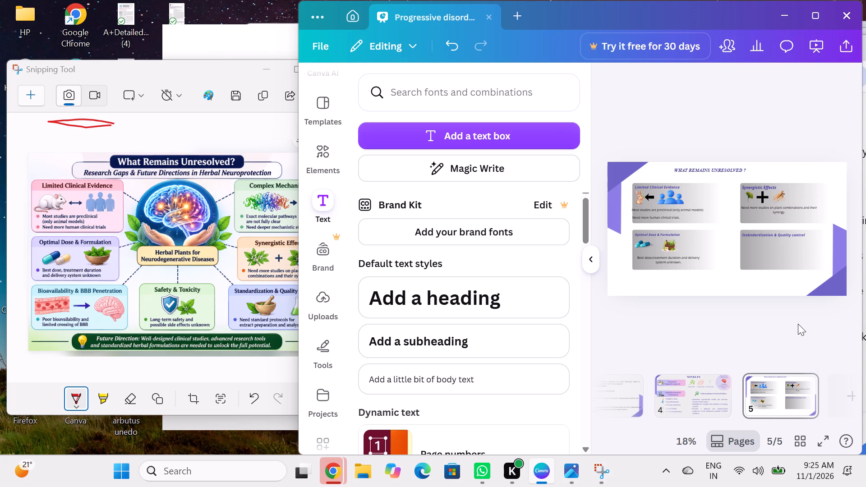
# Remove the stray letter "b" from the fourth card's title so it reads "Standardization & Quality control".
pyautogui.click(749, 235)
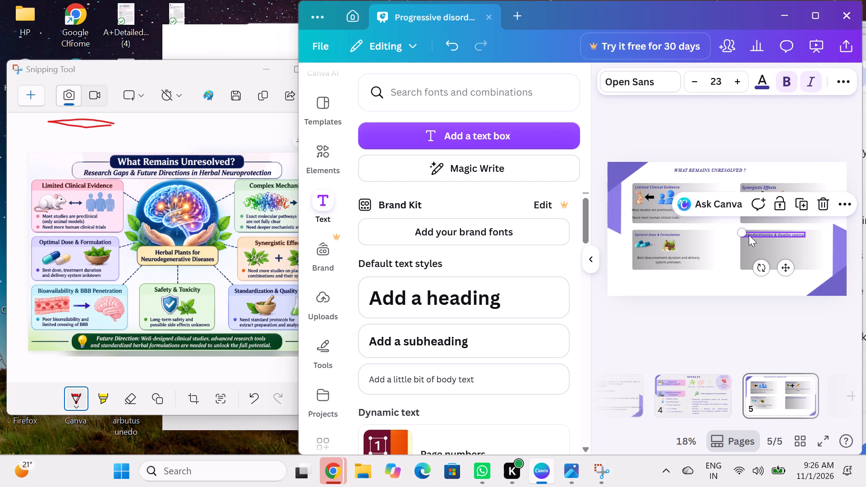
pyautogui.click(750, 235)
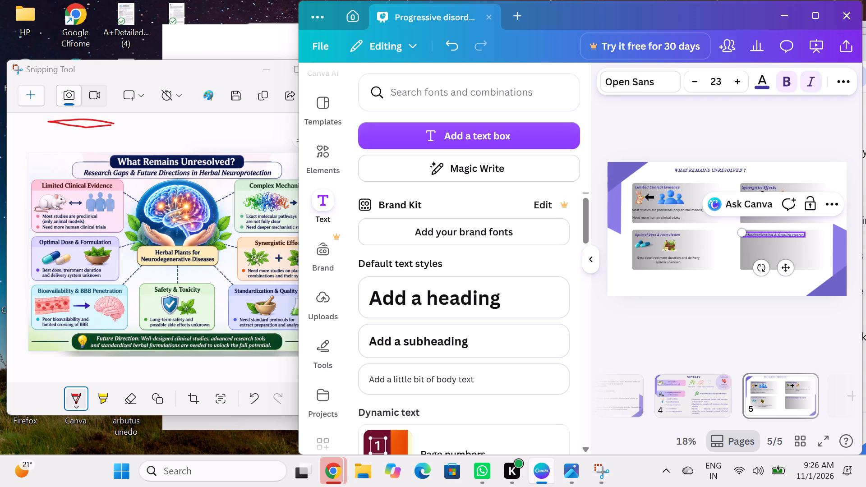
pyautogui.press('BackSpace')
pyautogui.click(721, 285)
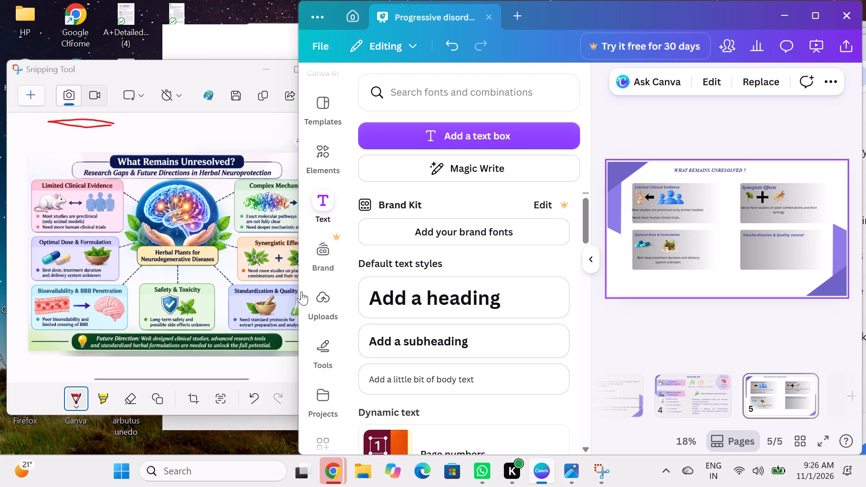
# Check the reference infographic's "Standardization & Quality Control" card, and search the elements library for "extraction".
pyautogui.click(274, 297)
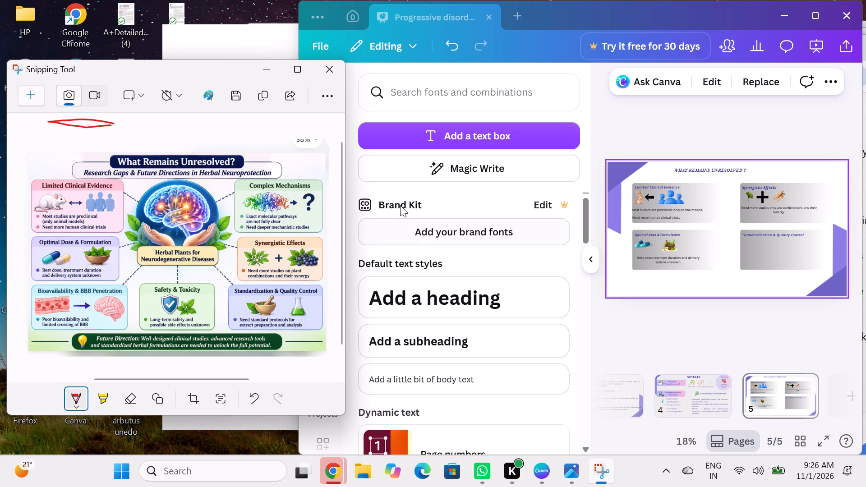
pyautogui.click(355, 188)
pyautogui.click(325, 157)
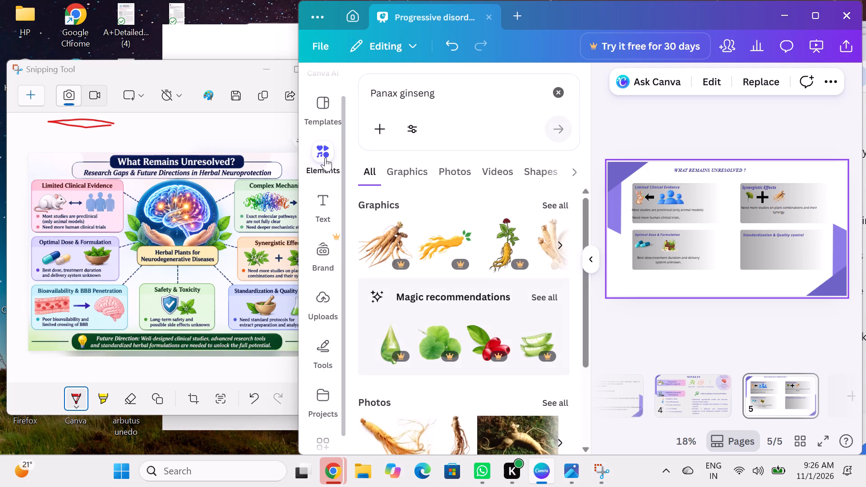
pyautogui.click(557, 93)
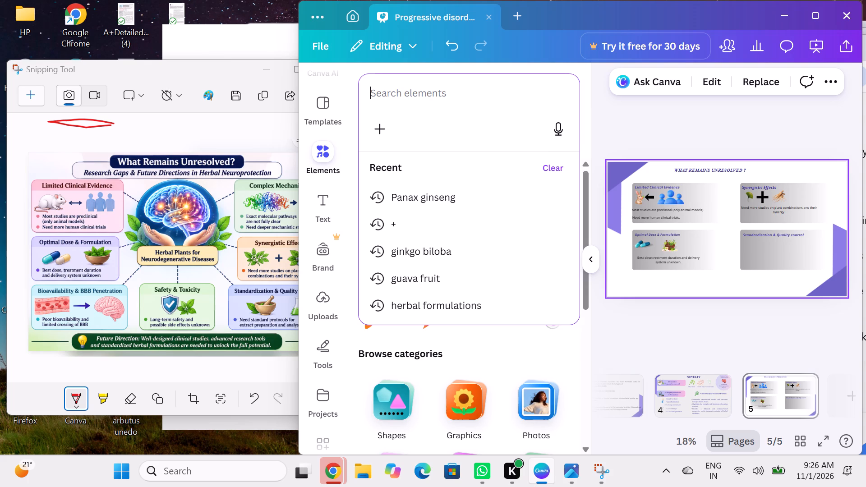
pyautogui.press('e')
pyautogui.write('xtract')
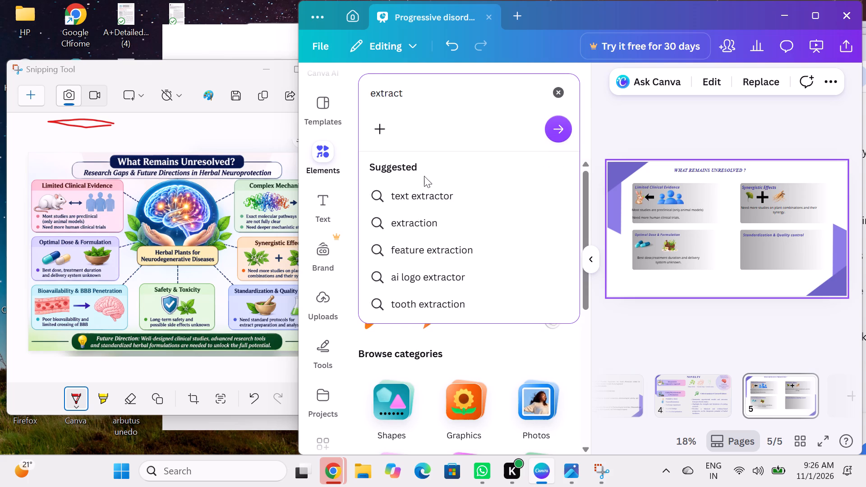
pyautogui.click(483, 229)
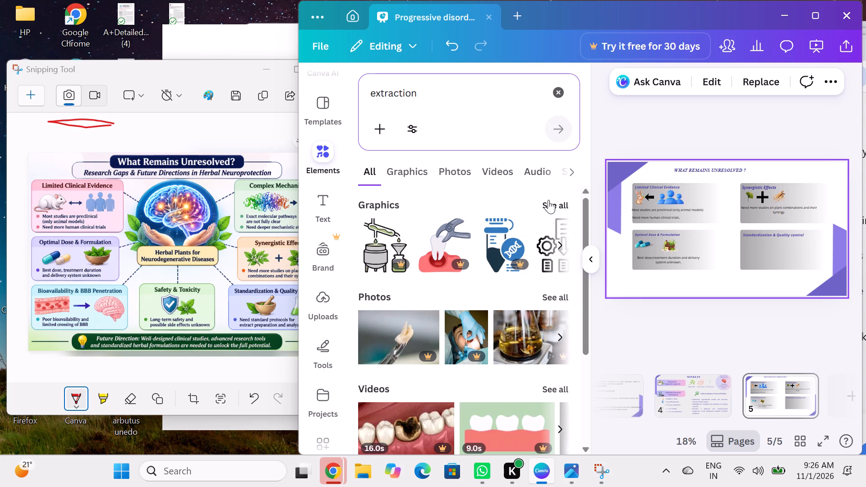
# Search the elements library for "extract" and browse the graphics for a picture suited to the fourth card.
pyautogui.click(438, 98)
pyautogui.press('BackSpace')
pyautogui.press('BackSpace')
pyautogui.press('BackSpace')
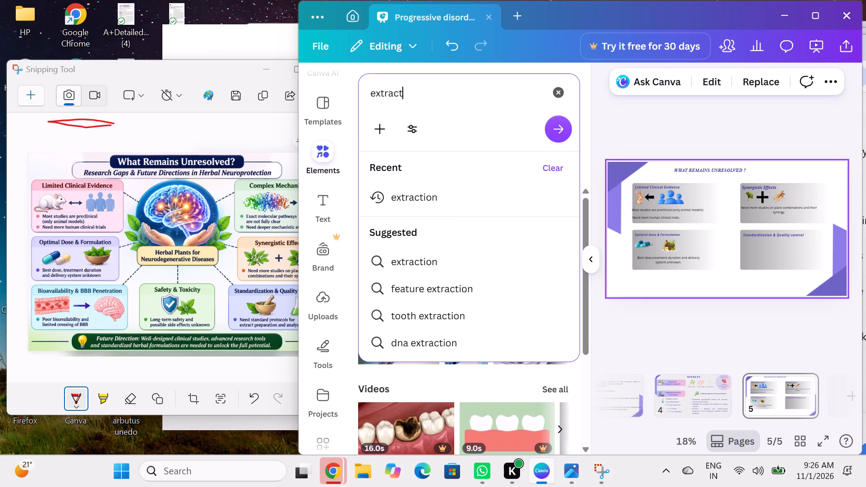
pyautogui.click(553, 128)
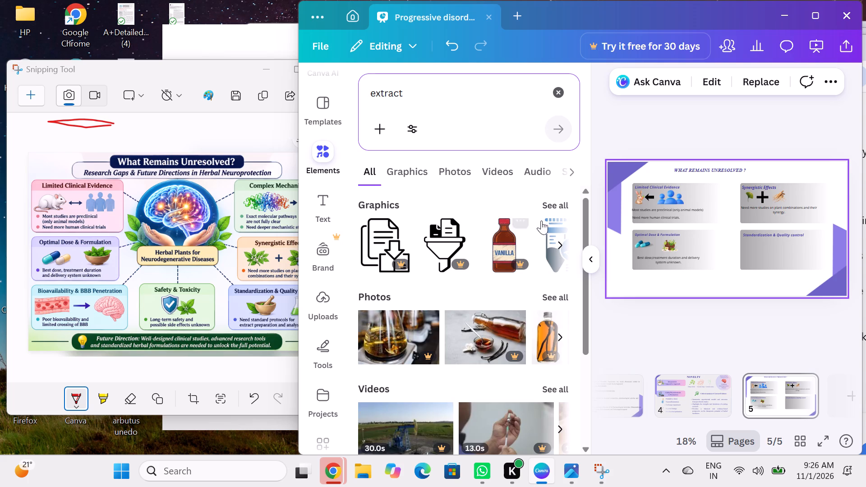
pyautogui.click(557, 204)
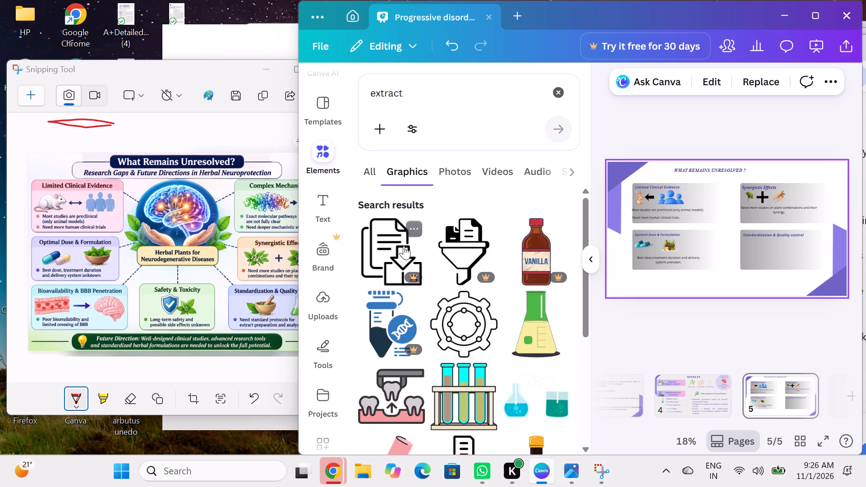
pyautogui.scroll(-5, 404, 246)
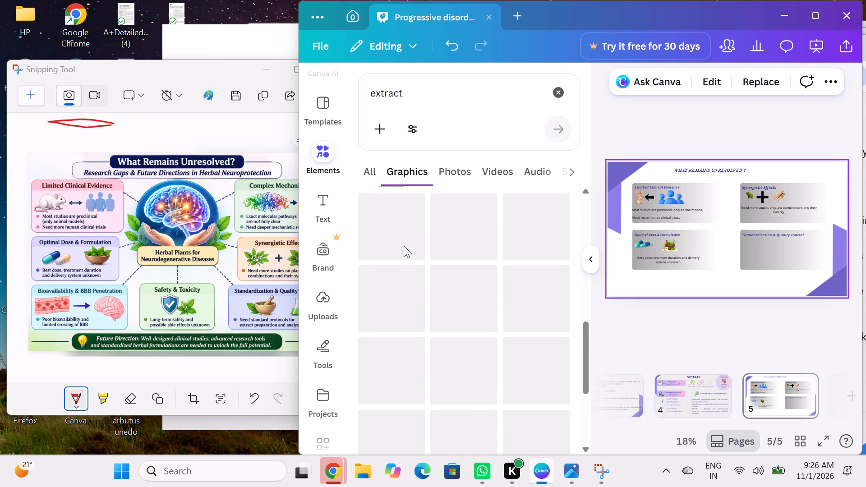
pyautogui.scroll(2, 404, 246)
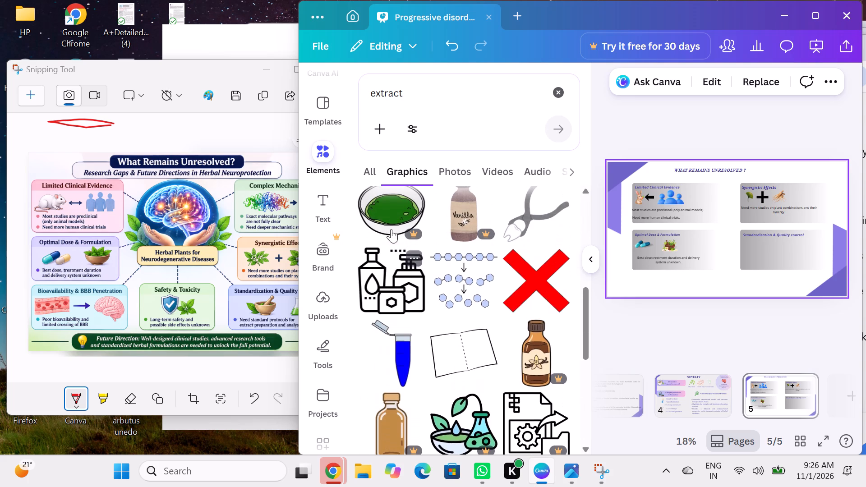
# Narrow the graphics search to "herbal extract" and look through the results for a suitable extract-preparation illustration.
pyautogui.click(364, 97)
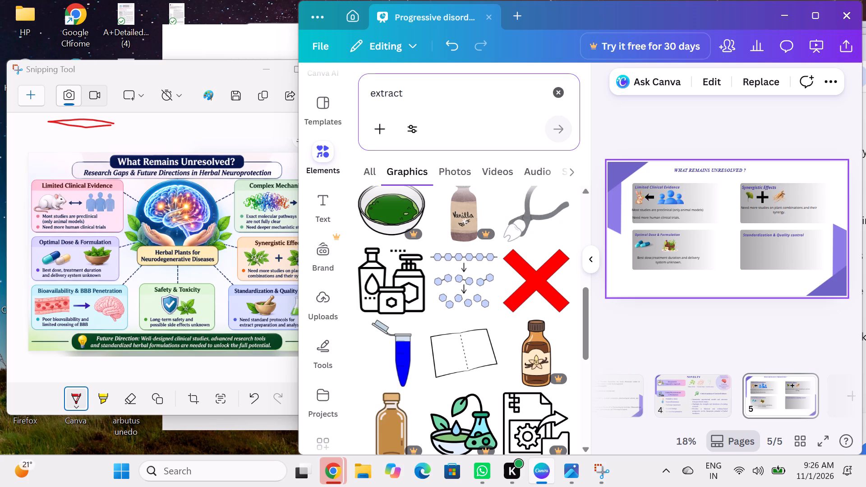
pyautogui.click(369, 92)
pyautogui.write('herbl')
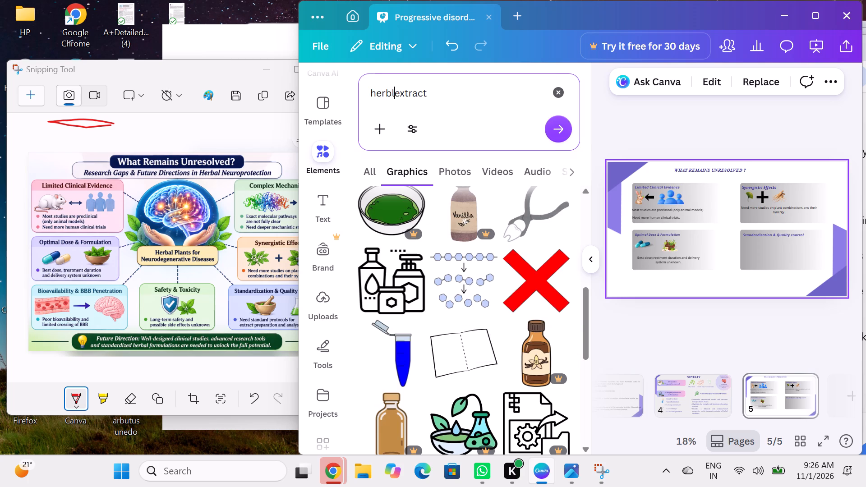
pyautogui.press('space')
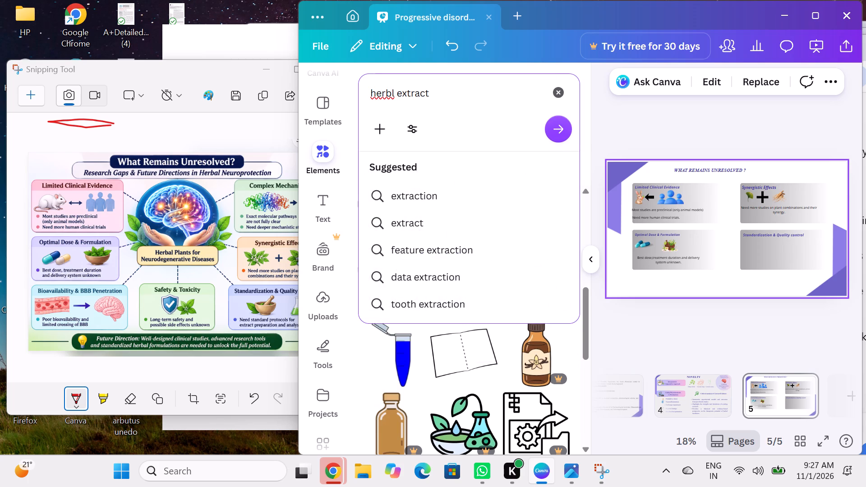
pyautogui.press('BackSpace')
pyautogui.press('BackSpace')
pyautogui.write('al')
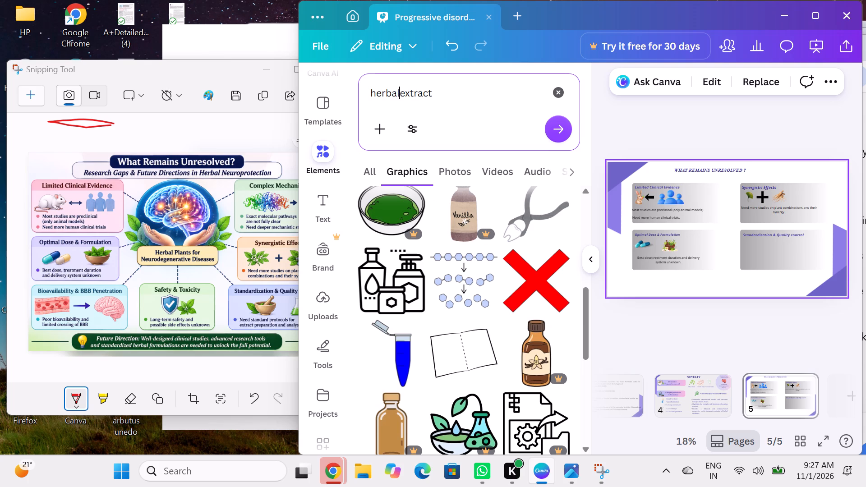
pyautogui.press('space')
pyautogui.click(552, 129)
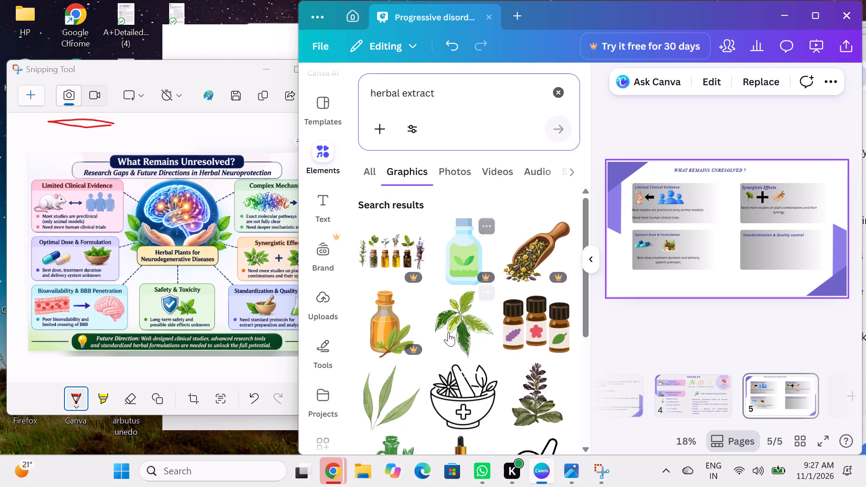
pyautogui.scroll(-3, 475, 326)
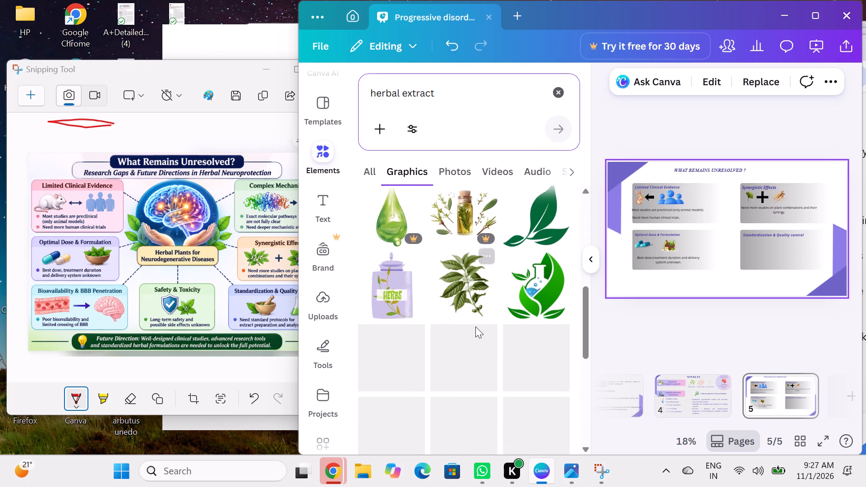
pyautogui.scroll(-1, 475, 326)
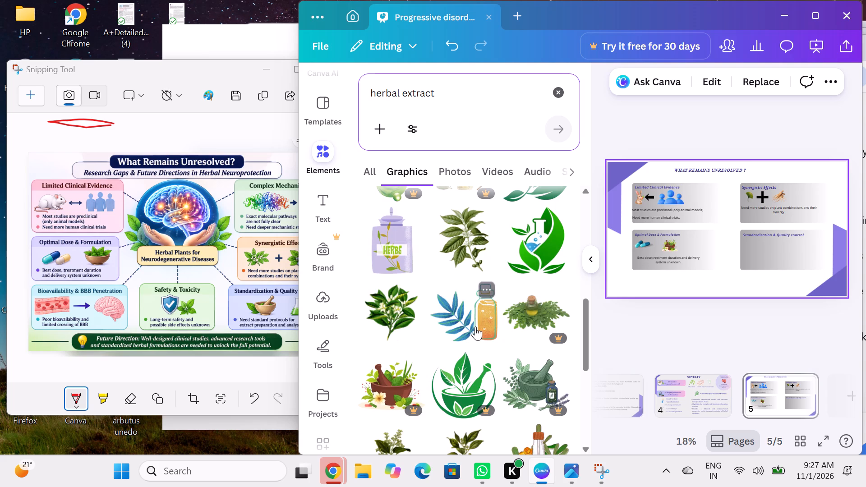
pyautogui.scroll(-6, 475, 326)
pyautogui.scroll(1, 475, 326)
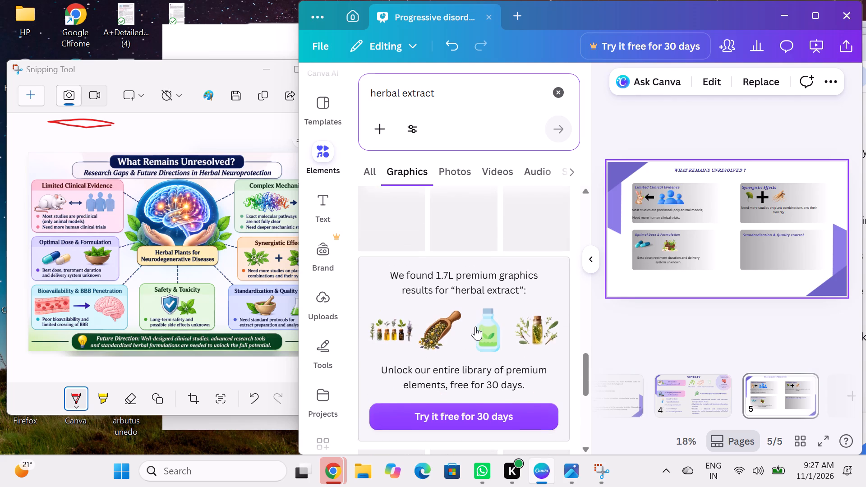
pyautogui.scroll(4, 475, 326)
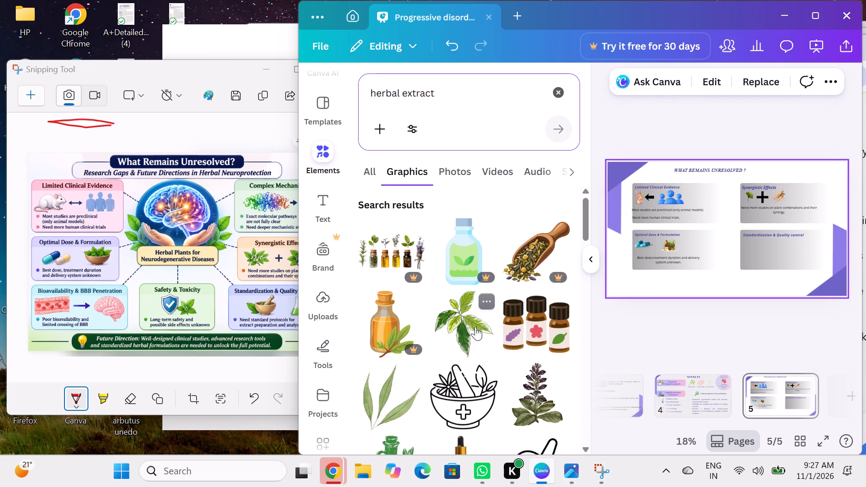
pyautogui.scroll(-1, 475, 326)
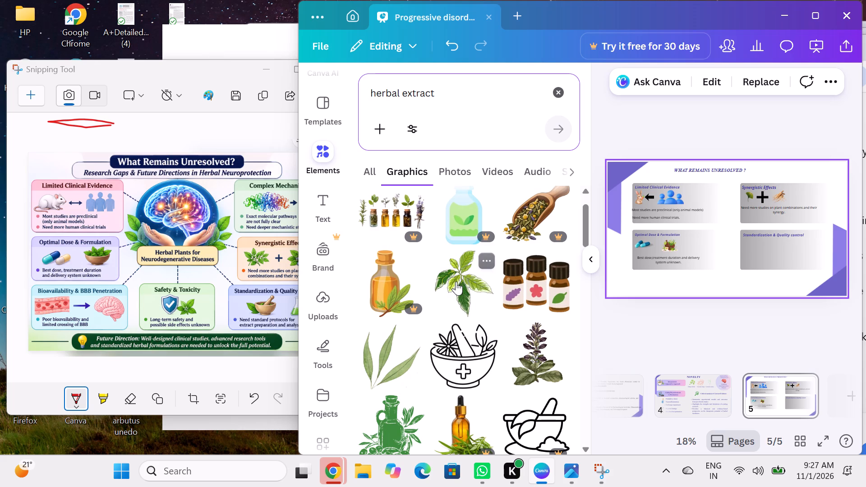
# Search graphics for "herbal plant extract" and add the green mortar and pestle with lavender, daisies and a herb jar to the slide.
pyautogui.click(401, 94)
pyautogui.press('space')
pyautogui.write('plant')
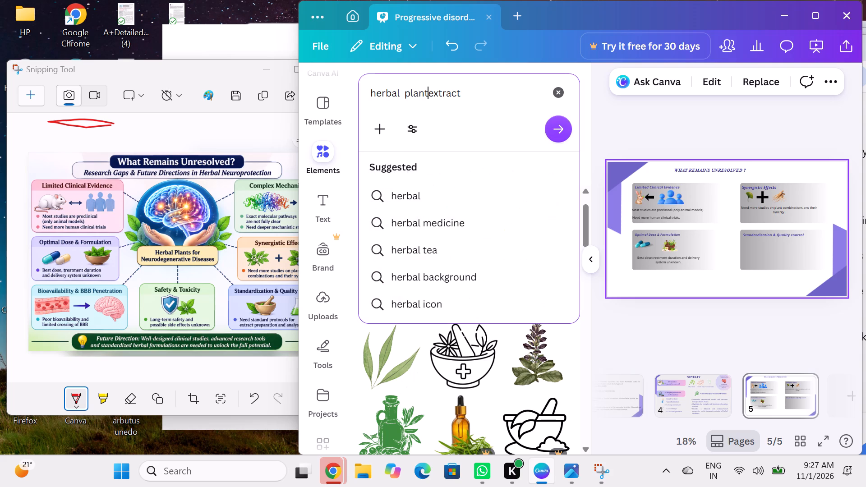
pyautogui.press('space')
pyautogui.click(561, 130)
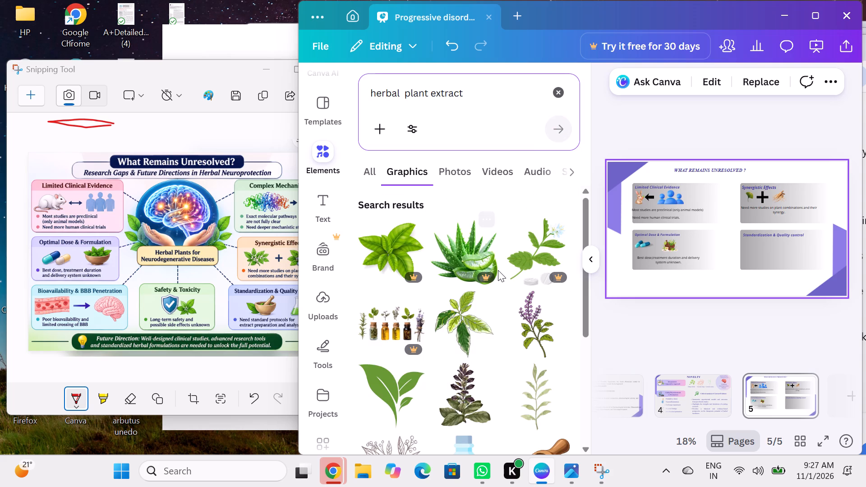
pyautogui.scroll(-5, 498, 270)
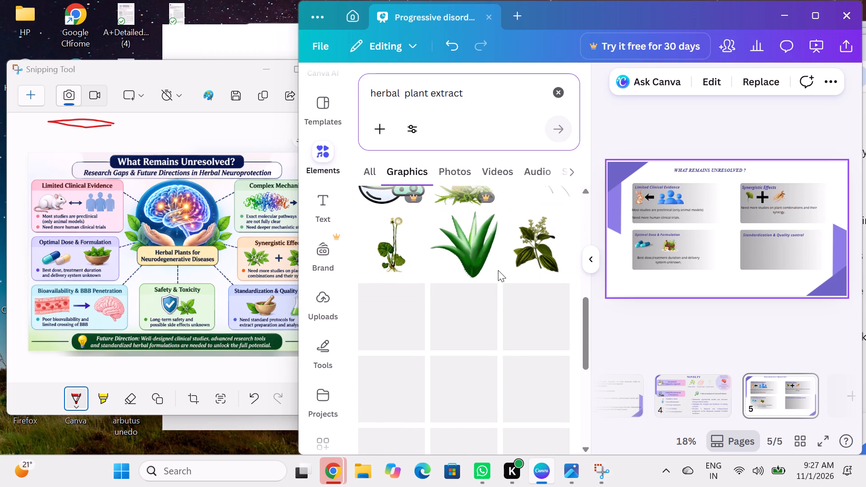
pyautogui.scroll(1, 498, 270)
pyautogui.scroll(-2, 498, 270)
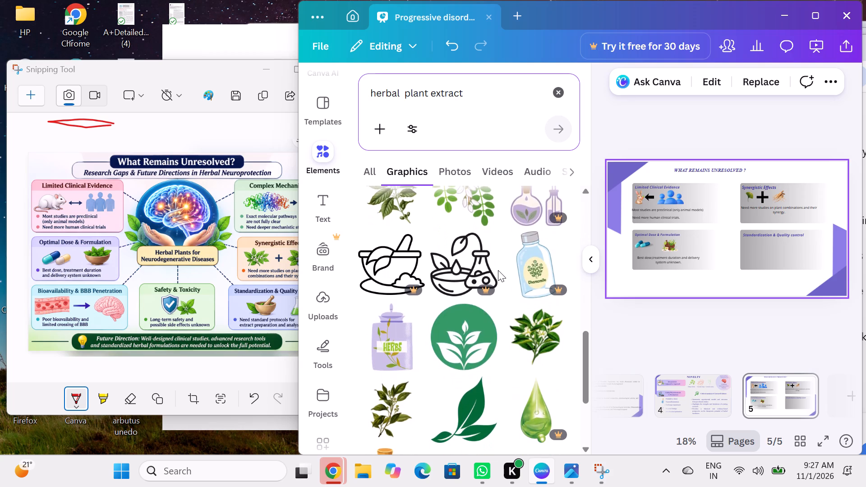
pyautogui.scroll(-4, 498, 270)
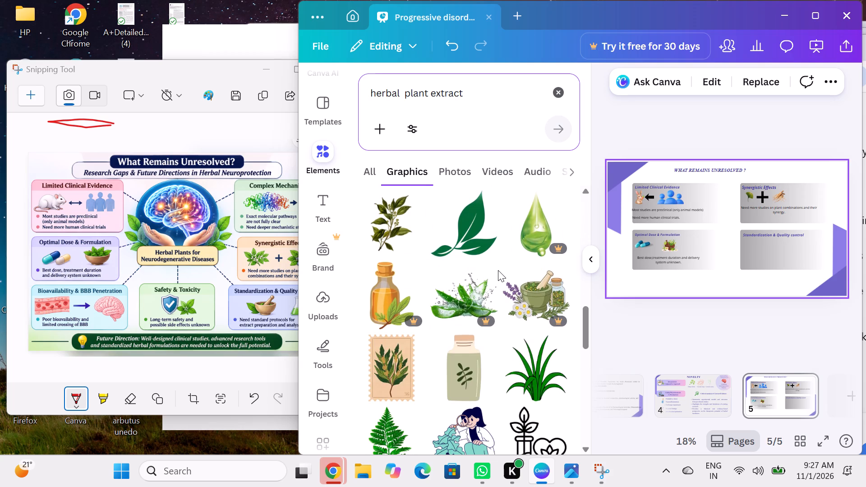
pyautogui.click(559, 296)
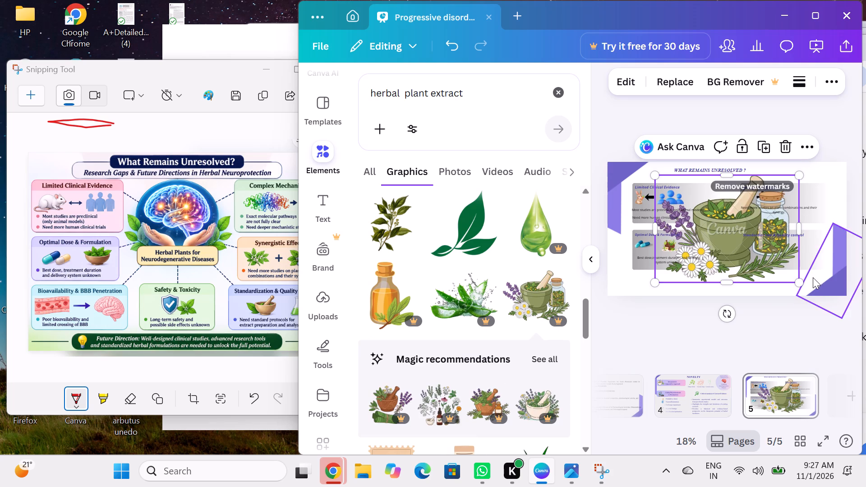
# Shrink the mortar-and-pestle graphic to icon size and place it in the fourth card, under the start of its "Standardization & Quality control" title.
pyautogui.moveTo(799, 279); pyautogui.dragTo(659, 236)
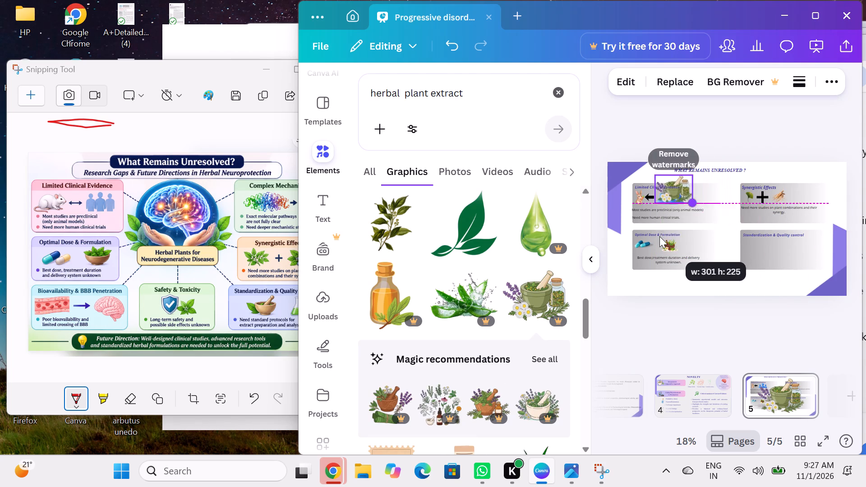
pyautogui.moveTo(659, 236); pyautogui.dragTo(652, 231)
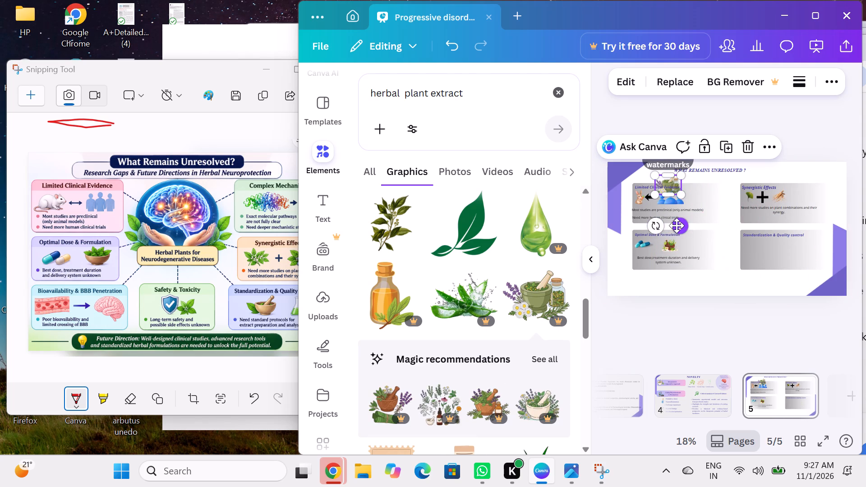
pyautogui.moveTo(677, 225); pyautogui.dragTo(765, 289)
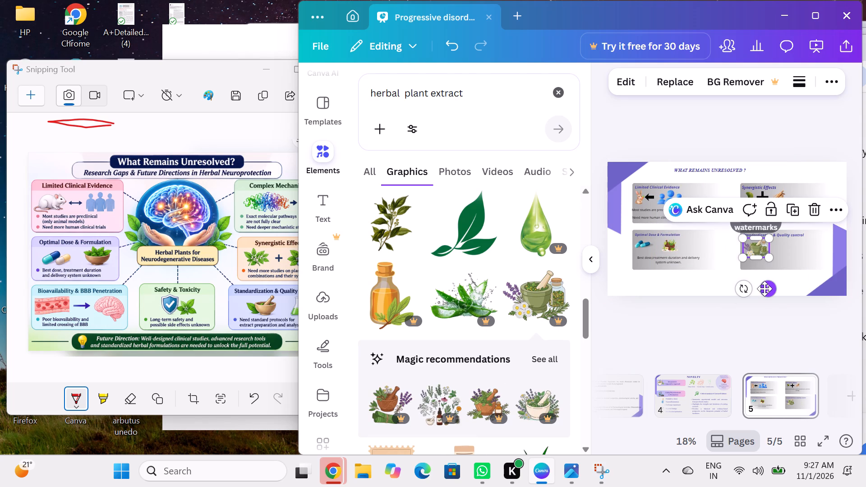
pyautogui.click(757, 335)
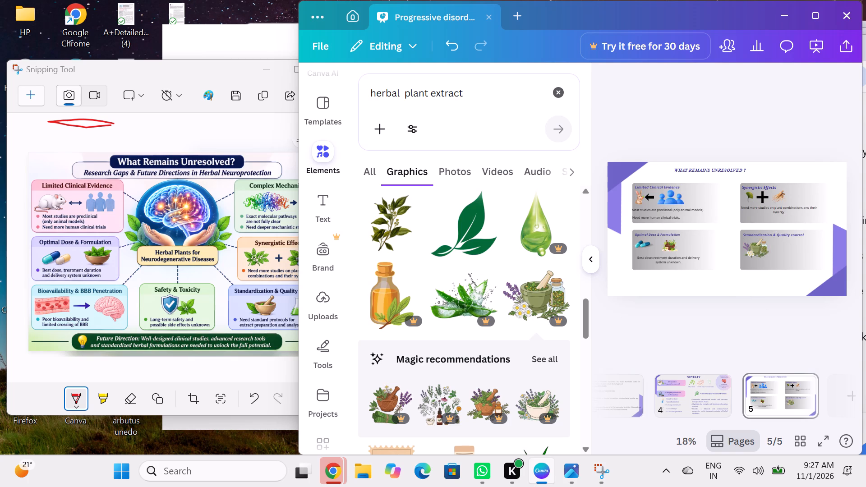
# Replace the elements search with "standardization".
pyautogui.click(558, 93)
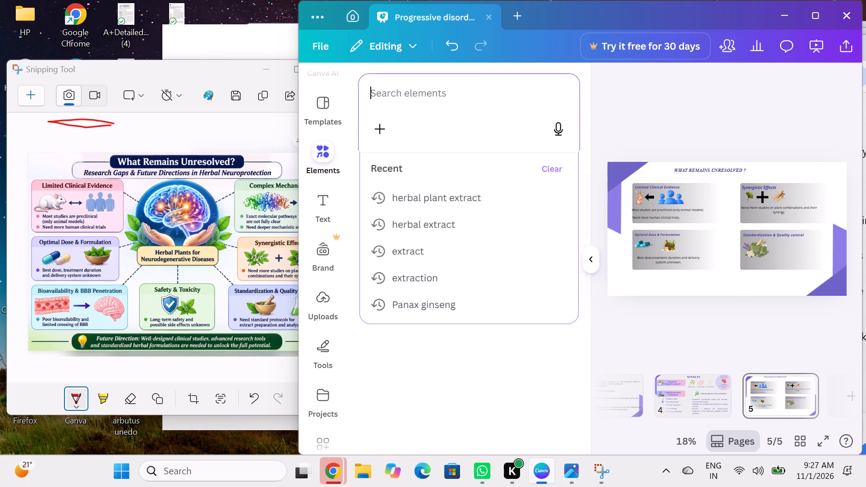
pyautogui.click(436, 89)
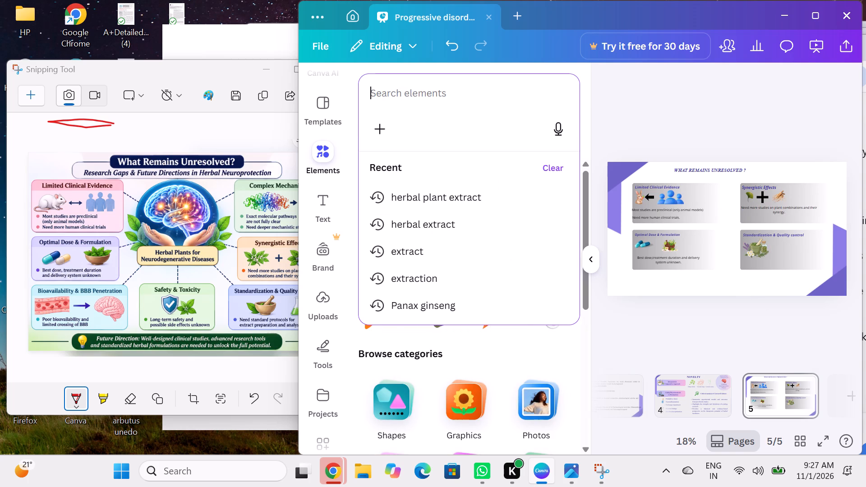
pyautogui.write('stab')
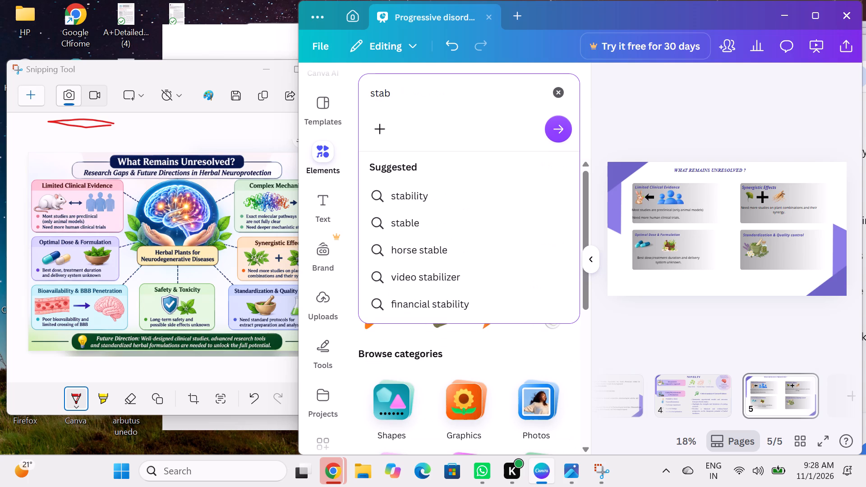
pyautogui.press('=')
pyautogui.press('BackSpace')
pyautogui.press('BackSpace')
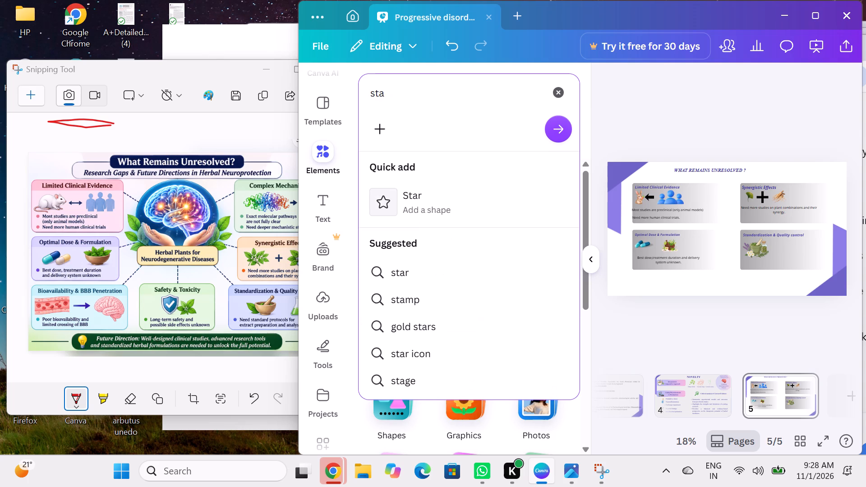
pyautogui.write('ndard')
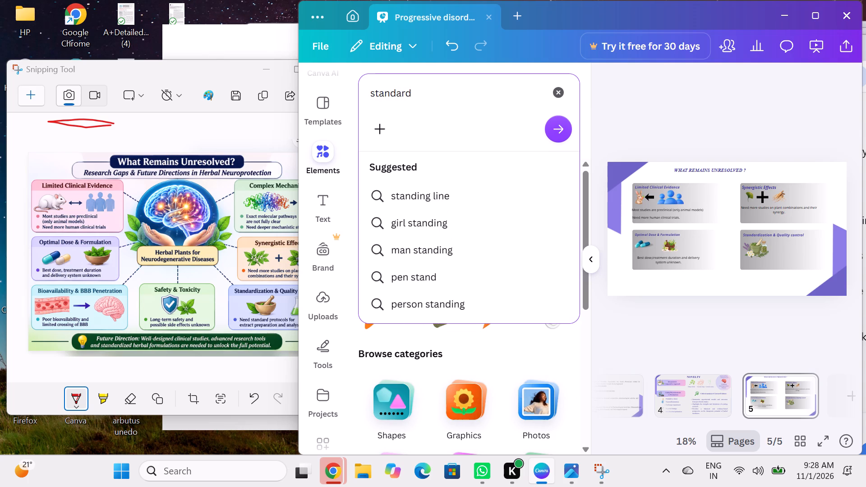
pyautogui.press('i')
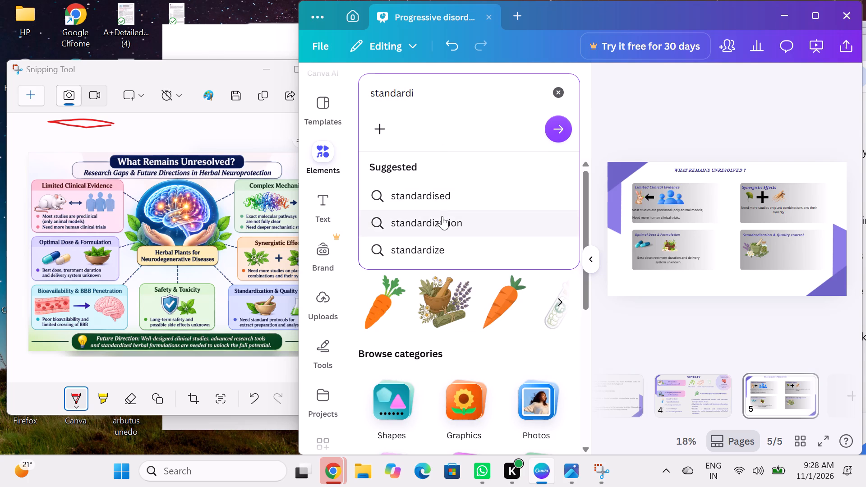
pyautogui.click(442, 216)
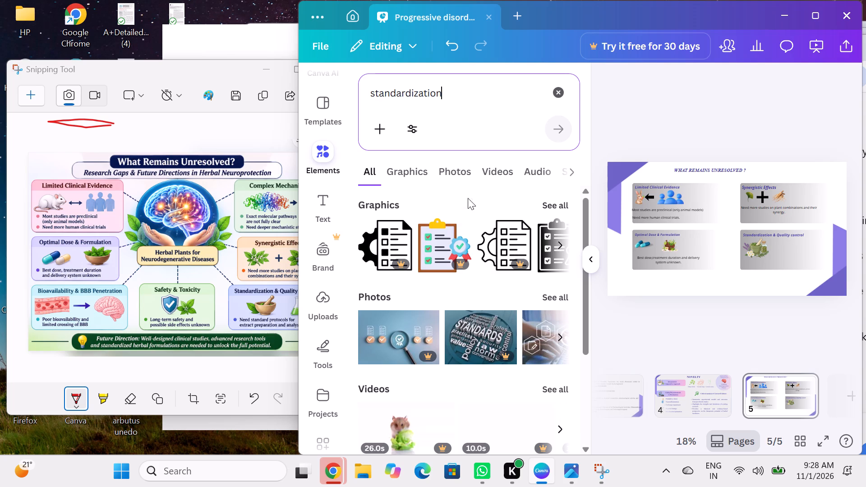
# Refine the elements search to "standardization of herbal extract" and look through the graphics for a picture suited to the fourth card.
pyautogui.click(227, 267)
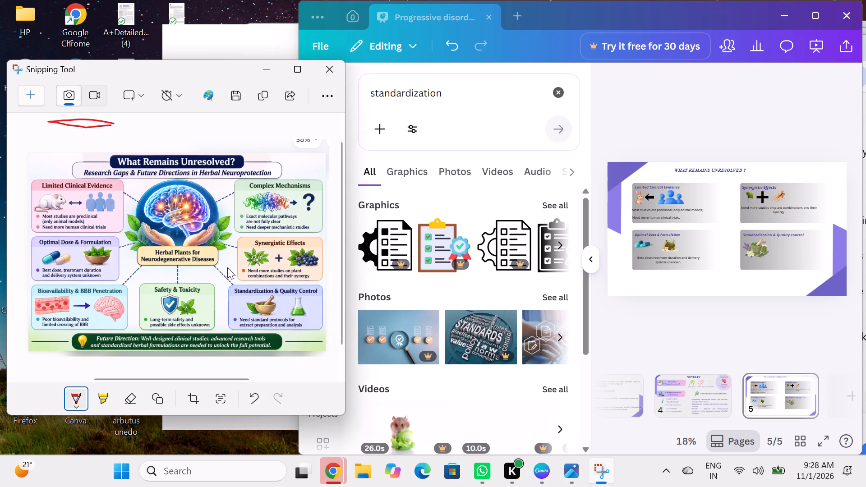
pyautogui.click(455, 96)
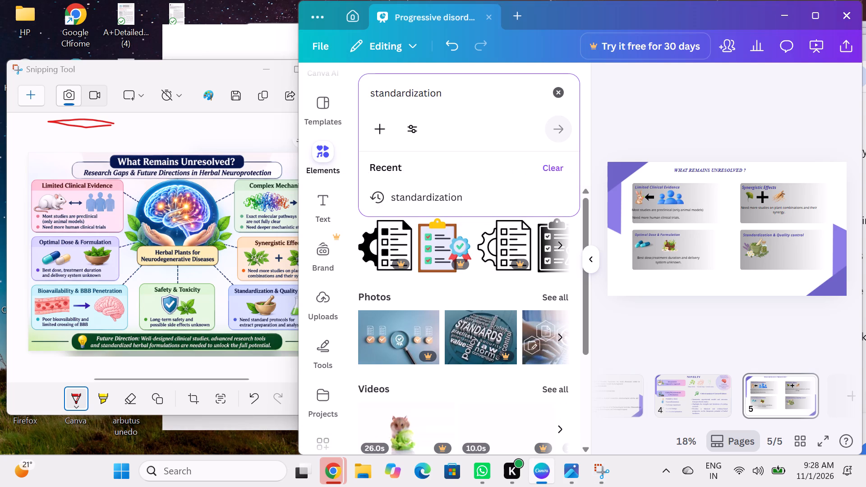
pyautogui.press('space')
pyautogui.write('of')
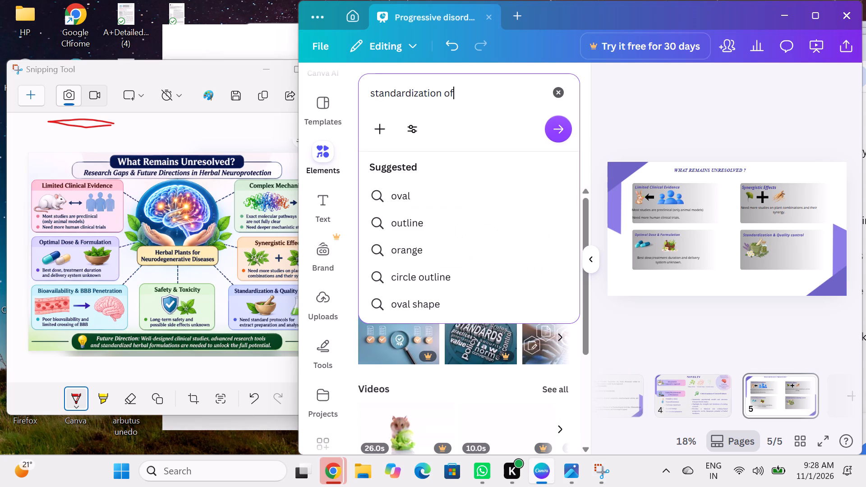
pyautogui.press('space')
pyautogui.press('space')
pyautogui.press('h')
pyautogui.write('erbal')
pyautogui.press('space')
pyautogui.write('exttract')
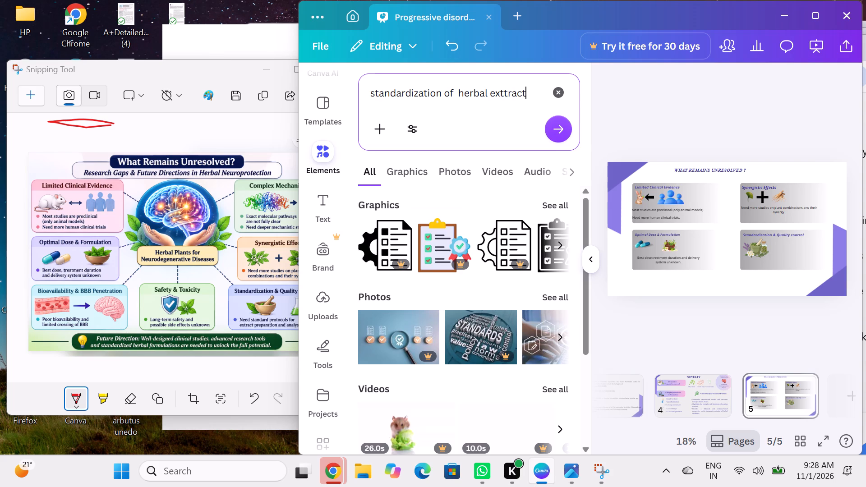
pyautogui.press('BackSpace')
pyautogui.press('BackSpace')
pyautogui.press('BackSpace')
pyautogui.press('BackSpace')
pyautogui.press('BackSpace')
pyautogui.write('ract')
pyautogui.click(556, 132)
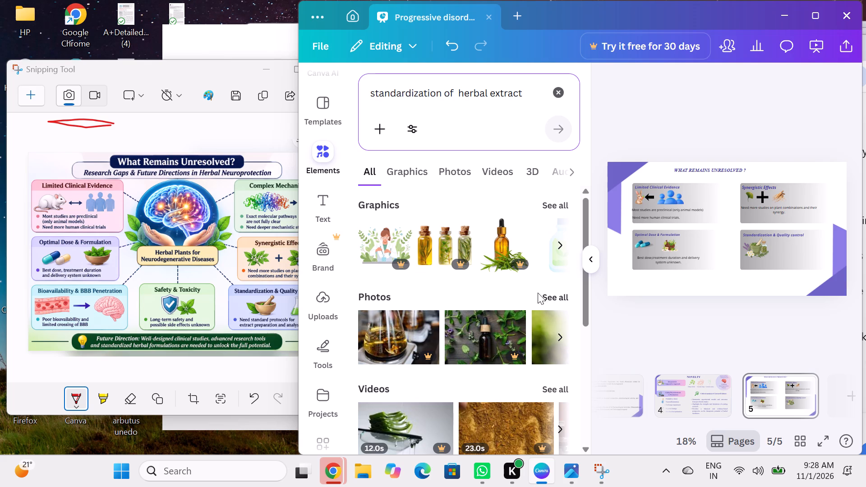
pyautogui.click(555, 252)
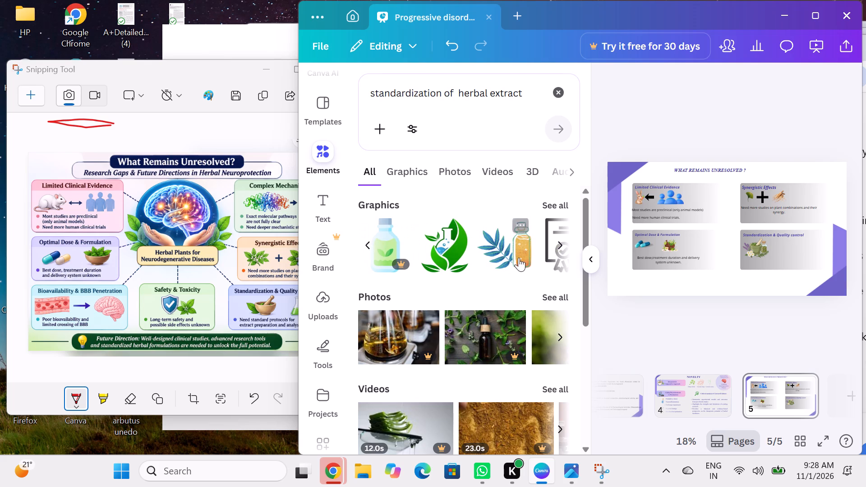
pyautogui.click(562, 244)
pyautogui.click(562, 244)
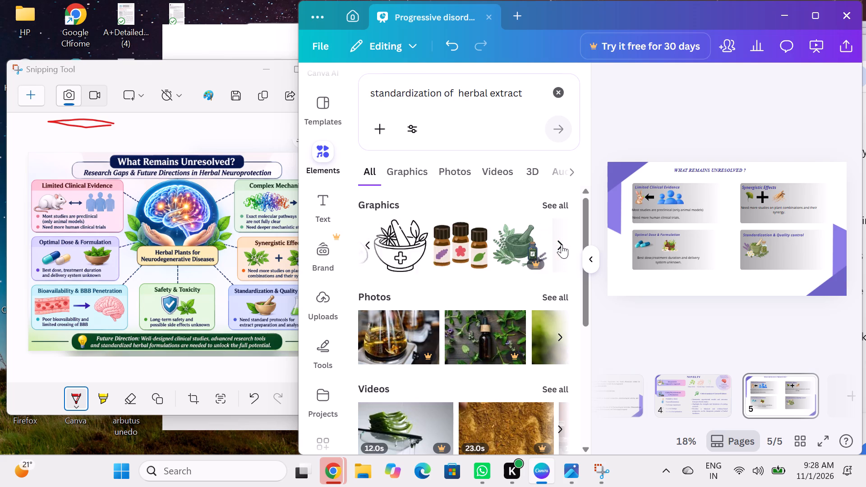
pyautogui.click(562, 244)
pyautogui.click(562, 244)
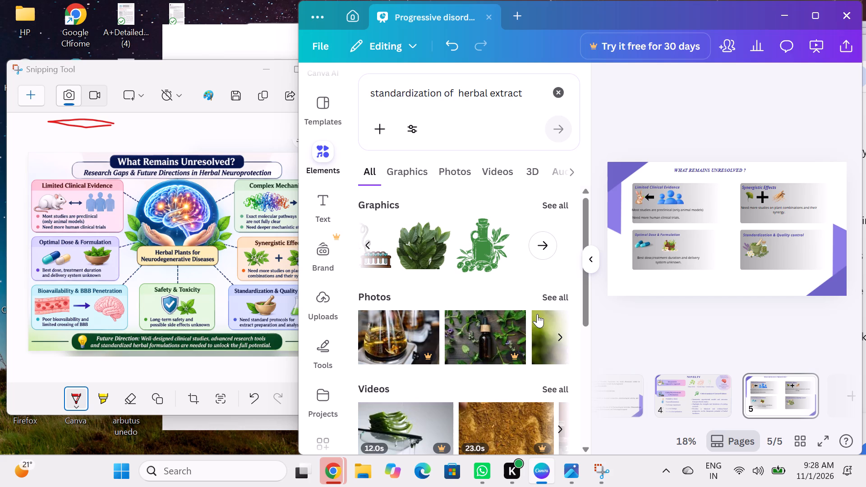
# Browse the photo results for "standardization of herbal extract" and add the photo of laboratory flasks with yellow-green liquid and a mortar to the slide.
pyautogui.click(549, 303)
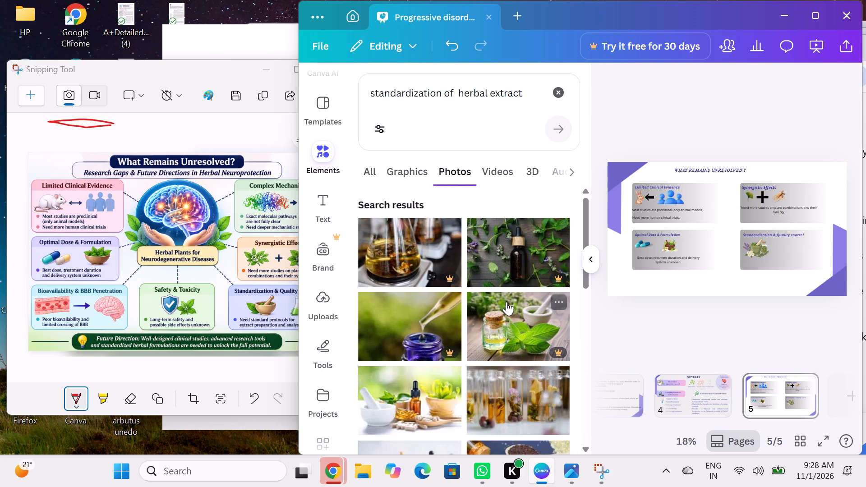
pyautogui.scroll(-4, 507, 302)
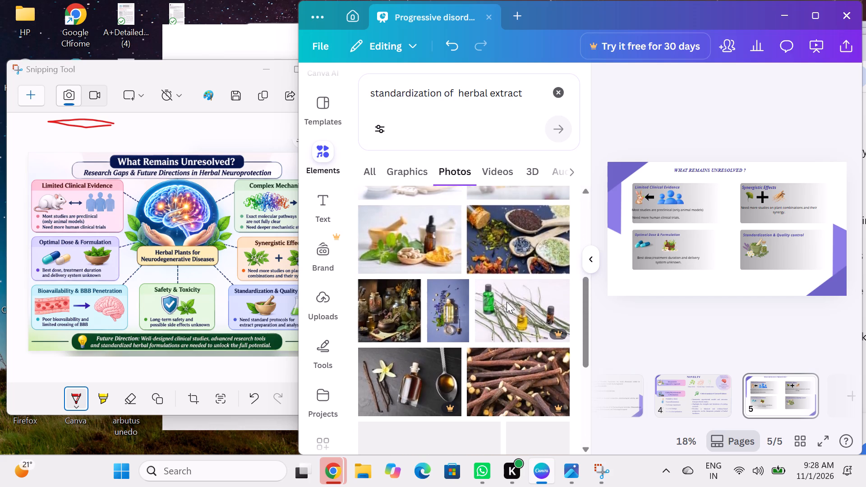
pyautogui.scroll(-1, 507, 302)
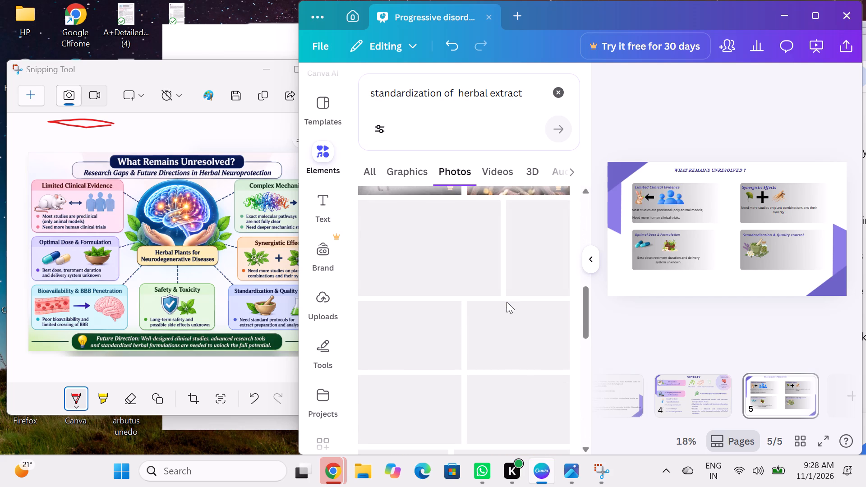
pyautogui.scroll(-2, 507, 302)
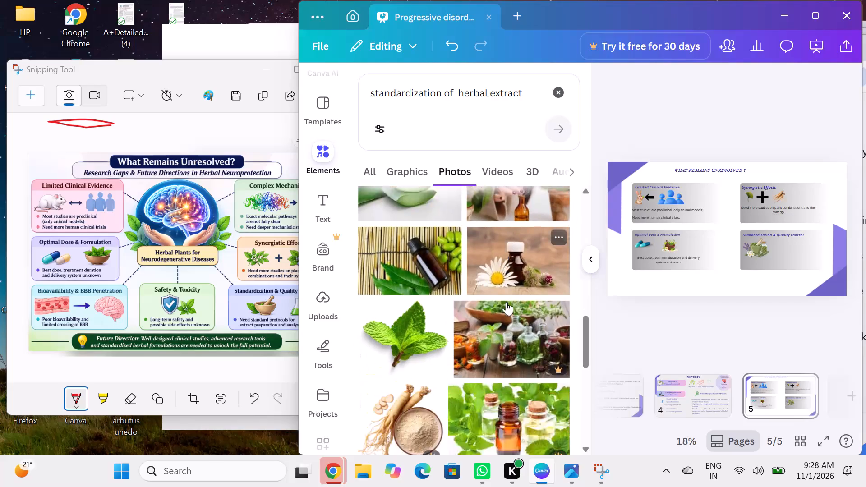
pyautogui.scroll(-5, 507, 302)
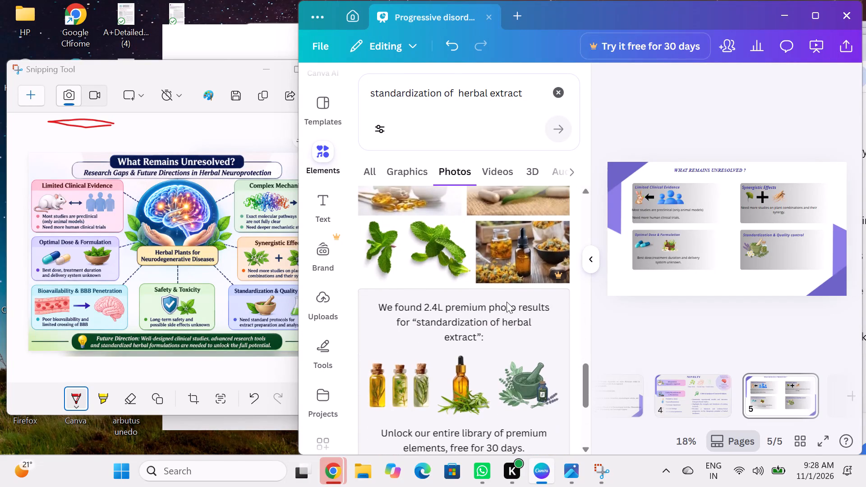
pyautogui.scroll(-3, 507, 302)
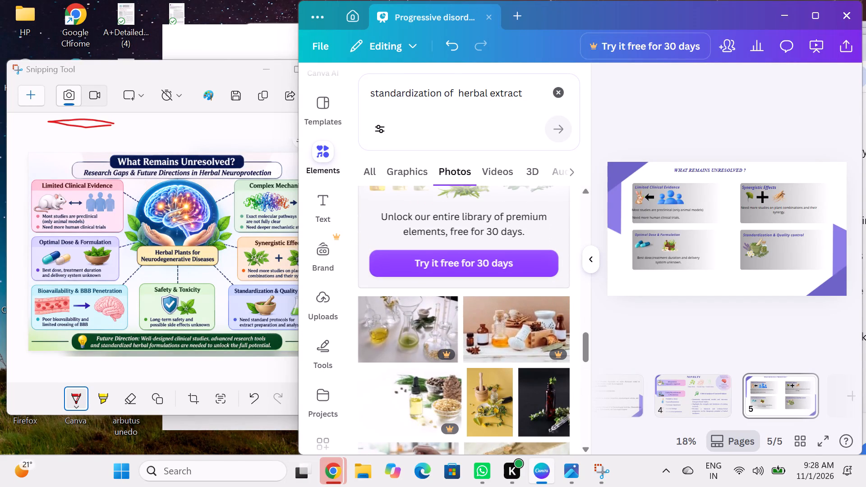
pyautogui.click(407, 330)
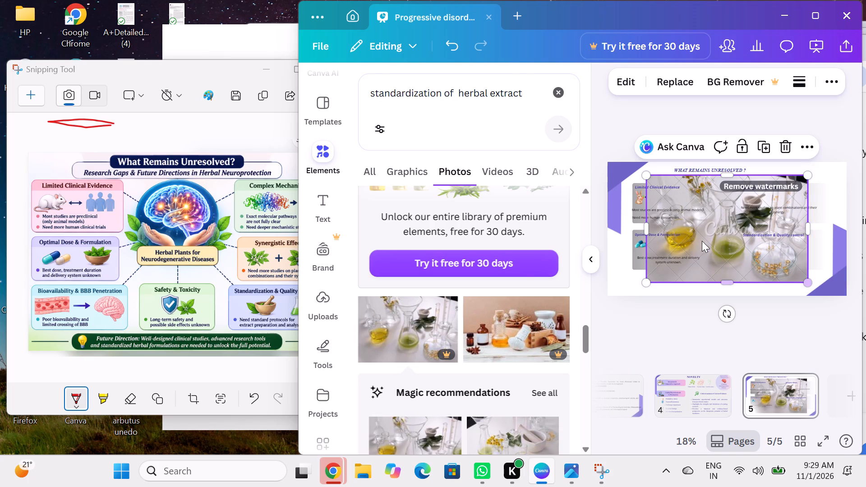
# Shrink the laboratory flasks photo to icon size and place it in the fourth card, beside the mortar-and-pestle graphic under the "Standardization & Quality control" title.
pyautogui.moveTo(805, 285); pyautogui.dragTo(664, 255)
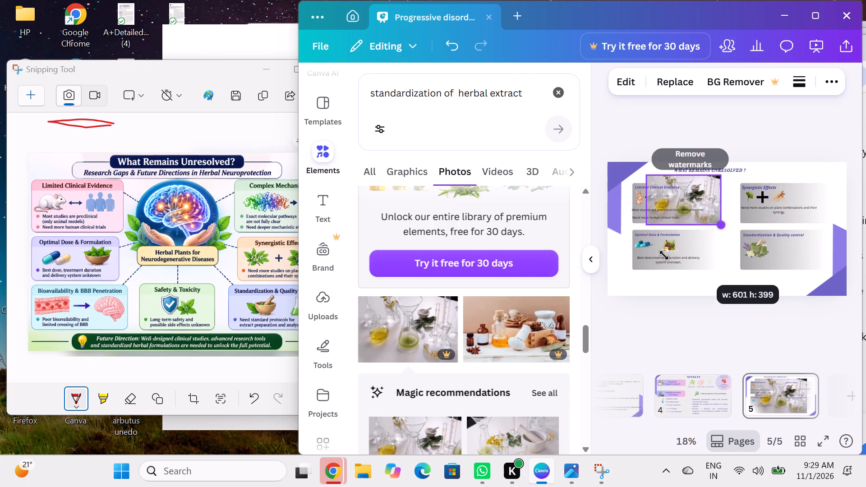
pyautogui.moveTo(664, 255); pyautogui.dragTo(632, 243)
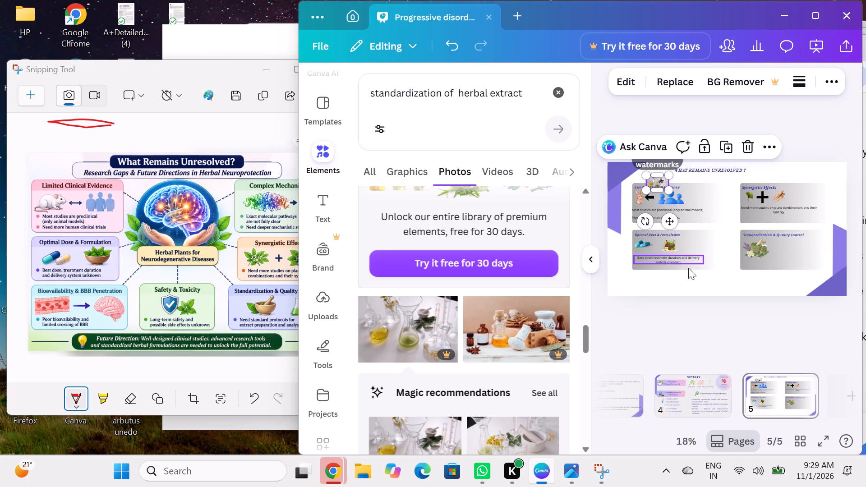
pyautogui.moveTo(672, 219); pyautogui.dragTo(810, 278)
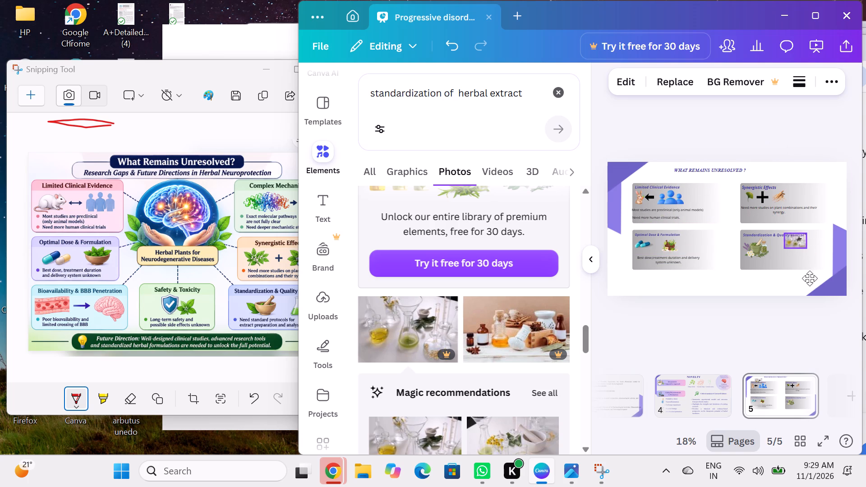
pyautogui.moveTo(810, 278); pyautogui.dragTo(805, 285)
pyautogui.click(796, 337)
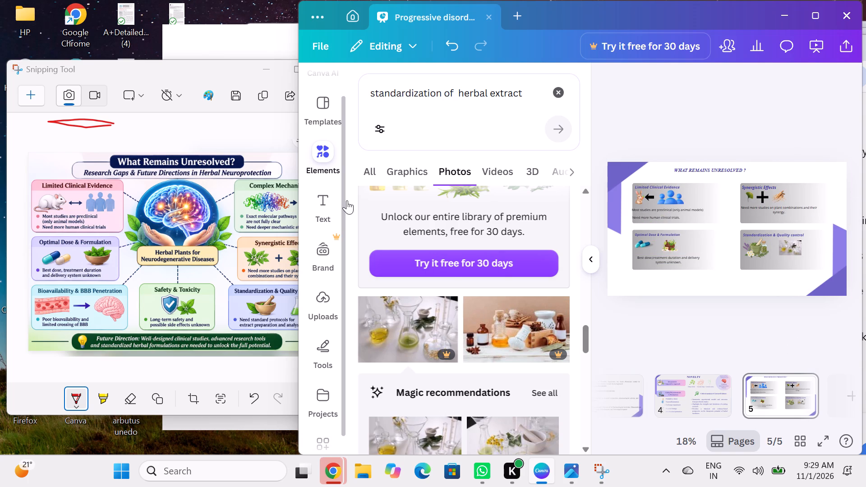
# Add a text box to the slide reading "Need standard protocols for extract preparation and analysis.".
pyautogui.click(330, 206)
pyautogui.click(479, 134)
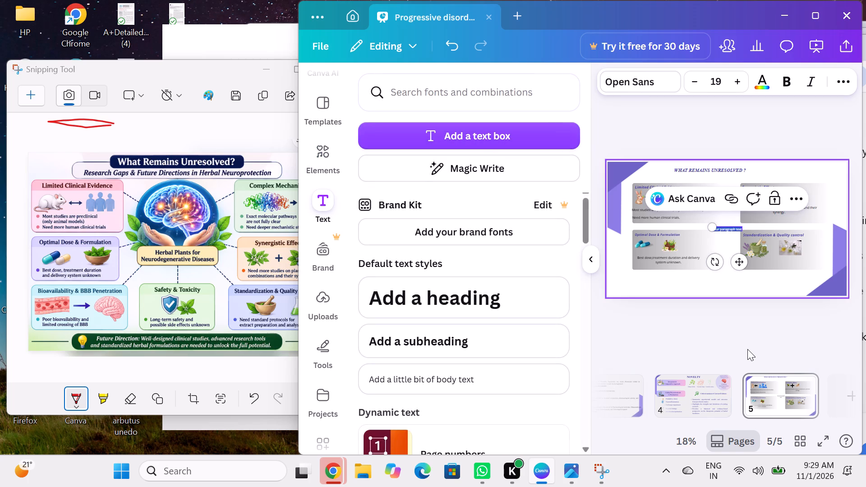
pyautogui.press('BackSpace')
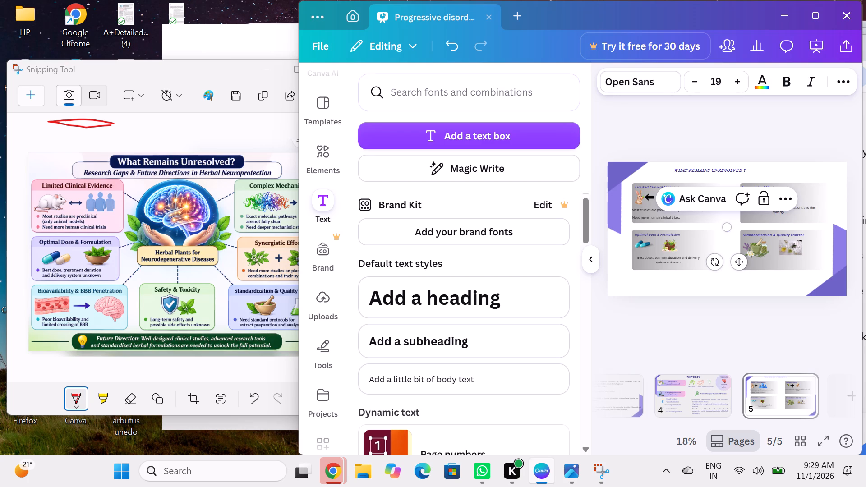
pyautogui.press('n')
pyautogui.write('eed')
pyautogui.press('space')
pyautogui.write('stab')
pyautogui.press('BackSpace')
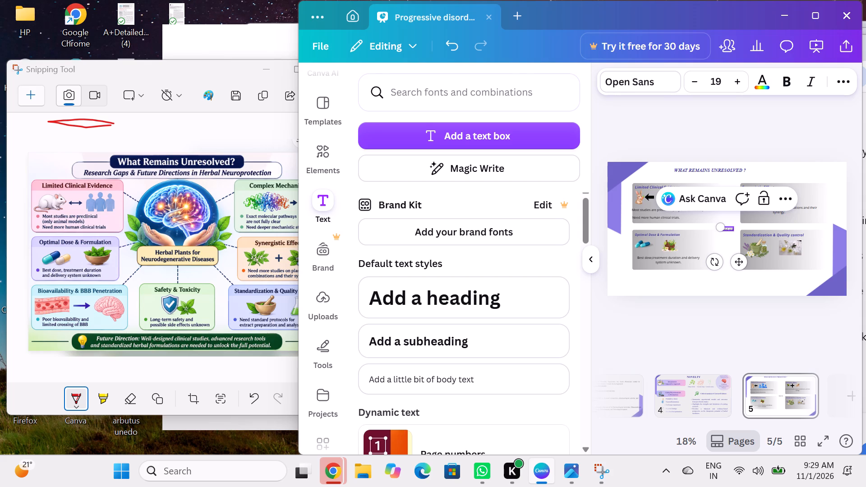
pyautogui.press('n')
pyautogui.write('dard')
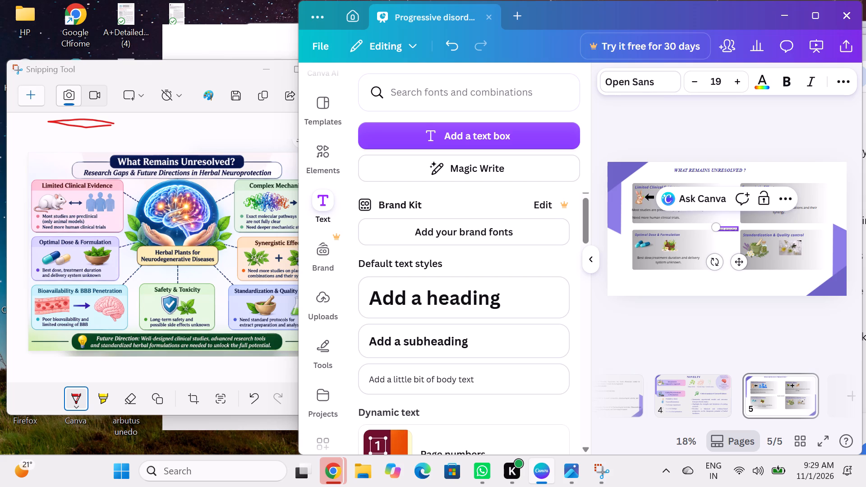
pyautogui.press('space')
pyautogui.write('protocols')
pyautogui.press('space')
pyautogui.write('for')
pyautogui.press('space')
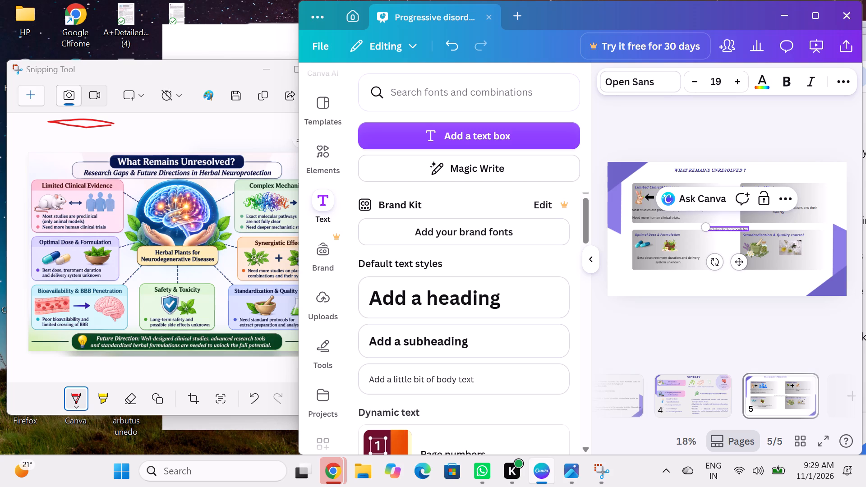
pyautogui.write('extract')
pyautogui.press('space')
pyautogui.write('preparation')
pyautogui.press('space')
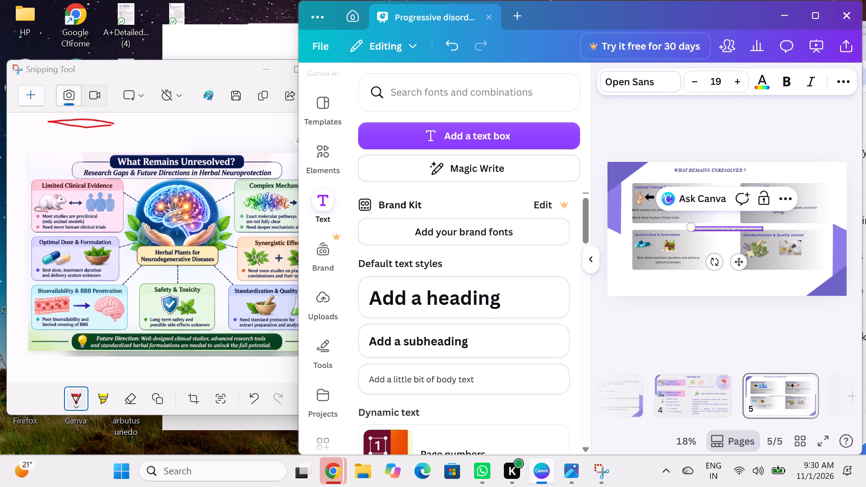
pyautogui.write('and')
pyautogui.press('space')
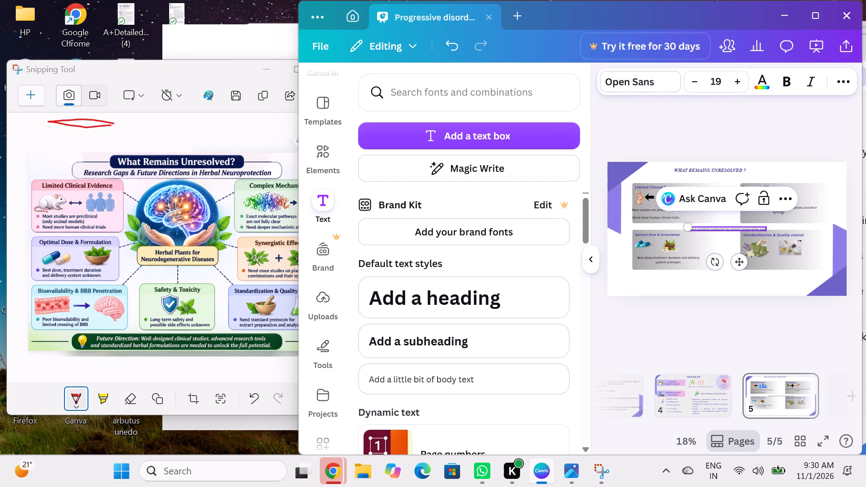
pyautogui.write('analysis')
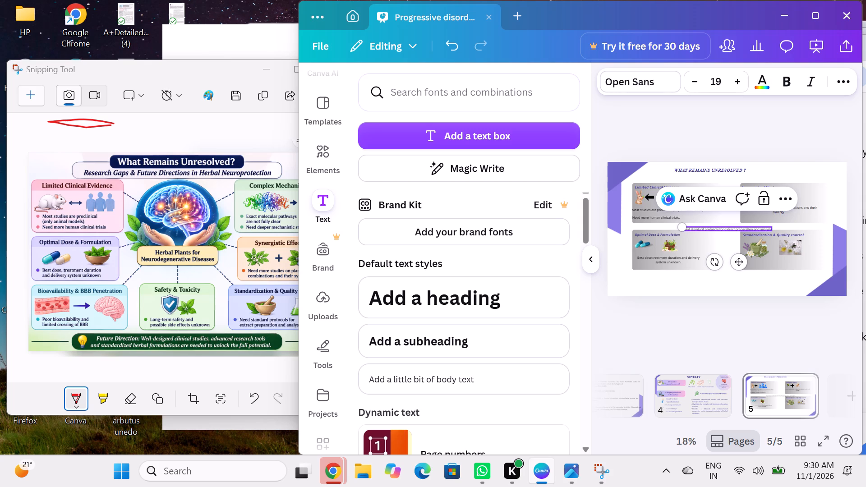
pyautogui.press('.')
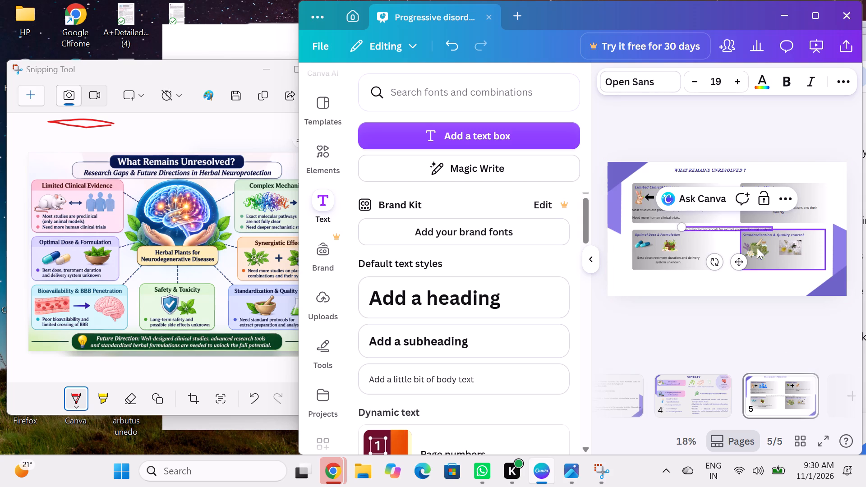
# Move the new description text into the "Standardization & Quality control" card, beneath its two pictures.
pyautogui.doubleClick(741, 231)
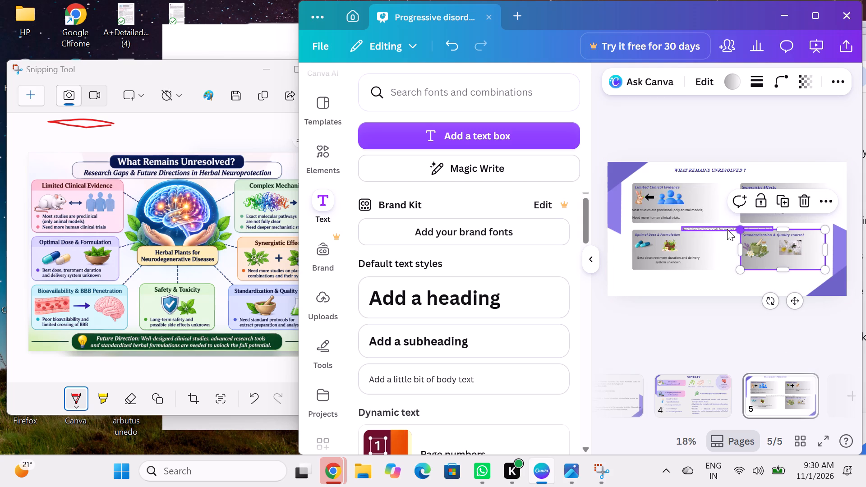
pyautogui.click(723, 229)
pyautogui.moveTo(738, 259); pyautogui.dragTo(797, 291)
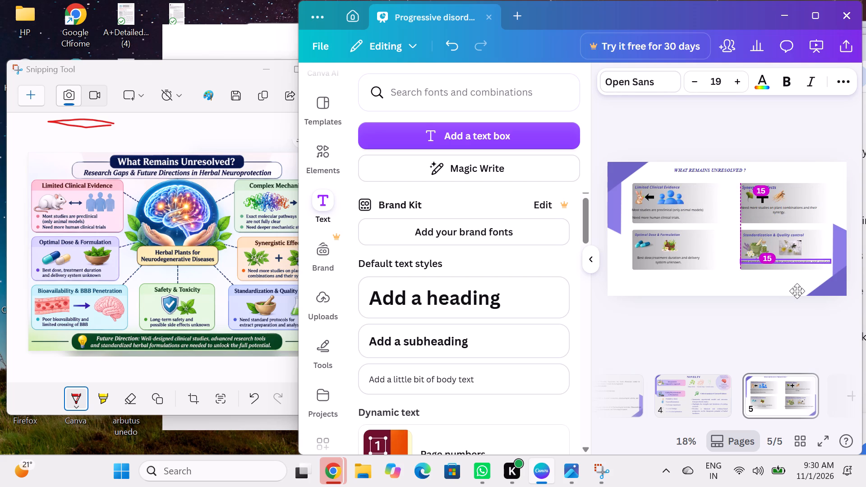
pyautogui.moveTo(797, 291); pyautogui.dragTo(798, 291)
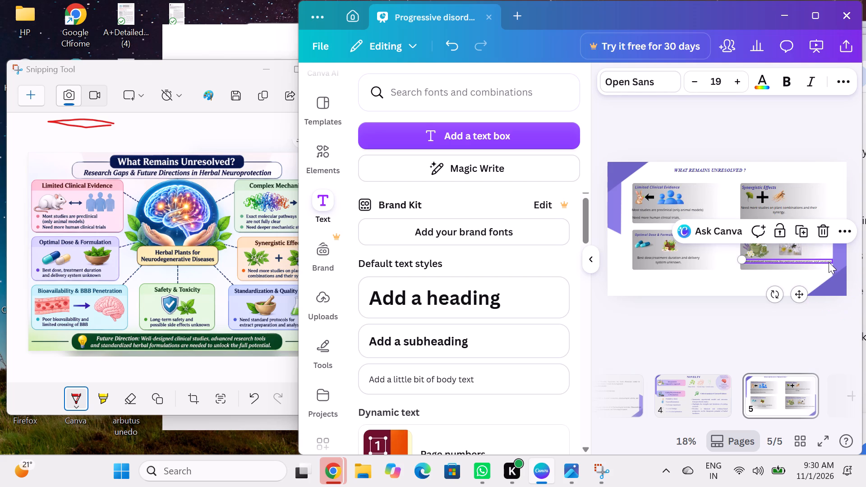
pyautogui.click(800, 261)
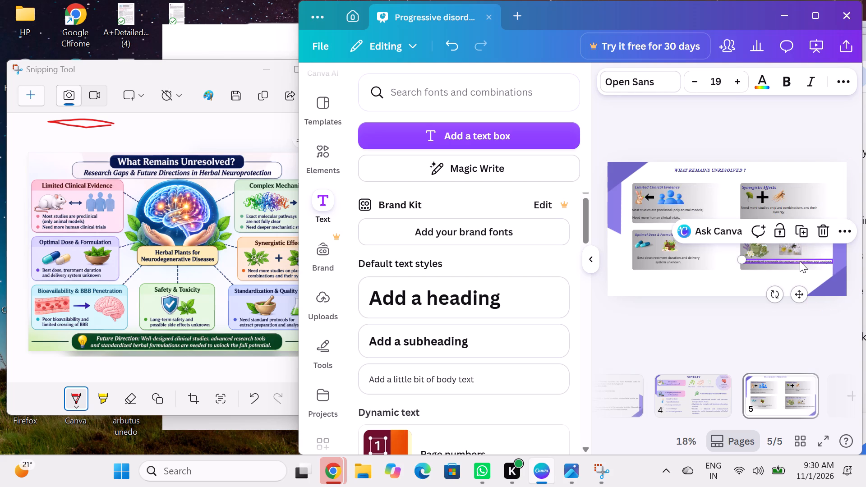
pyautogui.click(800, 261)
pyautogui.moveTo(800, 262); pyautogui.dragTo(800, 266)
pyautogui.click(811, 259)
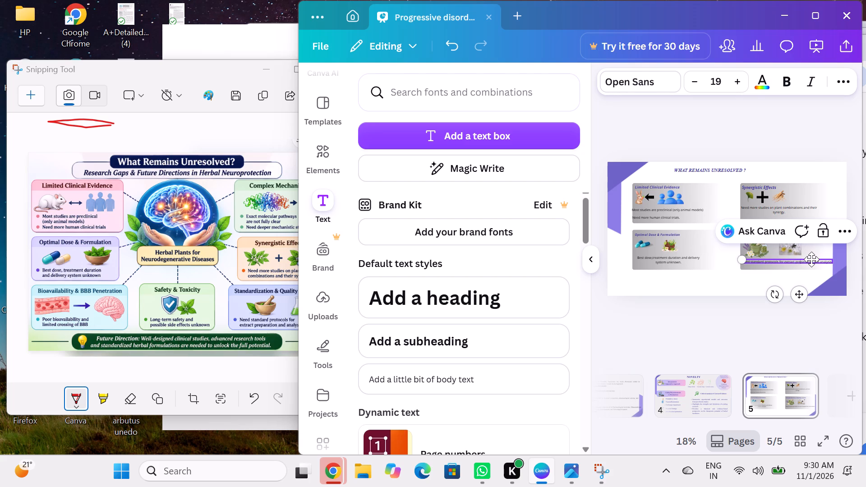
pyautogui.click(811, 259)
pyautogui.doubleClick(811, 259)
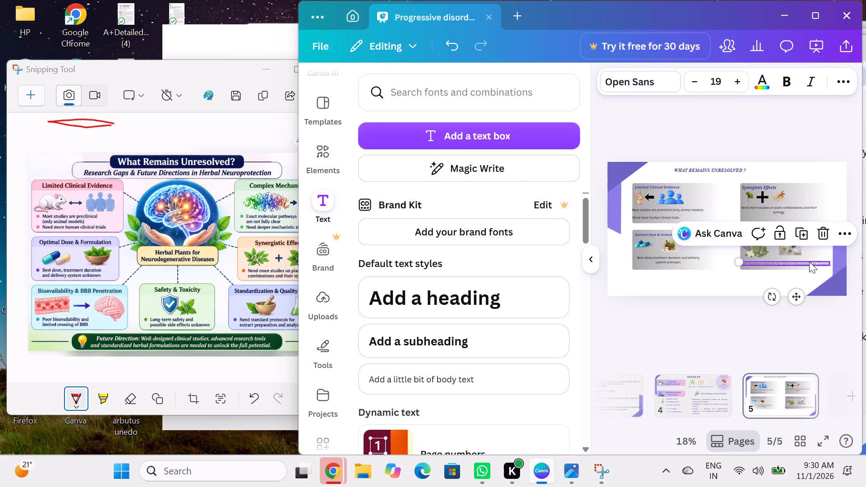
pyautogui.click(755, 308)
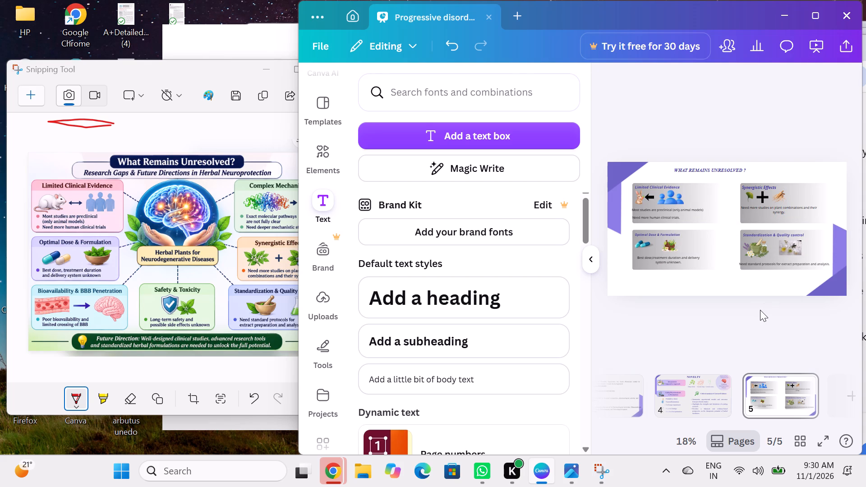
# Bring the reference infographic to the front and add a blank page 6 after the "What remains unresolved?" slide.
pyautogui.click(243, 313)
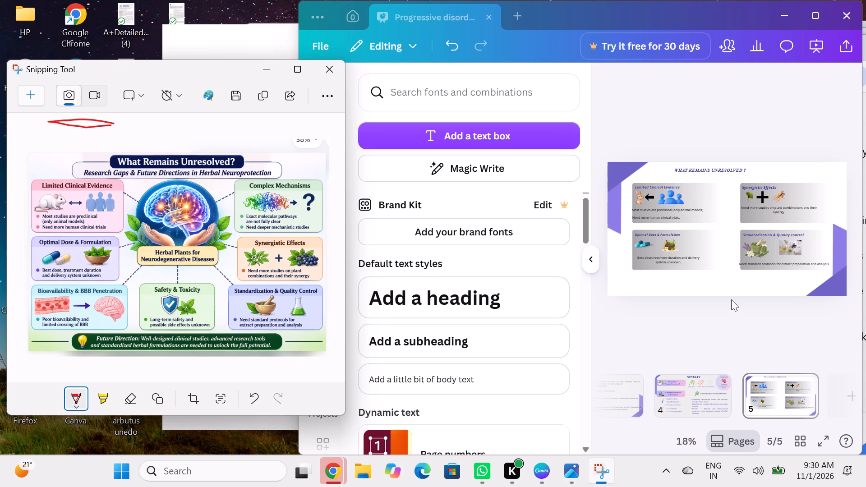
pyautogui.click(845, 391)
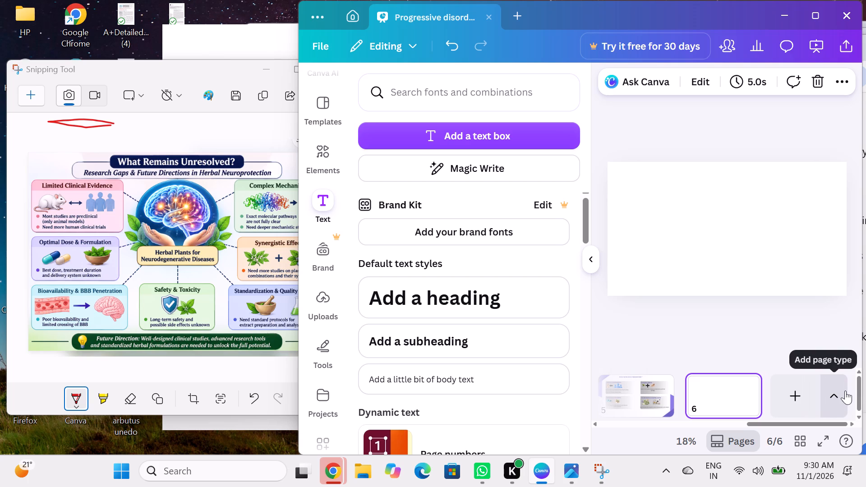
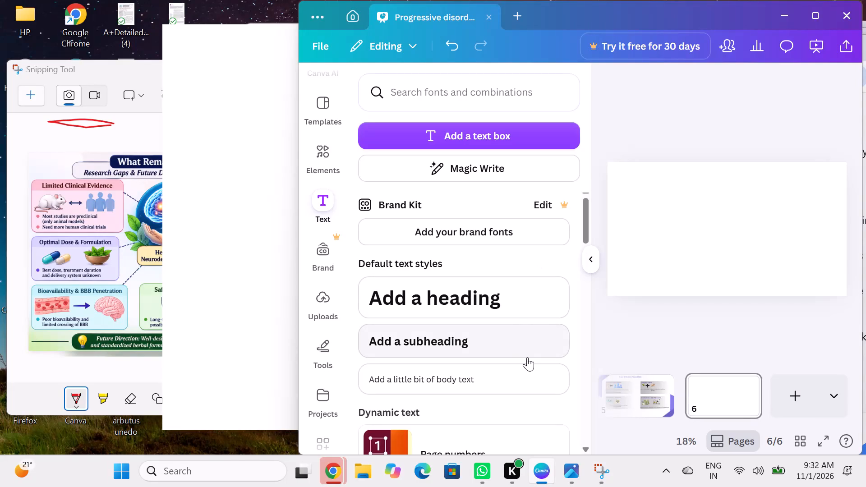
# Show the "What remains unresolved?" slide on page 5 and bring the reference infographic in Snipping Tool to the front.
pyautogui.click(643, 397)
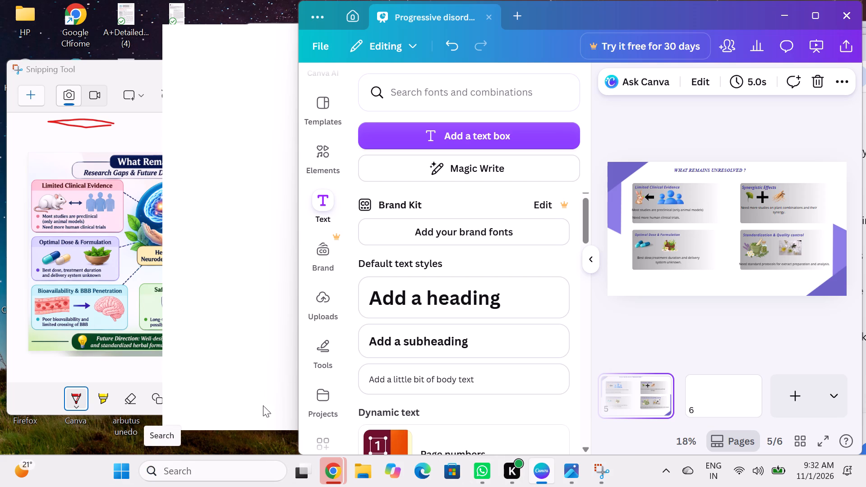
pyautogui.click(255, 446)
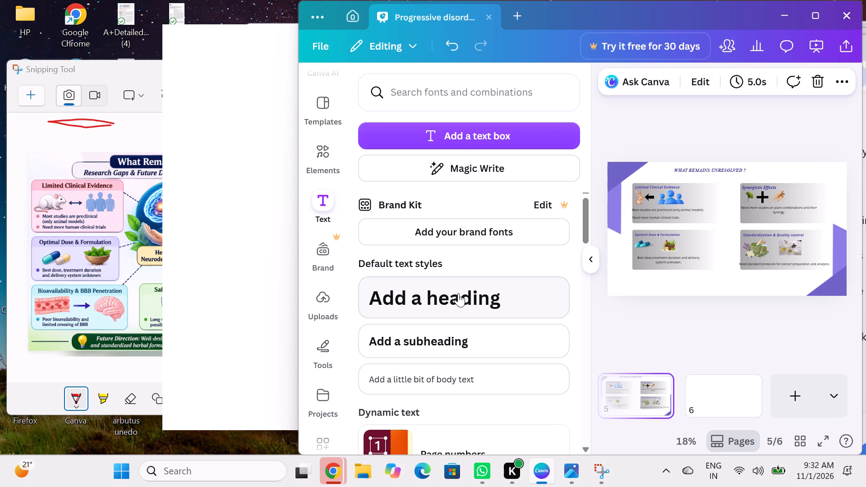
pyautogui.click(132, 270)
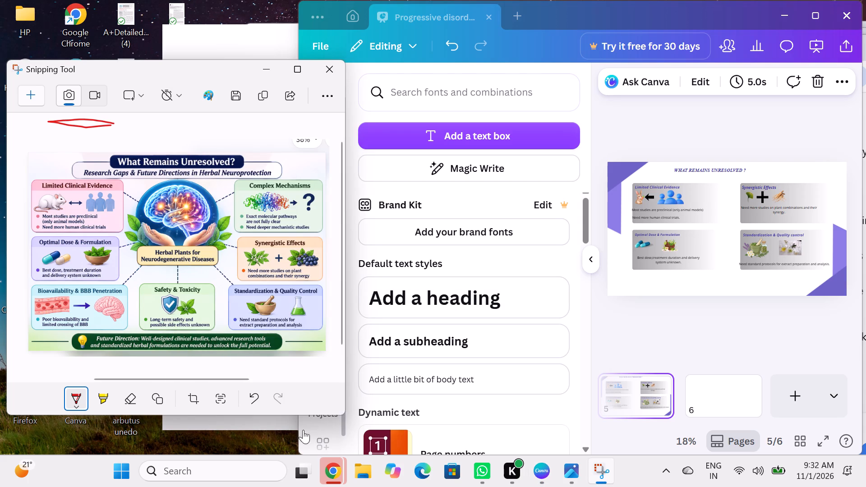
pyautogui.click(340, 474)
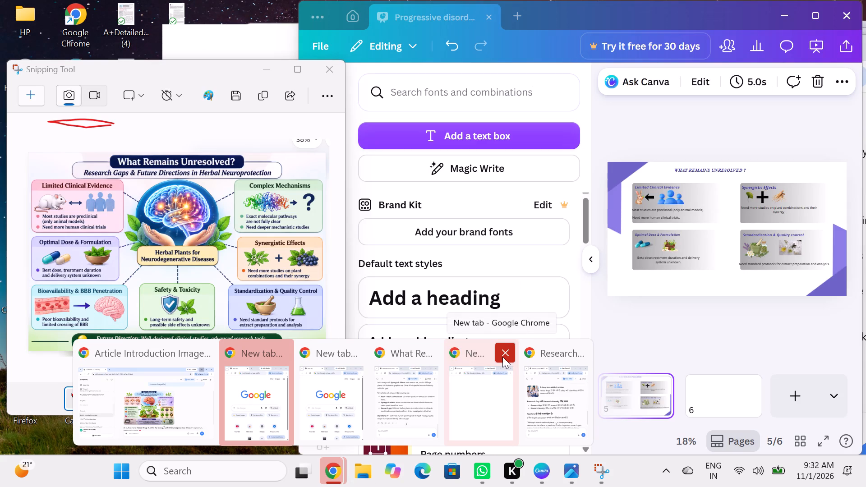
pyautogui.click(502, 357)
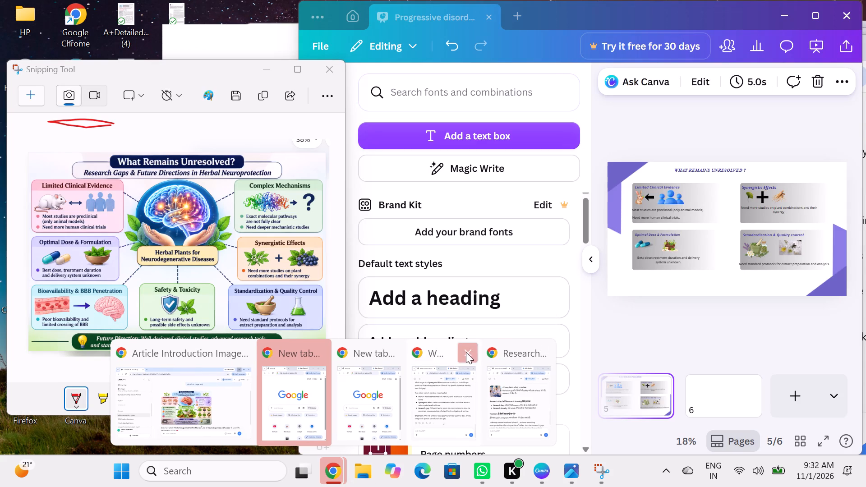
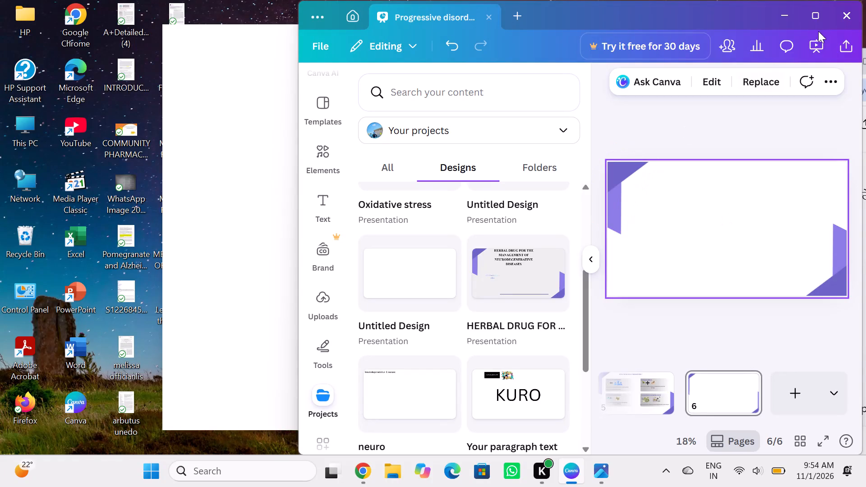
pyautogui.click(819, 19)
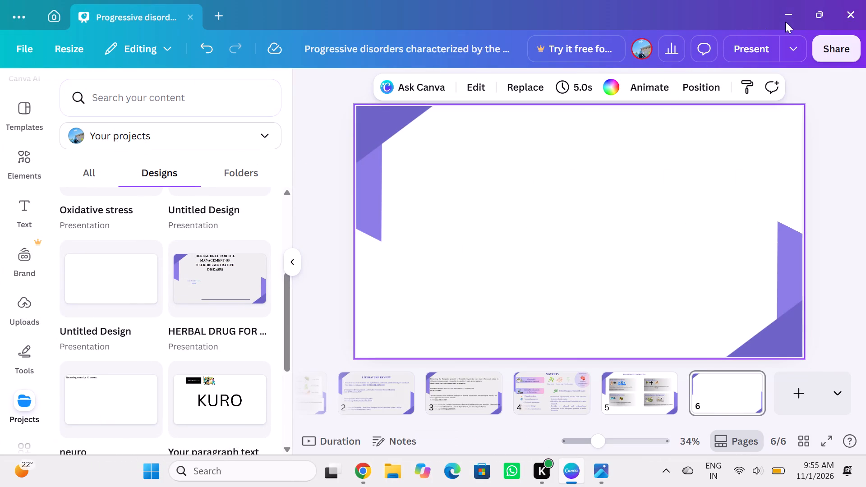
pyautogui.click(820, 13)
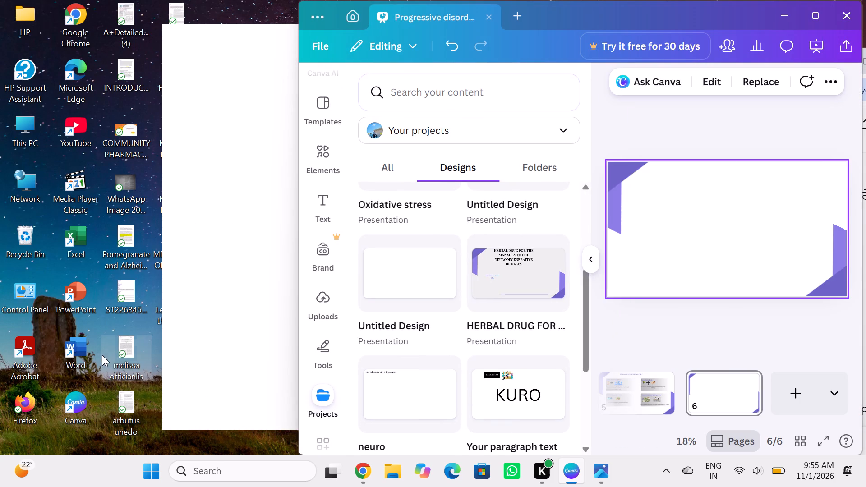
pyautogui.click(390, 473)
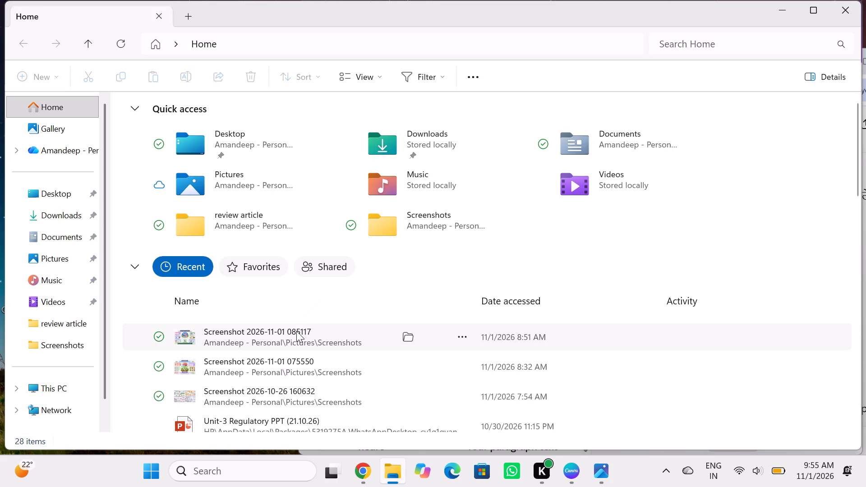
pyautogui.doubleClick(285, 367)
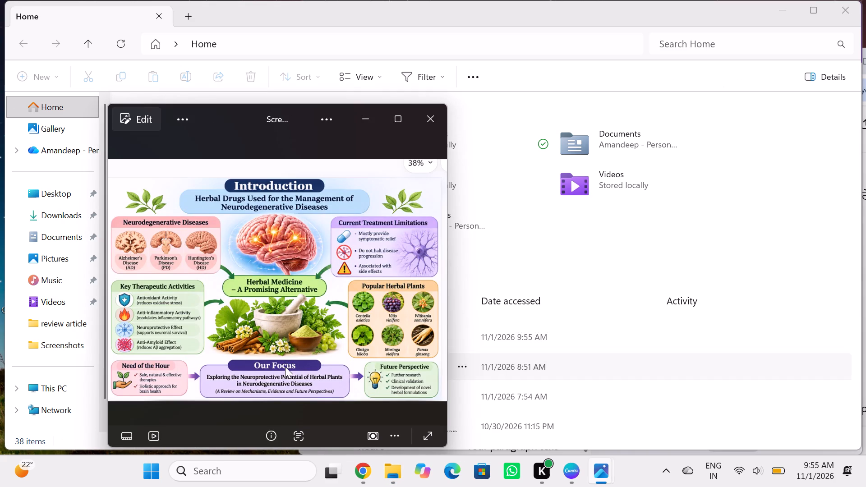
pyautogui.click(472, 219)
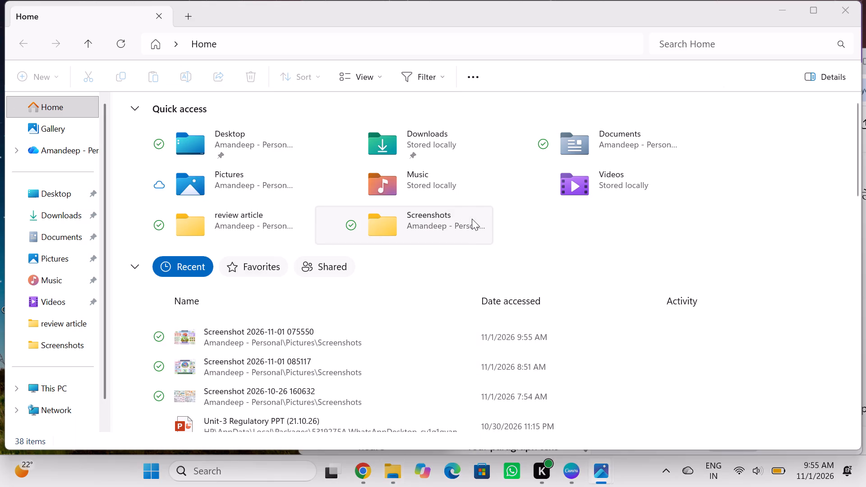
pyautogui.doubleClick(252, 331)
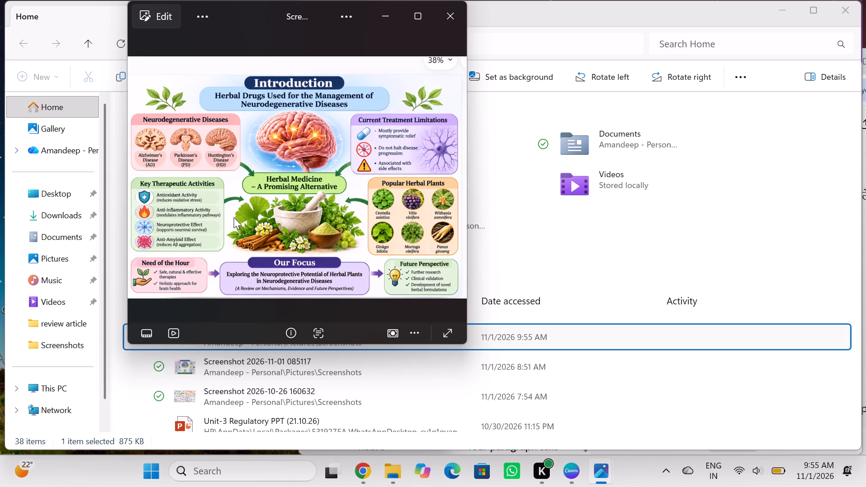
pyautogui.scroll(1, 304, 149)
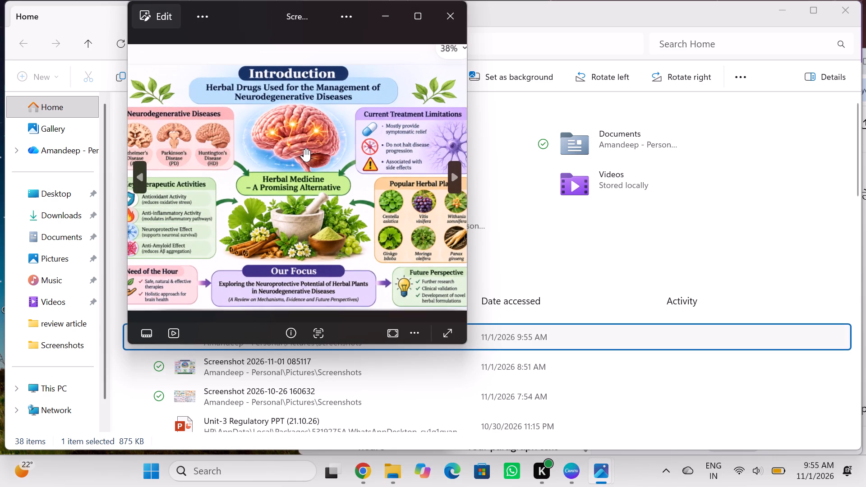
pyautogui.keyDown('ctrl'); pyautogui.scroll(-1, 304, 149); pyautogui.keyUp('ctrl')
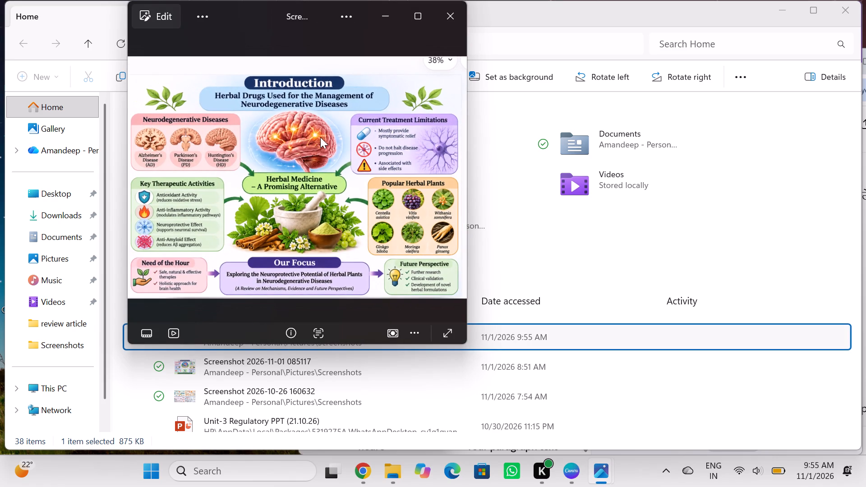
pyautogui.click(513, 234)
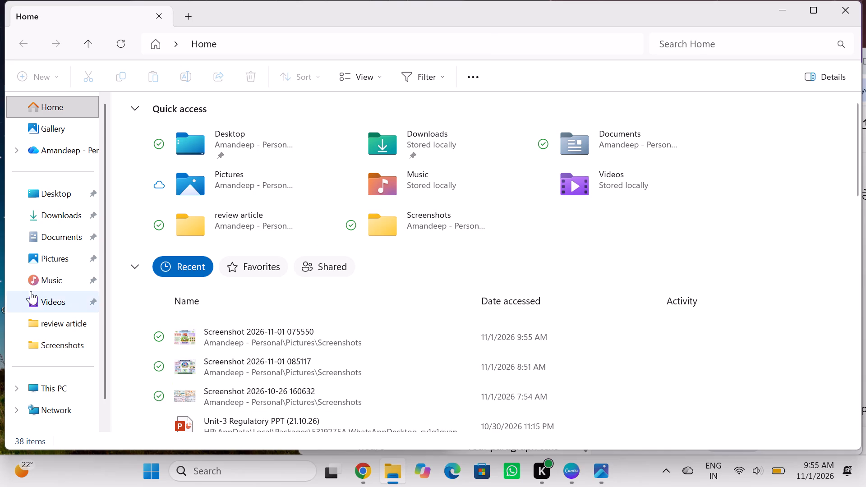
pyautogui.click(417, 219)
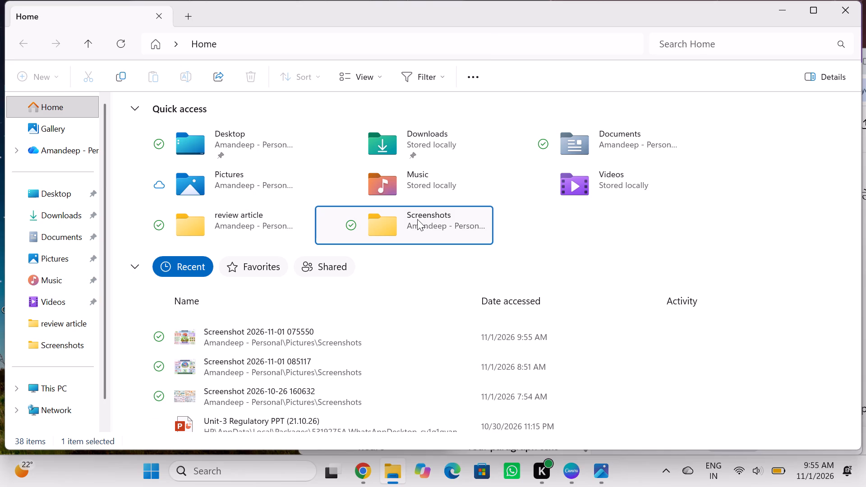
pyautogui.doubleClick(417, 219)
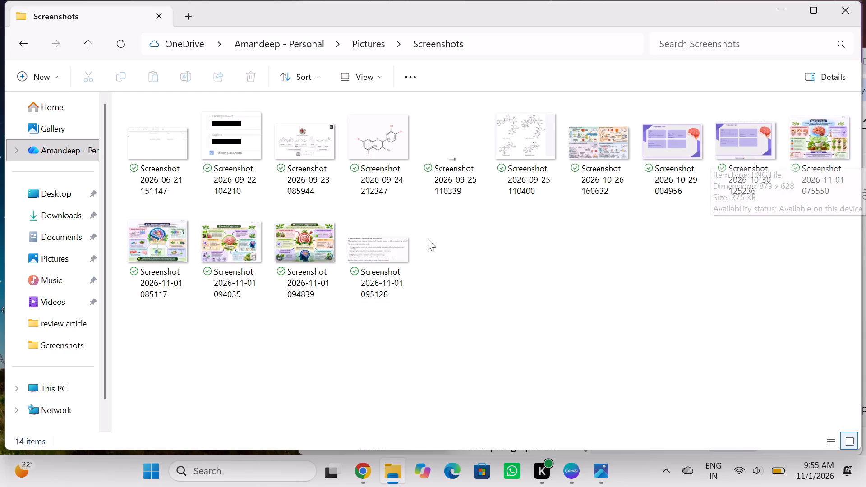
pyautogui.doubleClick(156, 242)
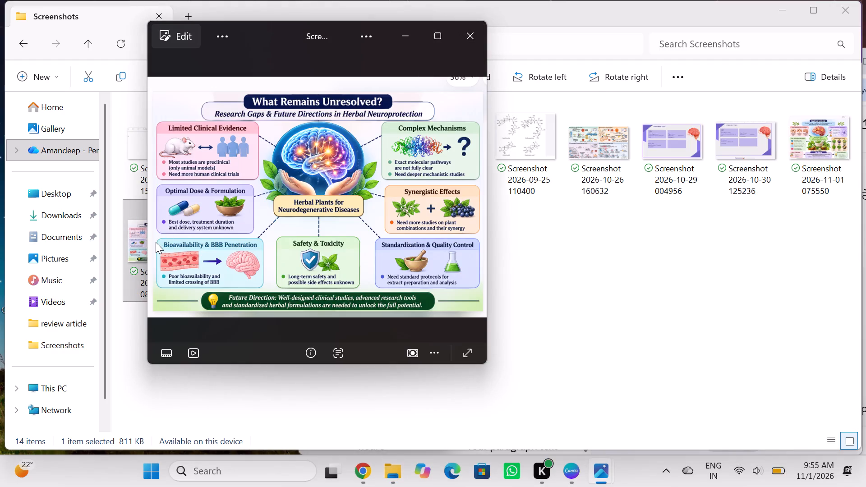
pyautogui.click(645, 269)
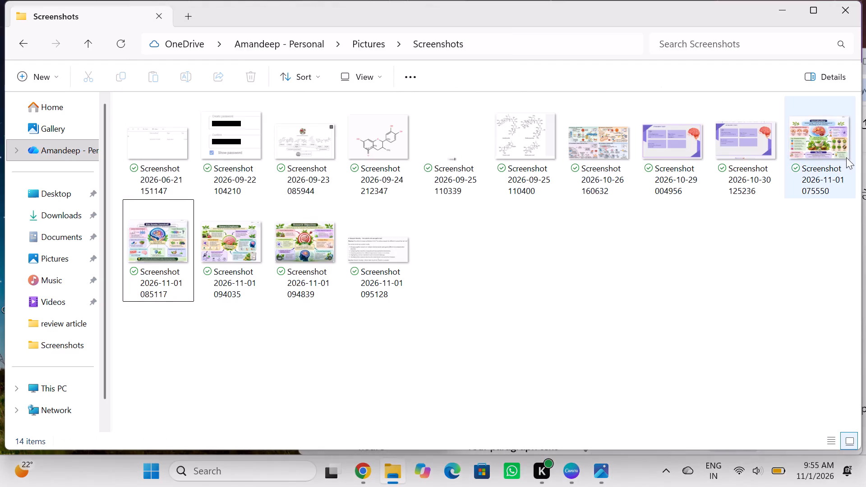
pyautogui.doubleClick(834, 143)
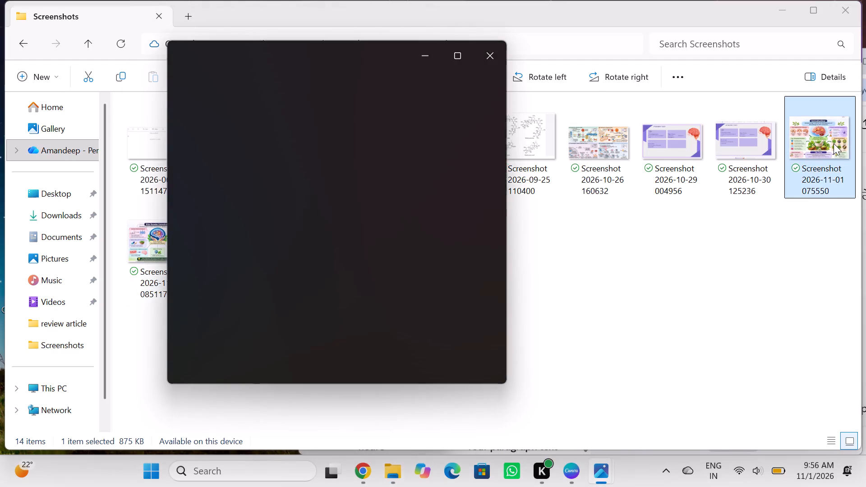
pyautogui.click(590, 258)
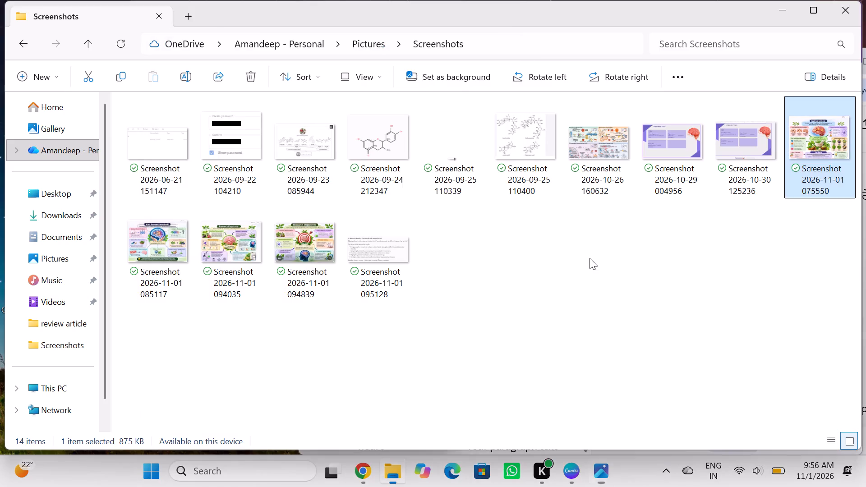
pyautogui.doubleClick(228, 233)
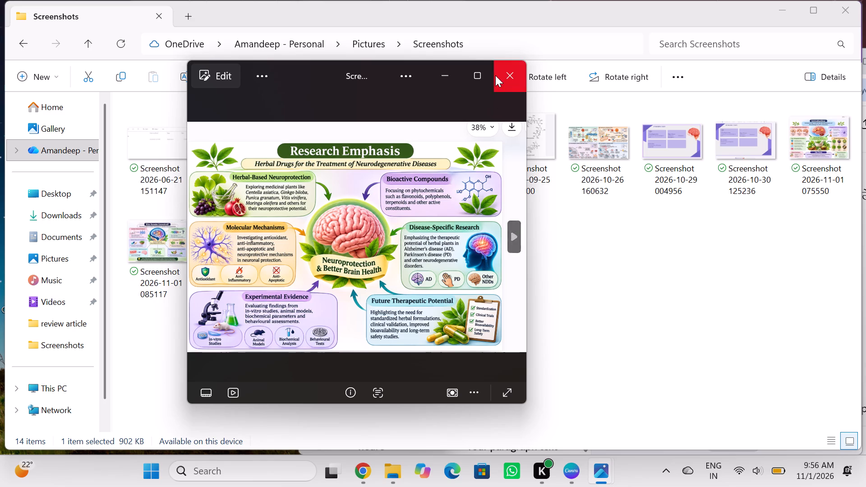
pyautogui.click(484, 74)
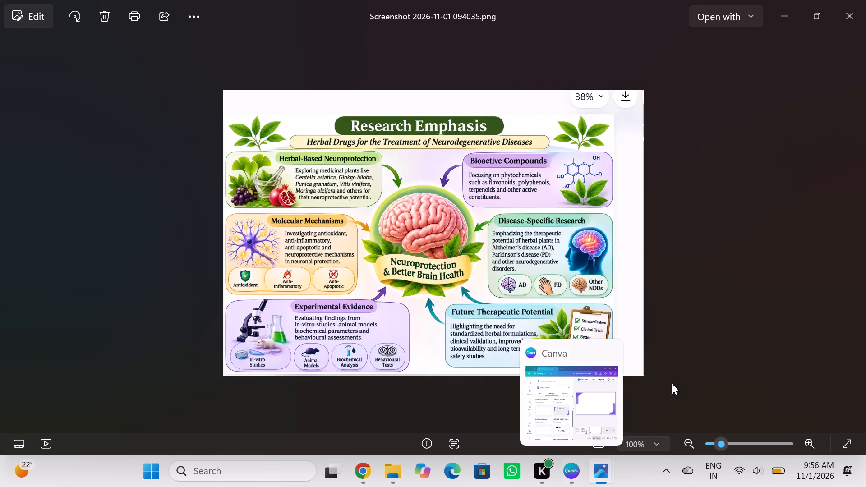
pyautogui.click(701, 345)
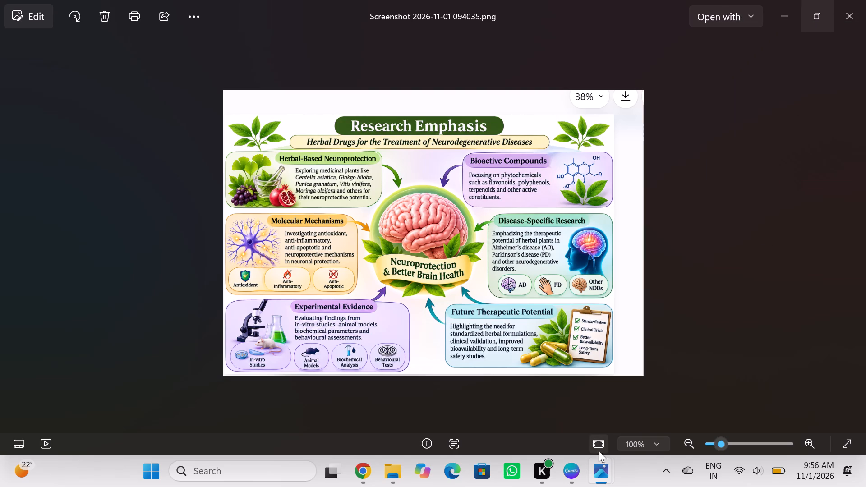
pyautogui.click(568, 472)
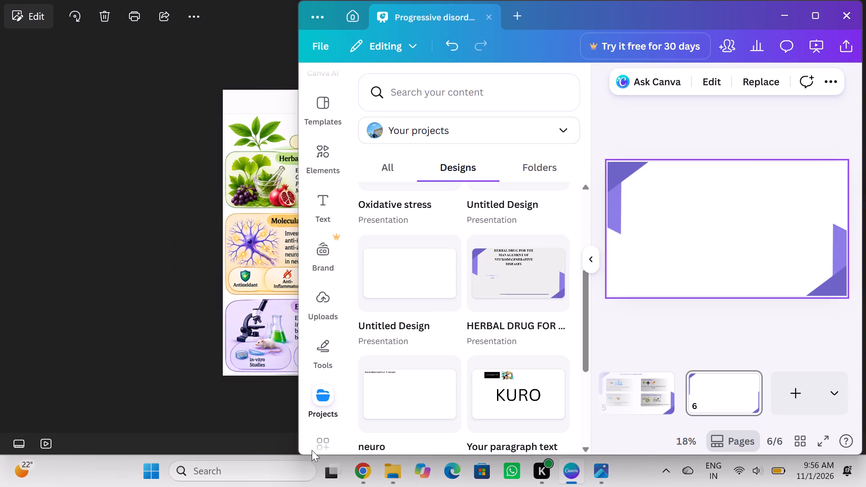
pyautogui.hscroll(-2, 262, 321)
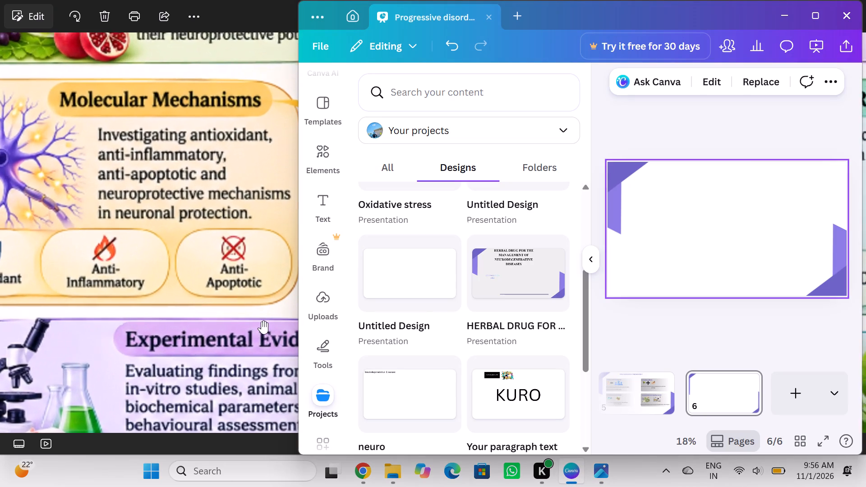
pyautogui.keyDown('ctrl'); pyautogui.scroll(-12, 262, 321); pyautogui.keyUp('ctrl')
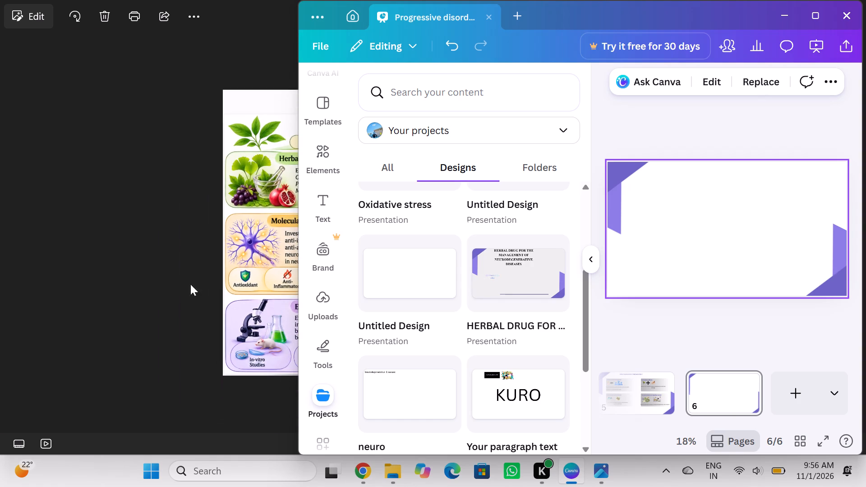
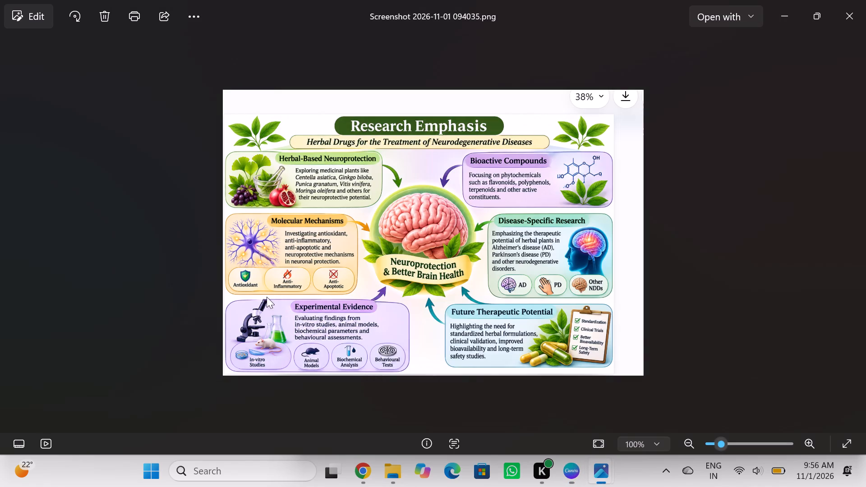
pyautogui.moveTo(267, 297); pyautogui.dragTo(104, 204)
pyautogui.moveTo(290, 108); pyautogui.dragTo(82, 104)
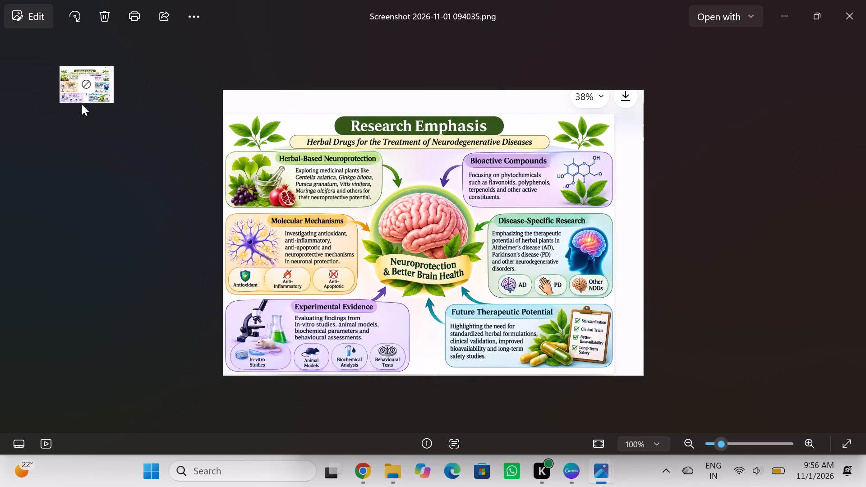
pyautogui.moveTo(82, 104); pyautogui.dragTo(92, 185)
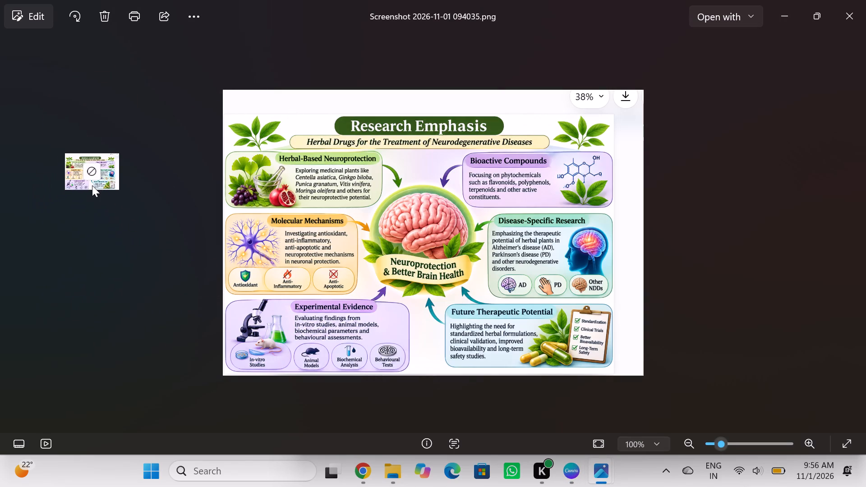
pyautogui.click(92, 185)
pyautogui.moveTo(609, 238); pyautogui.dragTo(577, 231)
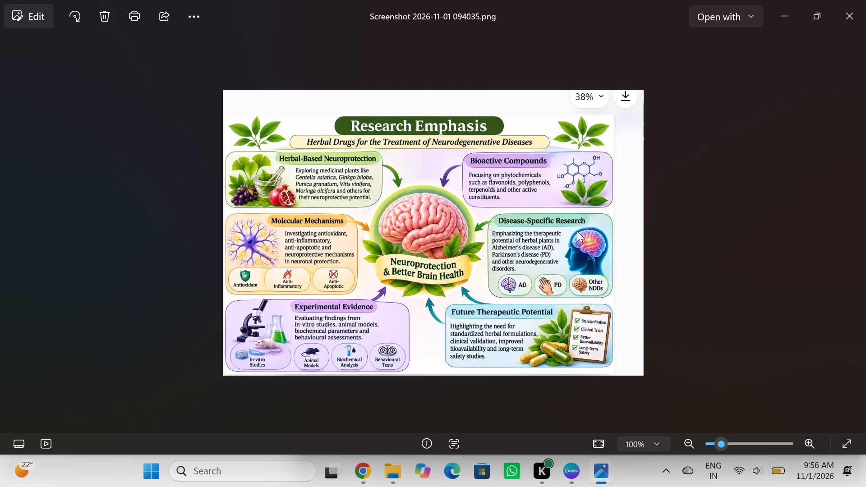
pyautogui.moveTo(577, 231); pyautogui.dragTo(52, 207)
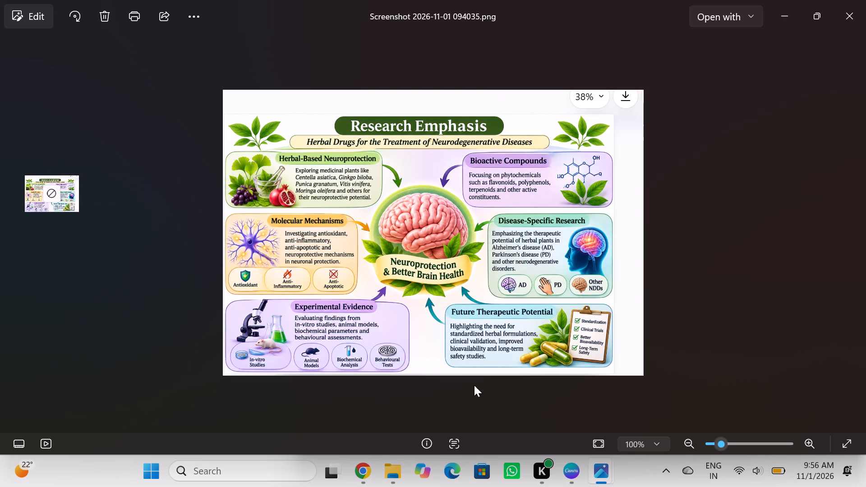
# Bring the Canva presentation window forward and narrow it to about half the screen width, uncovering more of the infographic behind it.
pyautogui.click(565, 466)
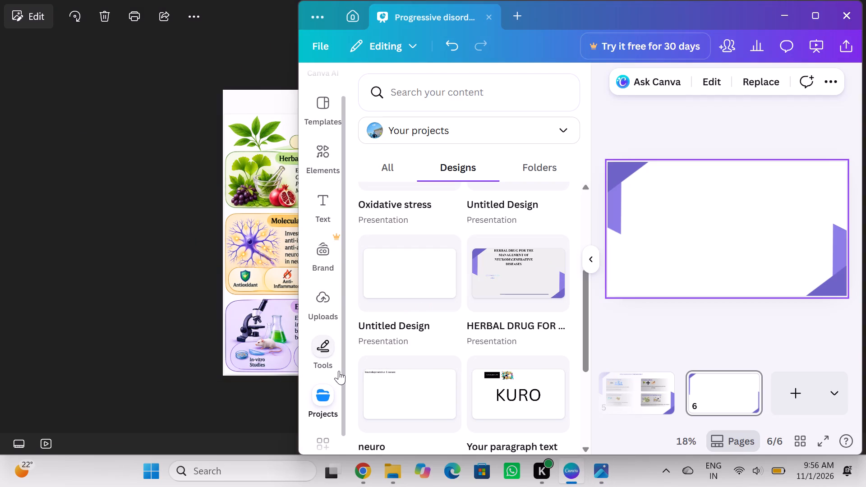
pyautogui.moveTo(299, 230); pyautogui.dragTo(297, 147)
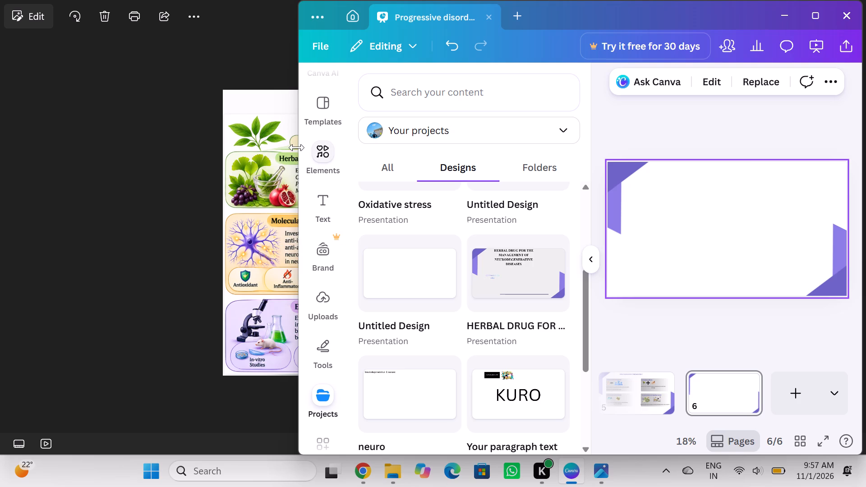
pyautogui.doubleClick(297, 147)
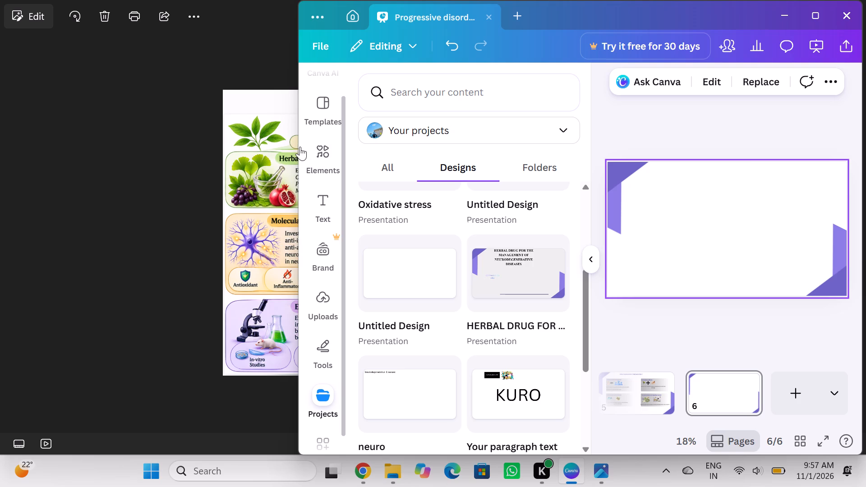
pyautogui.moveTo(295, 146); pyautogui.dragTo(422, 179)
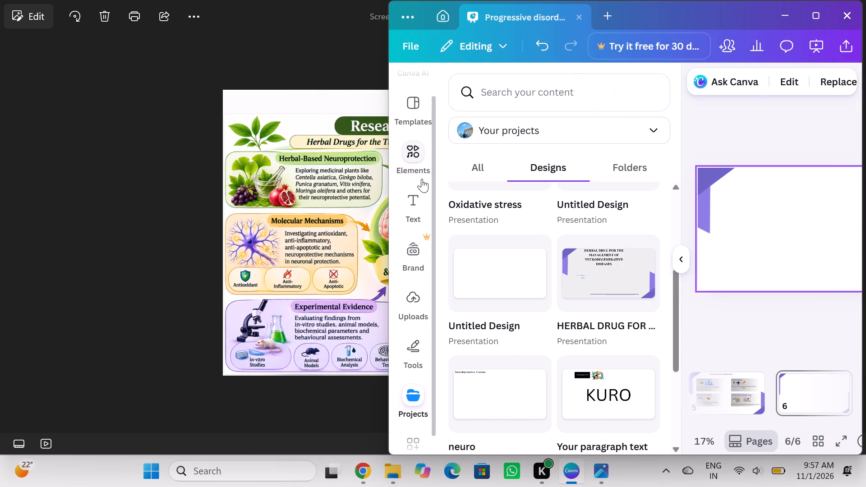
# Restore the maximized Photos window showing the Research Emphasis infographic to a smaller size so it sits alongside the Canva page.
pyautogui.moveTo(349, 189); pyautogui.dragTo(511, 190)
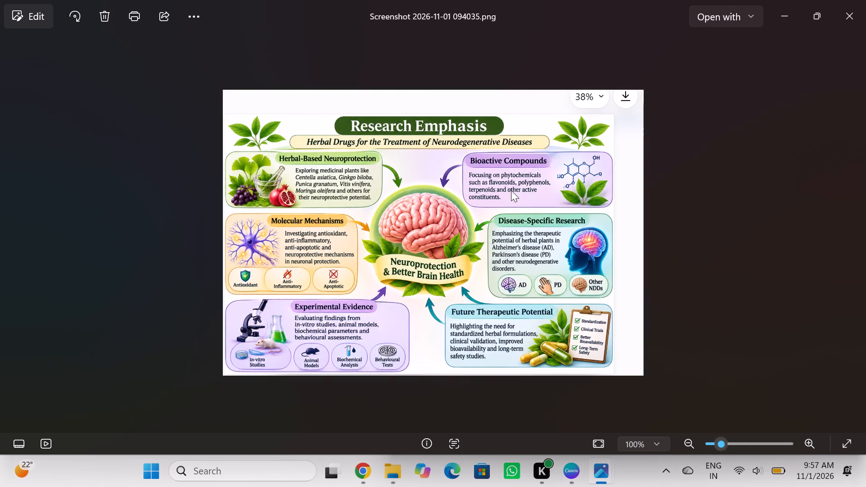
pyautogui.click(811, 20)
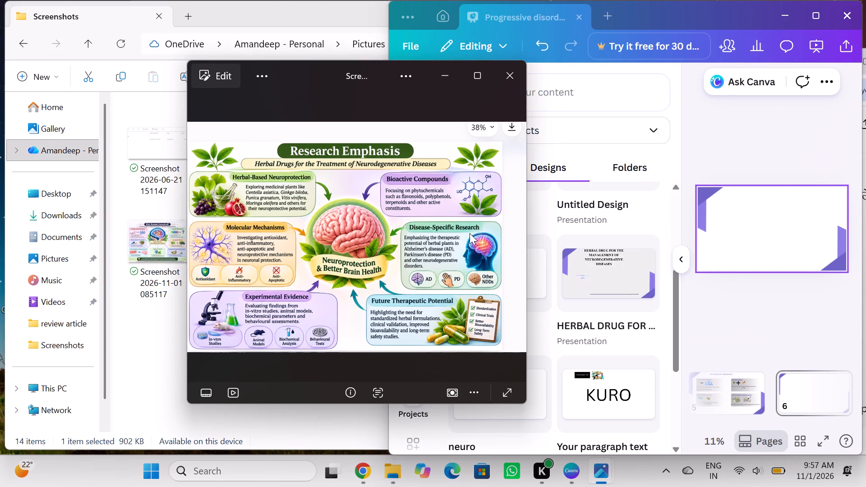
pyautogui.hscroll(1, 442, 171)
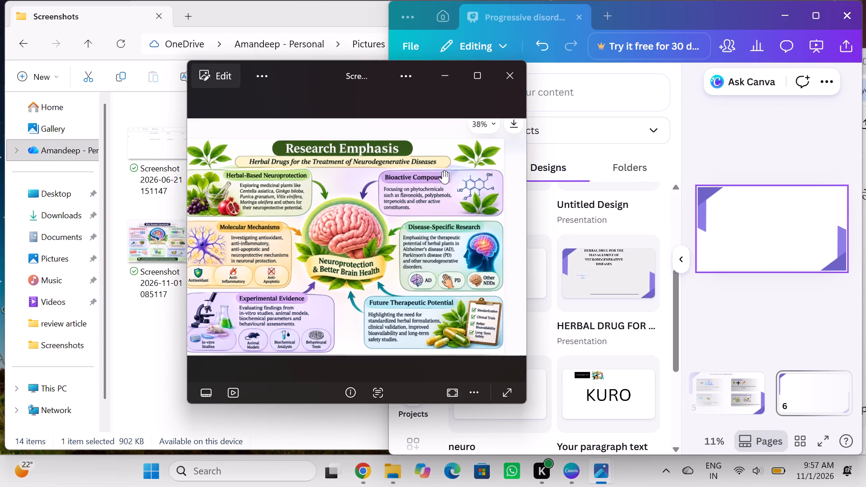
pyautogui.hscroll(1, 442, 171)
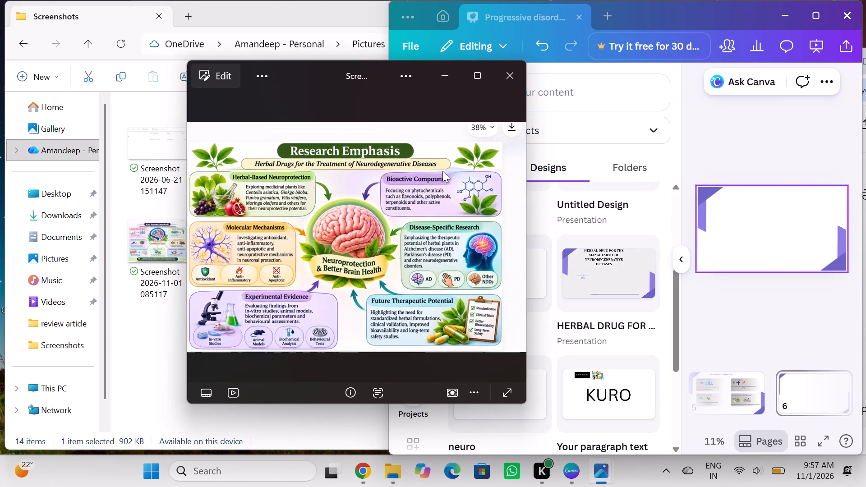
pyautogui.hscroll(1, 442, 171)
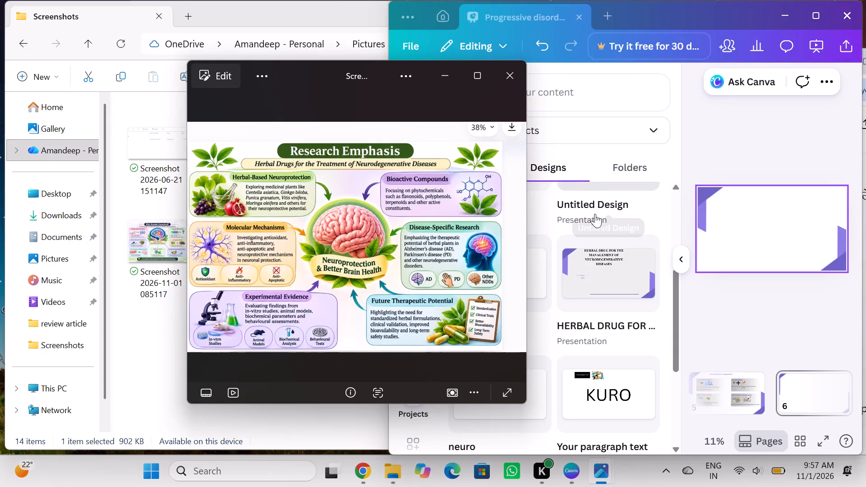
# Close the File Explorer window showing the Screenshots folder.
pyautogui.click(309, 4)
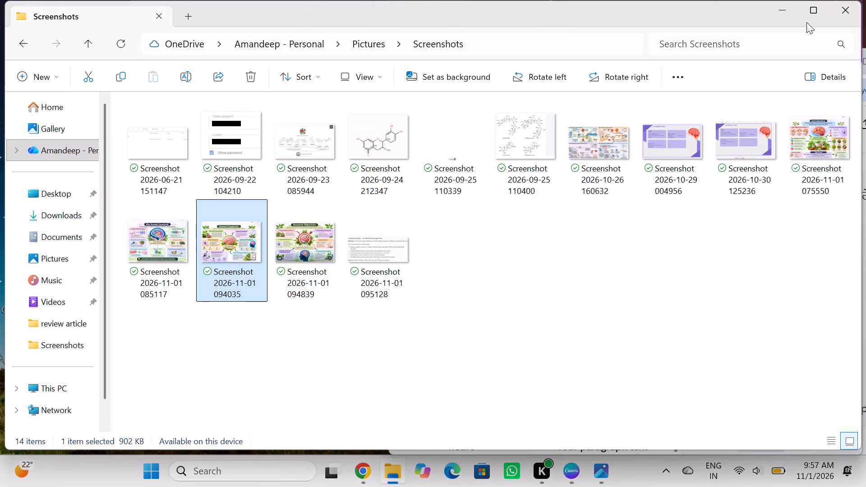
pyautogui.click(837, 11)
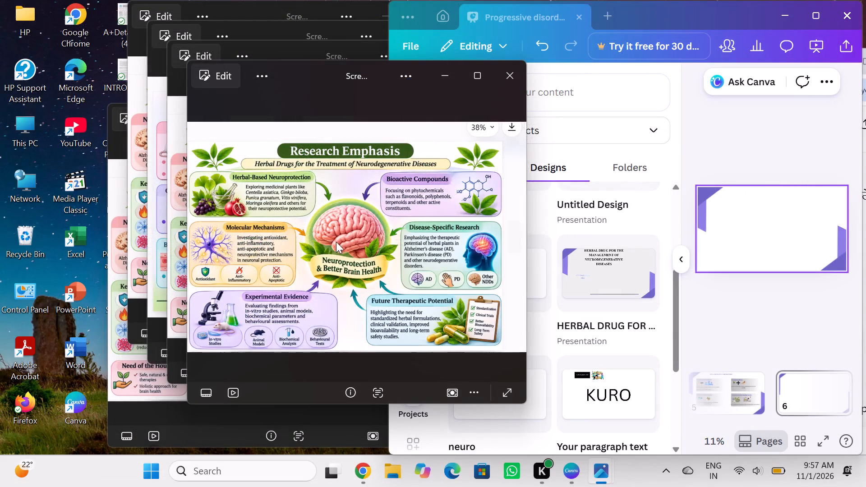
# Close the four other open Photos windows one by one, keeping only the Research Emphasis infographic open.
pyautogui.click(266, 51)
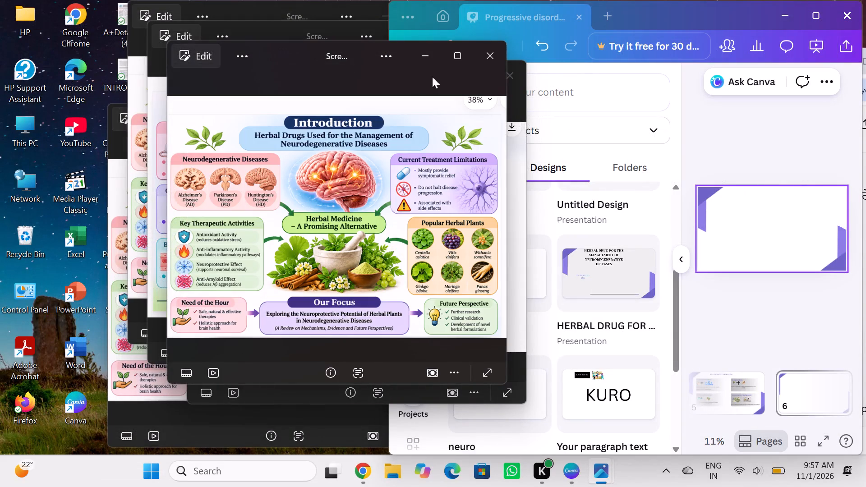
pyautogui.click(487, 47)
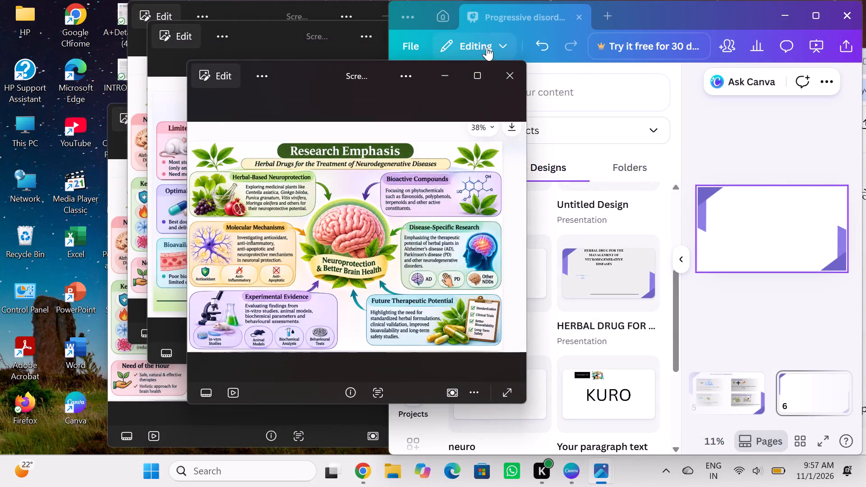
pyautogui.click(310, 28)
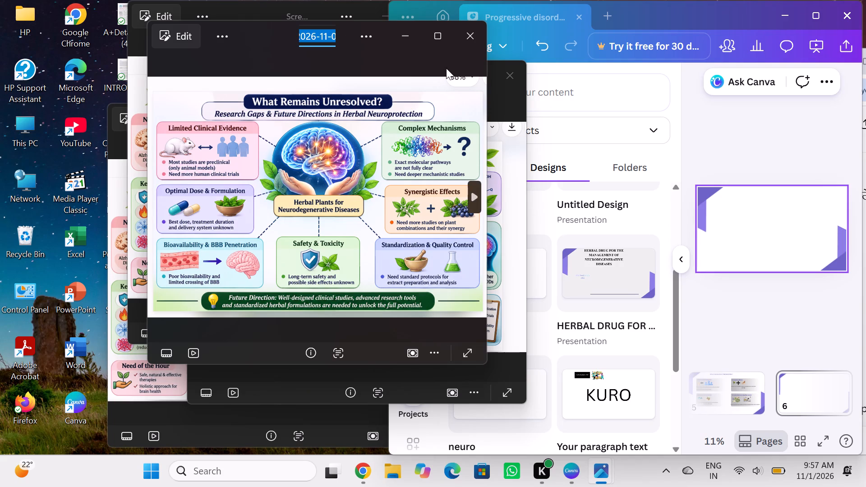
pyautogui.click(460, 30)
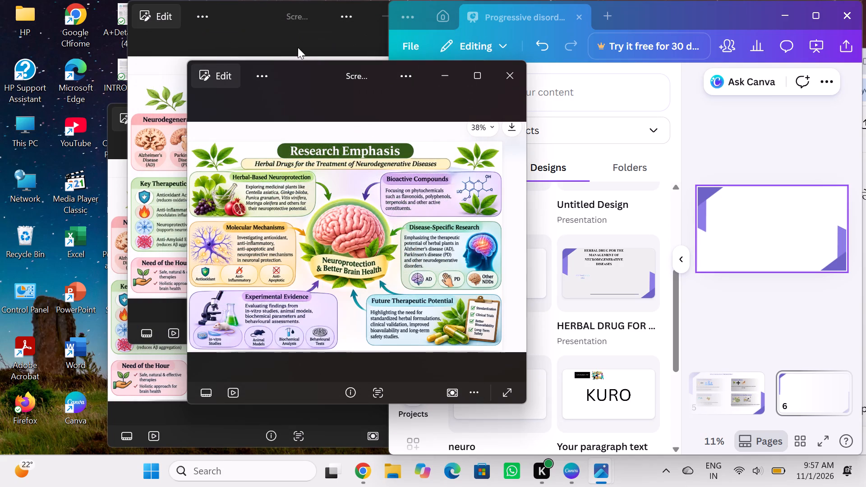
pyautogui.click(159, 78)
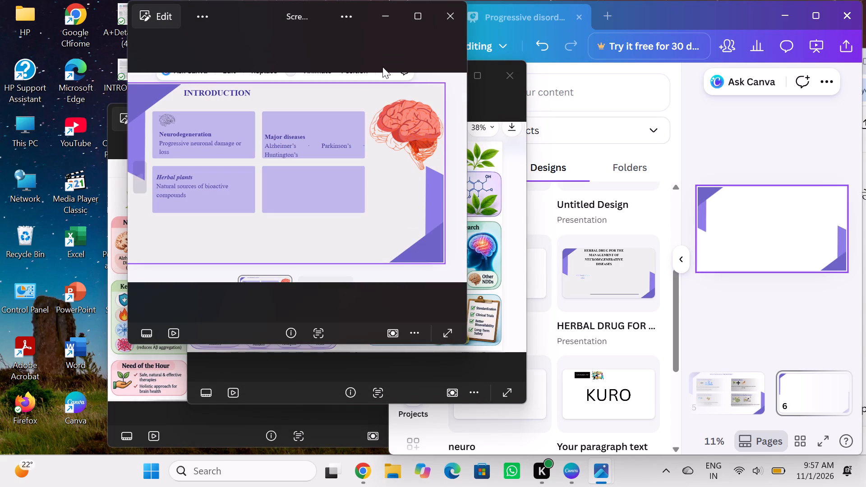
pyautogui.click(455, 9)
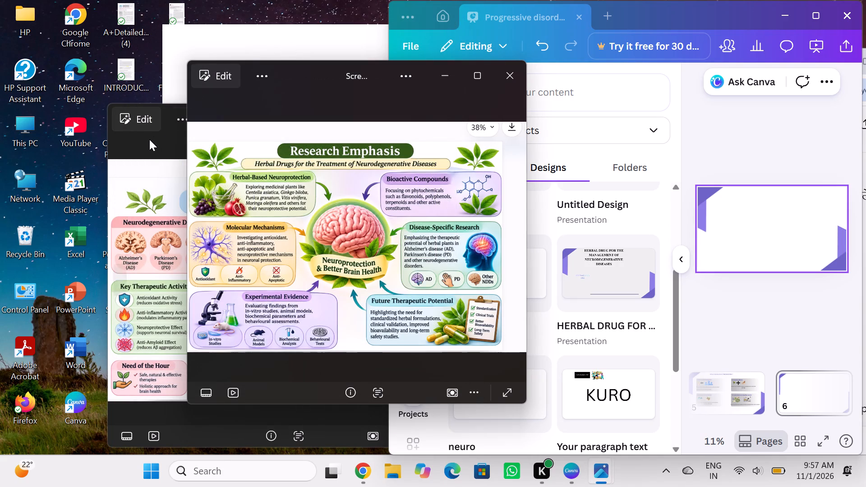
pyautogui.click(148, 140)
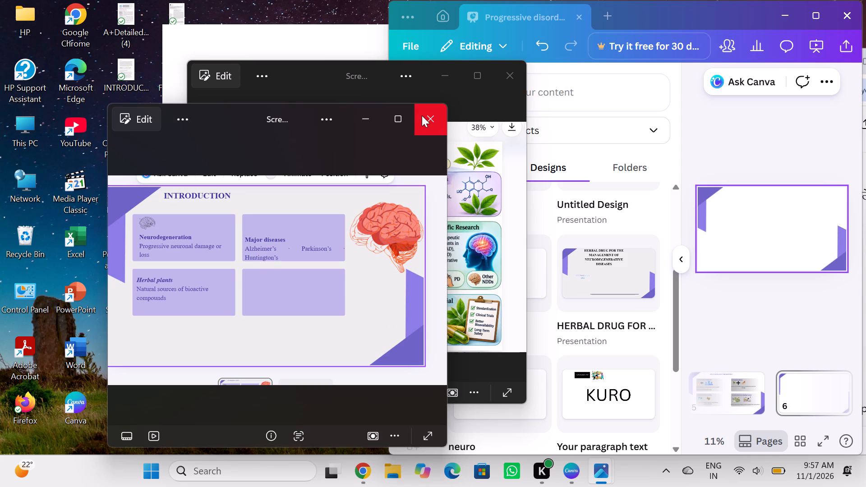
pyautogui.click(422, 115)
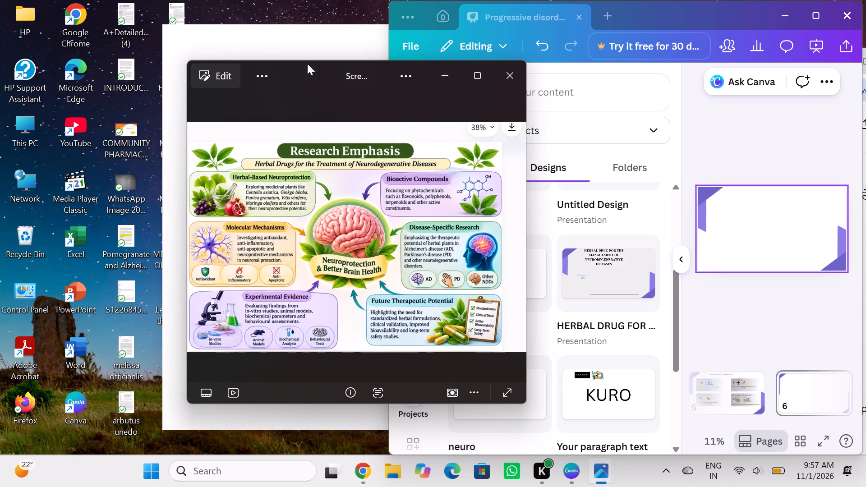
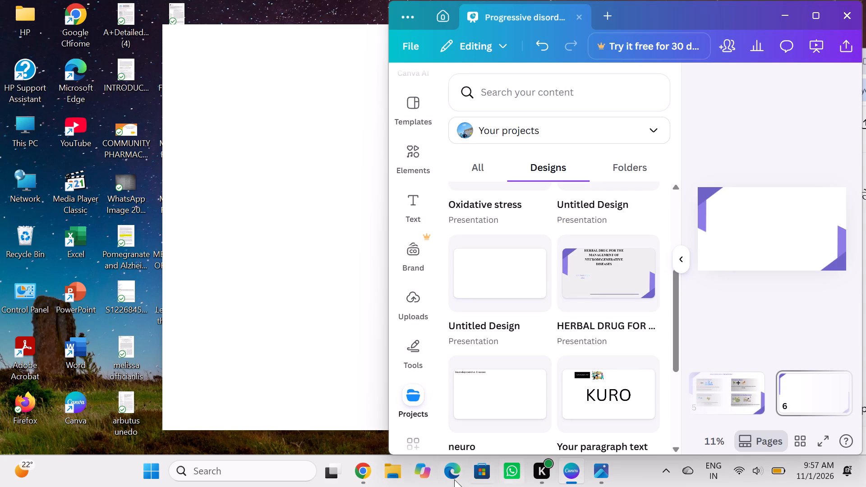
# Open the Research Emphasis infographic from the Screenshots folder and maximize its Photos window.
pyautogui.click(389, 471)
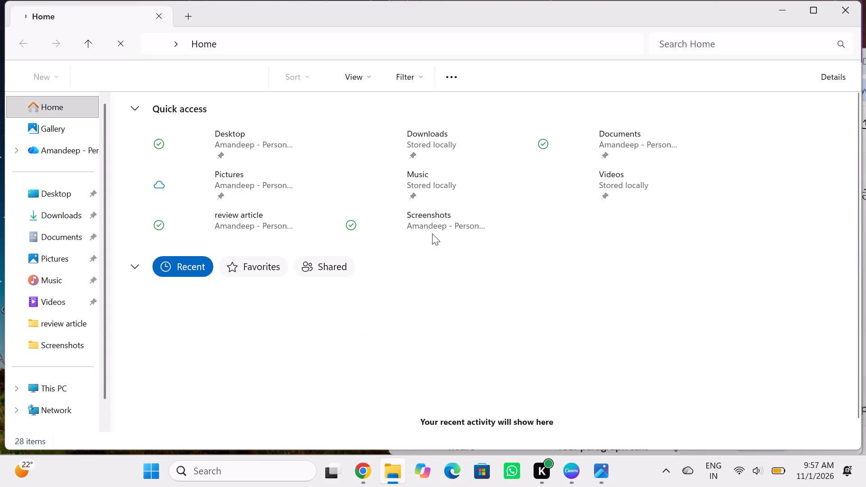
pyautogui.click(445, 210)
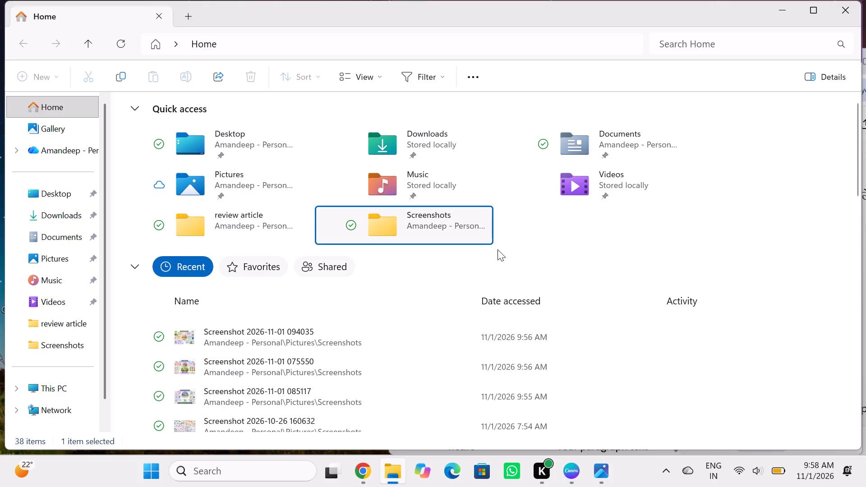
pyautogui.doubleClick(439, 224)
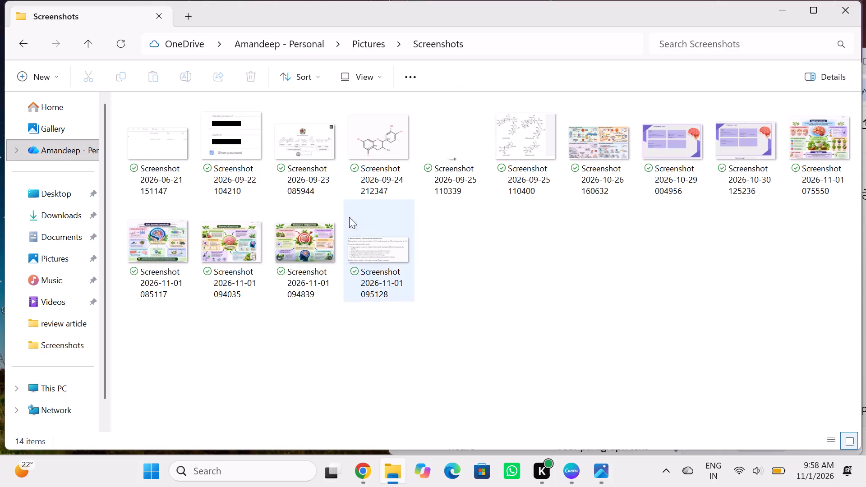
pyautogui.doubleClick(230, 251)
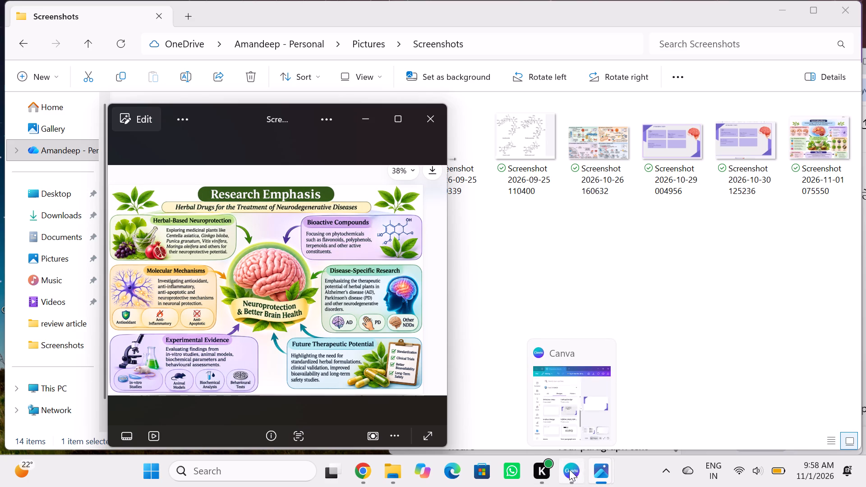
pyautogui.click(354, 336)
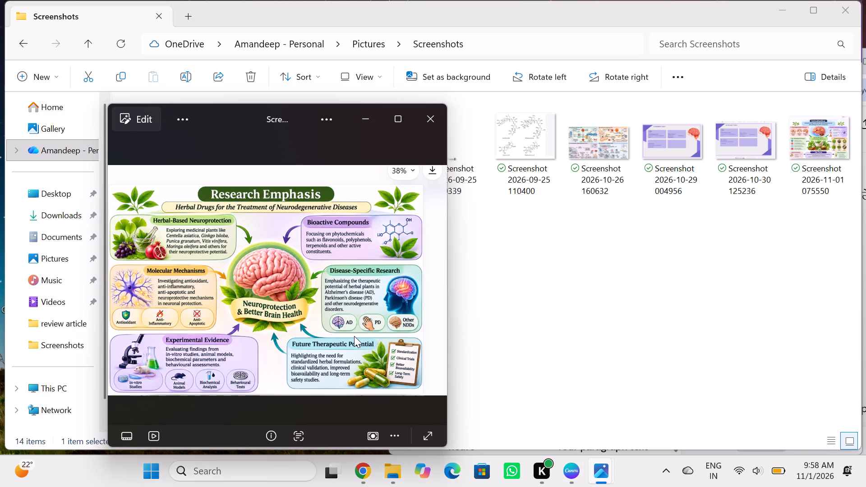
pyautogui.click(395, 121)
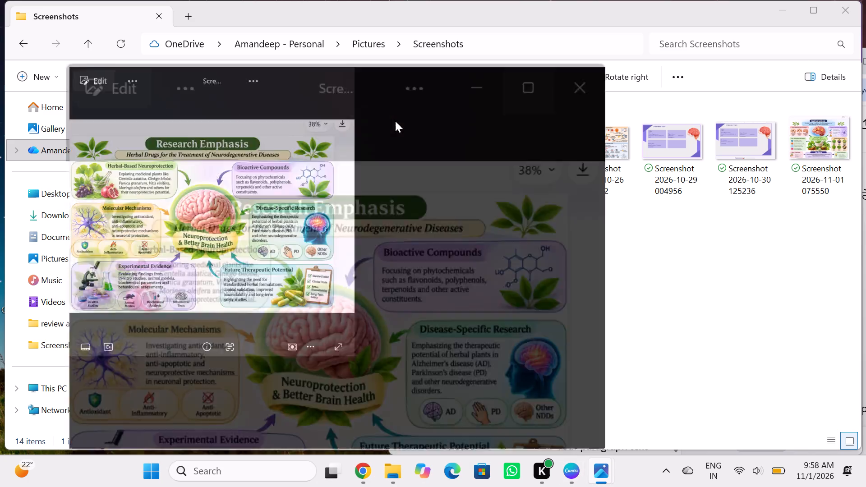
# Switch to Canva, add a text box to blank page 6 and clear its placeholder text.
pyautogui.click(568, 465)
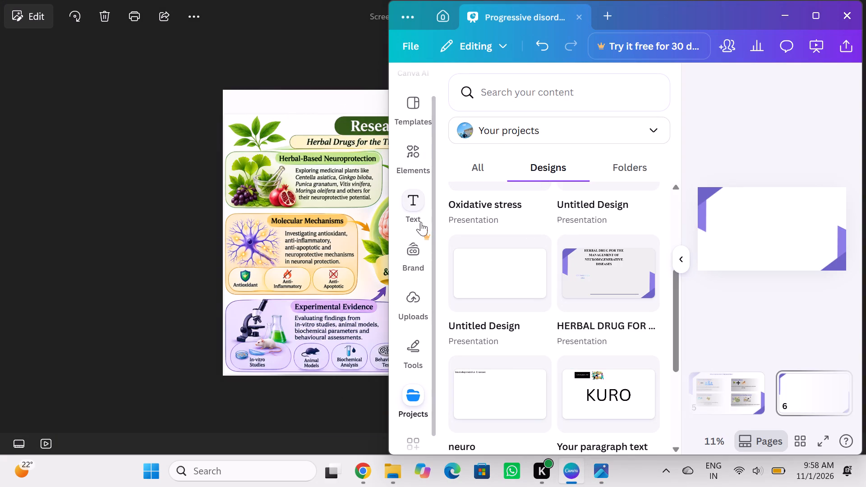
pyautogui.click(414, 205)
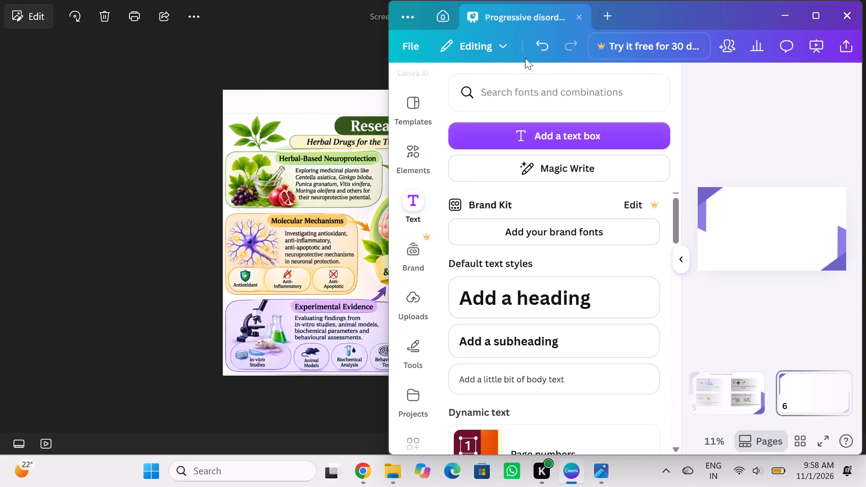
pyautogui.click(524, 143)
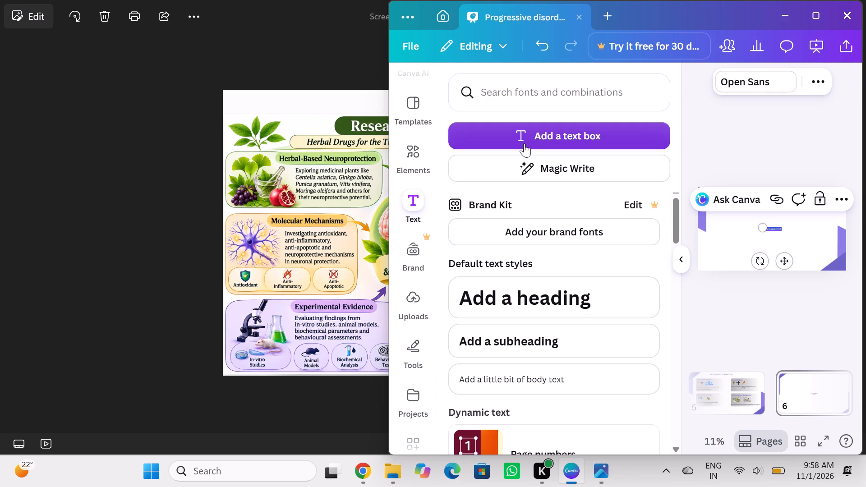
pyautogui.press('BackSpace')
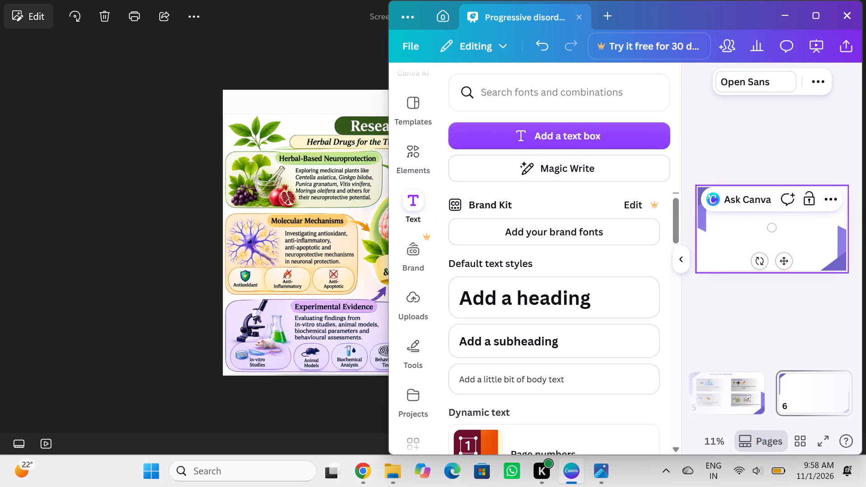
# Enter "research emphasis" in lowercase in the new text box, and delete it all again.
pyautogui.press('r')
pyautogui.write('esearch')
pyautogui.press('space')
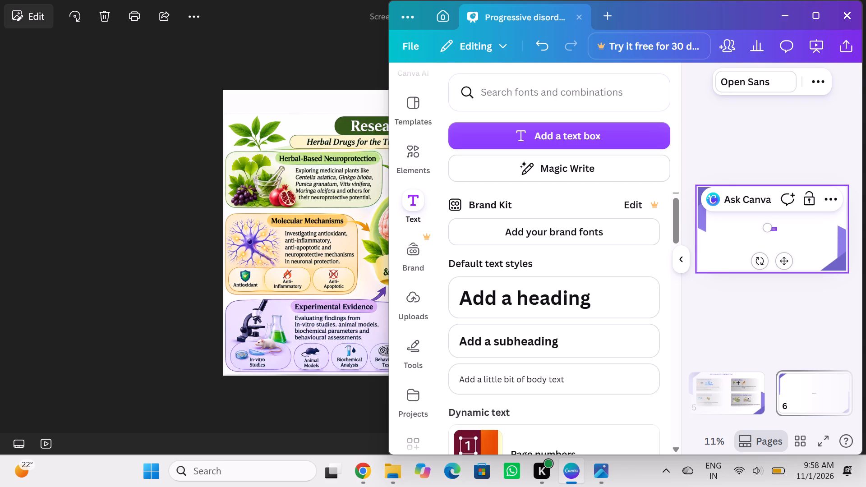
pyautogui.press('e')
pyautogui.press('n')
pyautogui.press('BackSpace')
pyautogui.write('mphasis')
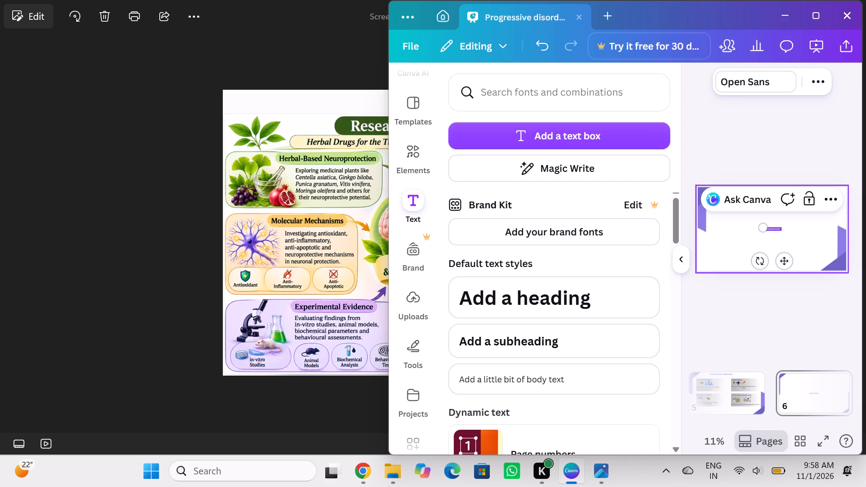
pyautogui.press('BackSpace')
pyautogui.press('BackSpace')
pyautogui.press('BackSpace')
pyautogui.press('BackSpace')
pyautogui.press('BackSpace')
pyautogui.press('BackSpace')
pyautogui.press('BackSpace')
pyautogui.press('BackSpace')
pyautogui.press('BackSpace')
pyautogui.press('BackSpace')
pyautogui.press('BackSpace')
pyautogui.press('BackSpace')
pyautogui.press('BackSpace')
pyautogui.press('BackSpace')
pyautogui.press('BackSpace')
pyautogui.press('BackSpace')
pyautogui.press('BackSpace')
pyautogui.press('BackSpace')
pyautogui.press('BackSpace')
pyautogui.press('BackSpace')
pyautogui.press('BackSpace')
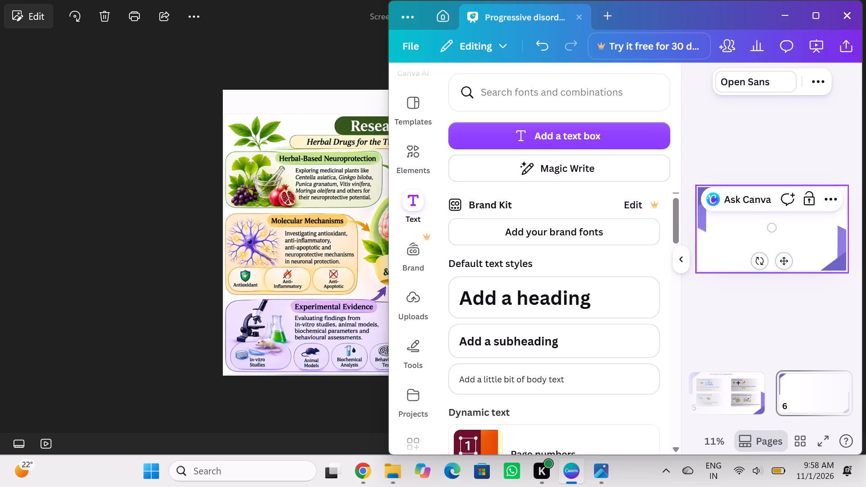
# Enter the heading "RESEARCH EMPHAISS" in capitals in the empty text box.
pyautogui.write('RESEARCH EMPHAISS')
# Move the heading text box up beside the purple corner shape at the top left of page 6.
pyautogui.moveTo(787, 262); pyautogui.dragTo(748, 240)
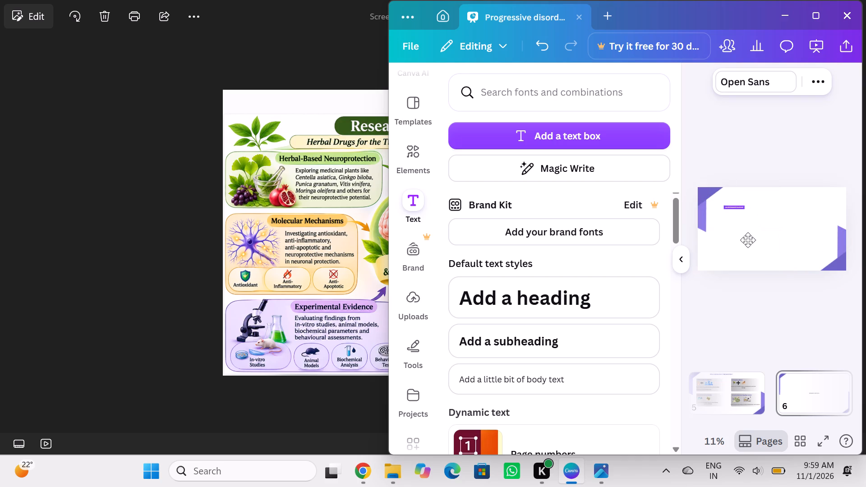
pyautogui.moveTo(748, 240); pyautogui.dragTo(748, 232)
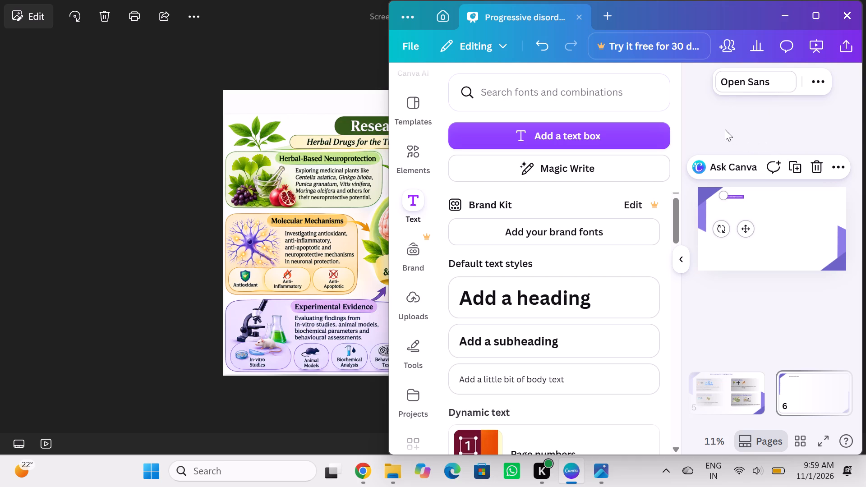
pyautogui.click(736, 196)
pyautogui.moveTo(741, 197); pyautogui.dragTo(726, 198)
pyautogui.click(747, 215)
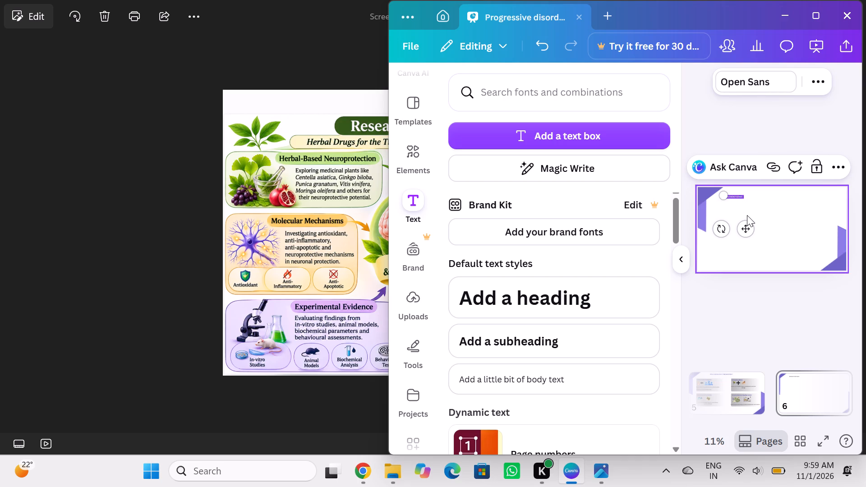
pyautogui.click(760, 206)
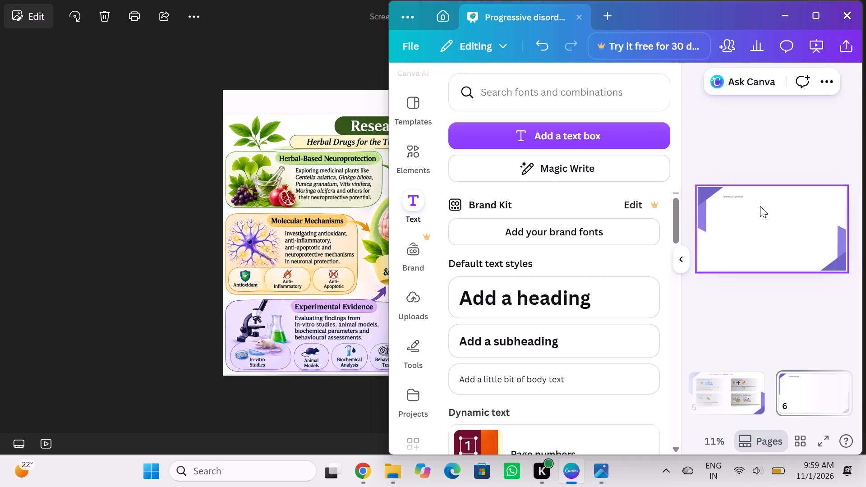
# Maximize the Canva window and correct the page 6 heading's spelling to "RESEARCH EMPHASIS".
pyautogui.click(815, 18)
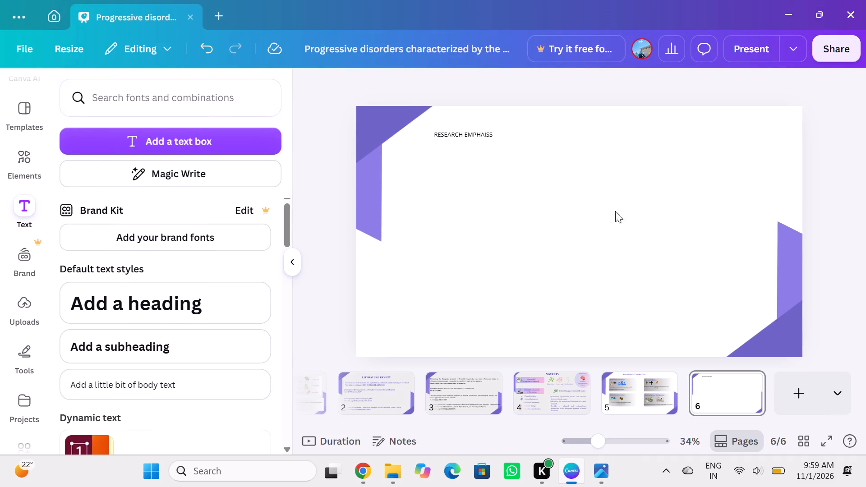
pyautogui.click(495, 139)
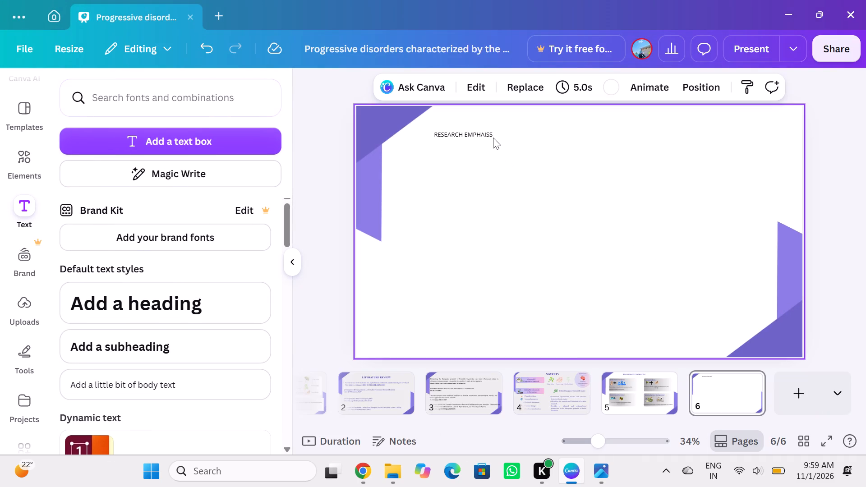
pyautogui.click(492, 133)
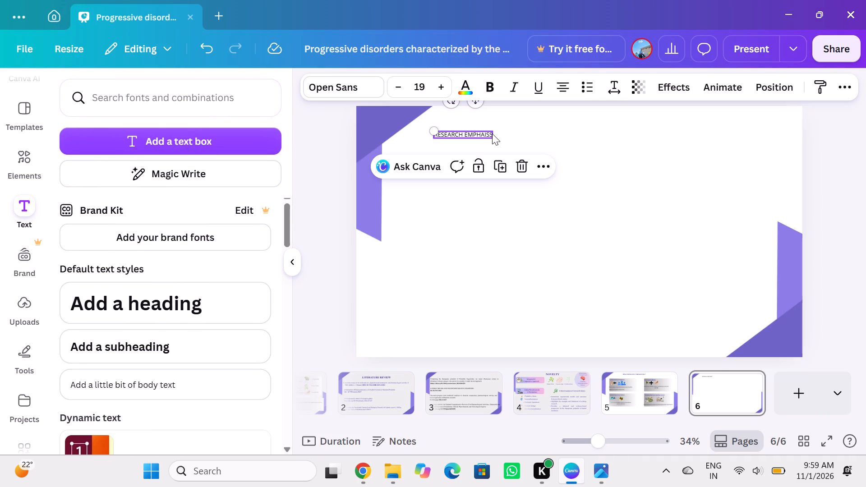
pyautogui.click(487, 133)
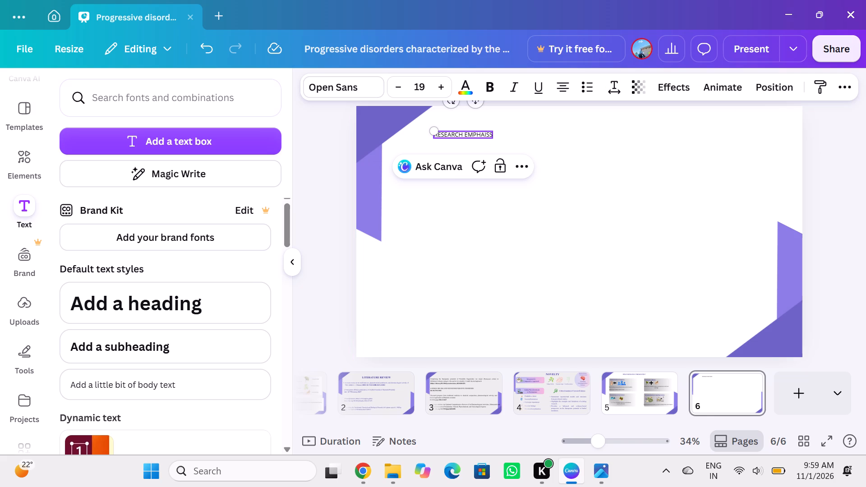
pyautogui.click(489, 136)
pyautogui.press('BackSpace')
pyautogui.press('BackSpace')
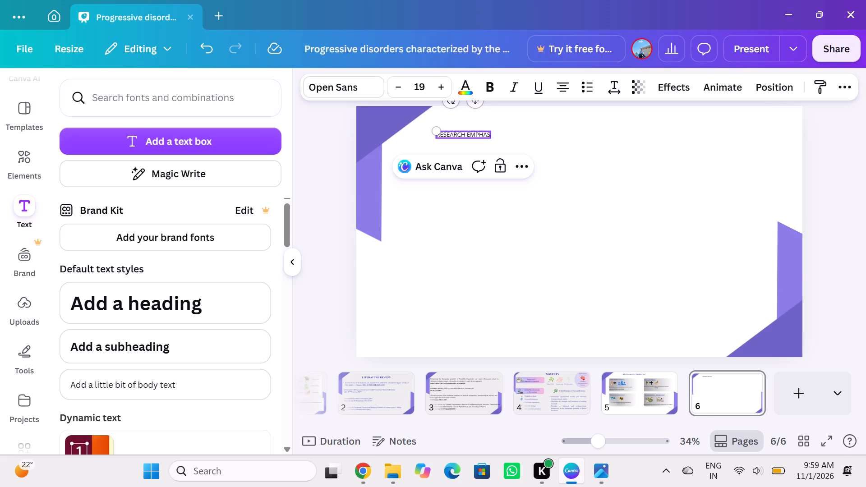
pyautogui.write('SI')
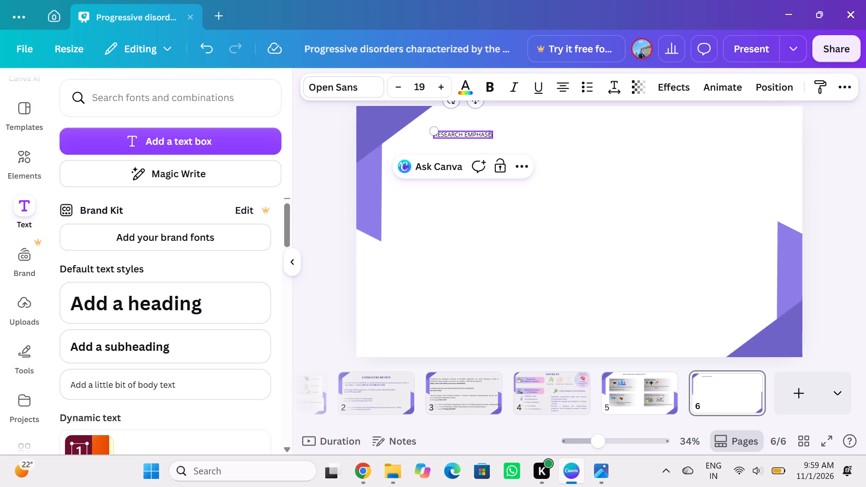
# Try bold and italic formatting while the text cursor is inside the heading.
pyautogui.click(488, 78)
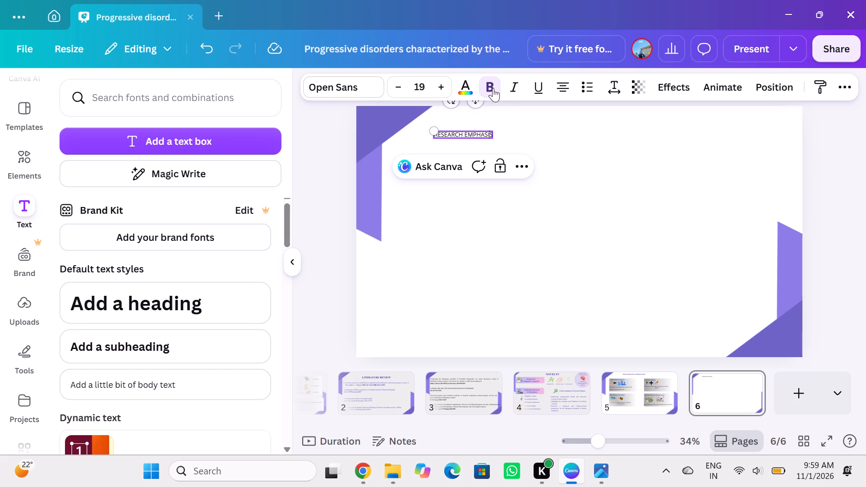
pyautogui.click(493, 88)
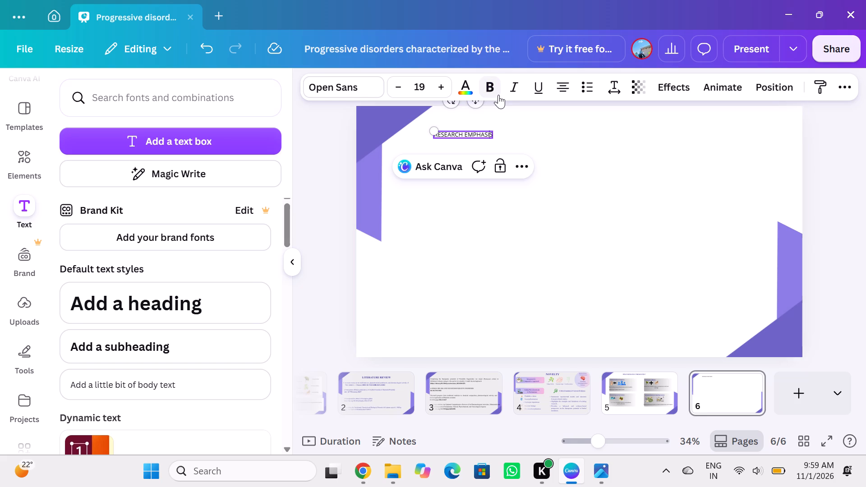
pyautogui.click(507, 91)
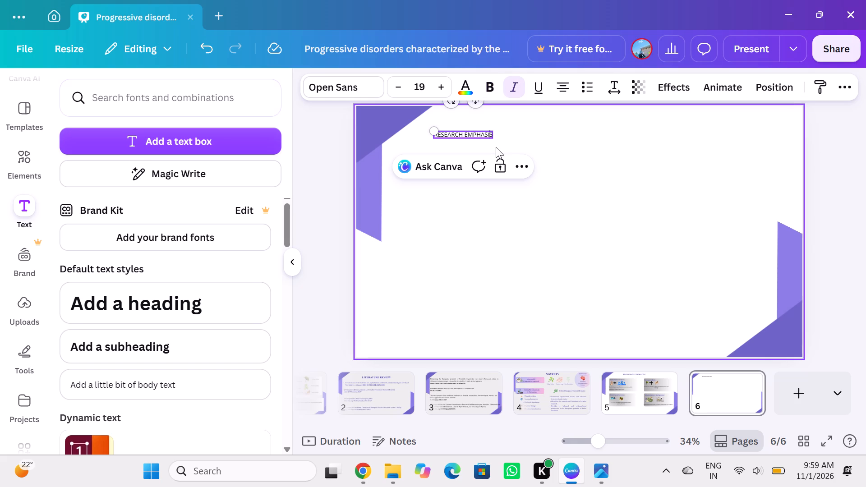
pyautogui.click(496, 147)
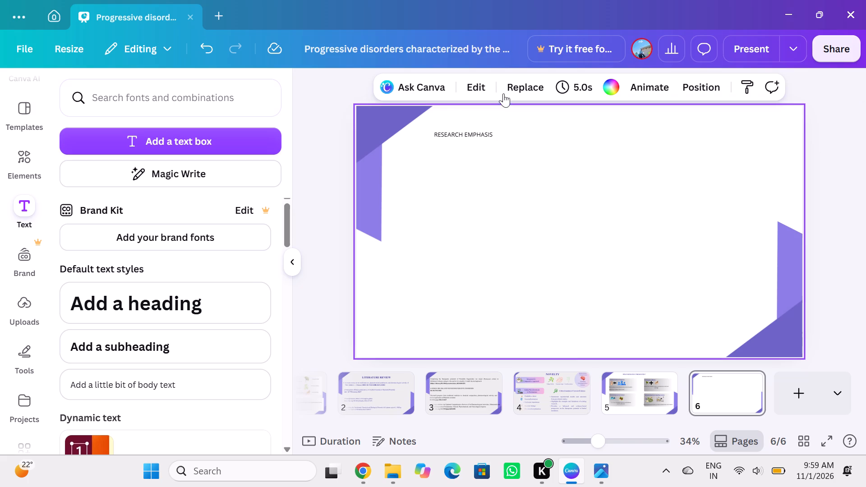
# Make the whole RESEARCH EMPHASIS heading bold and italic.
pyautogui.click(479, 136)
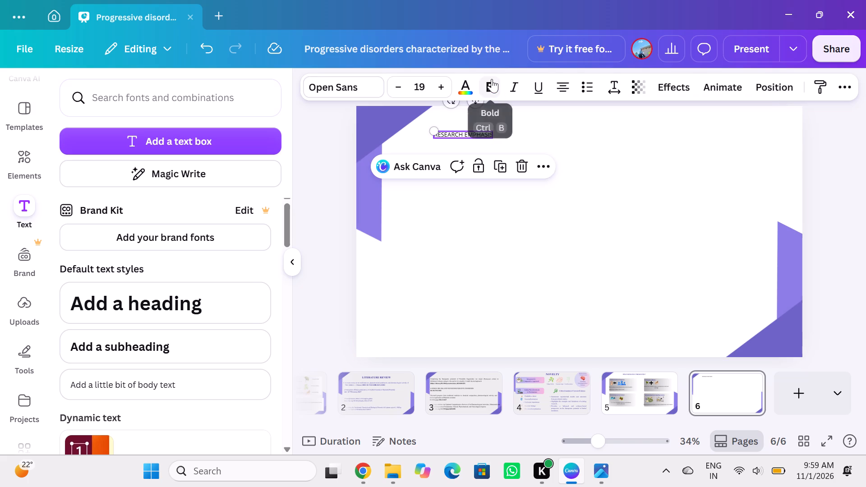
pyautogui.click(491, 79)
pyautogui.click(517, 82)
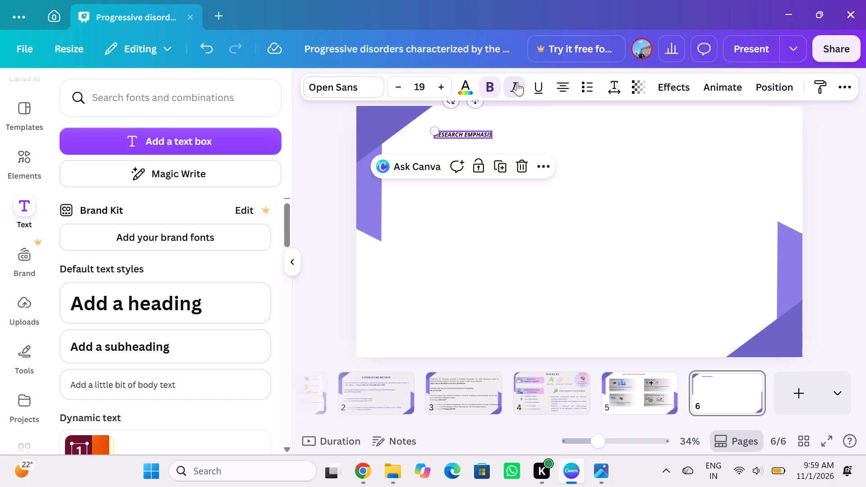
# Colour the RESEARCH EMPHASIS heading Indigo, #40359f.
pyautogui.click(466, 93)
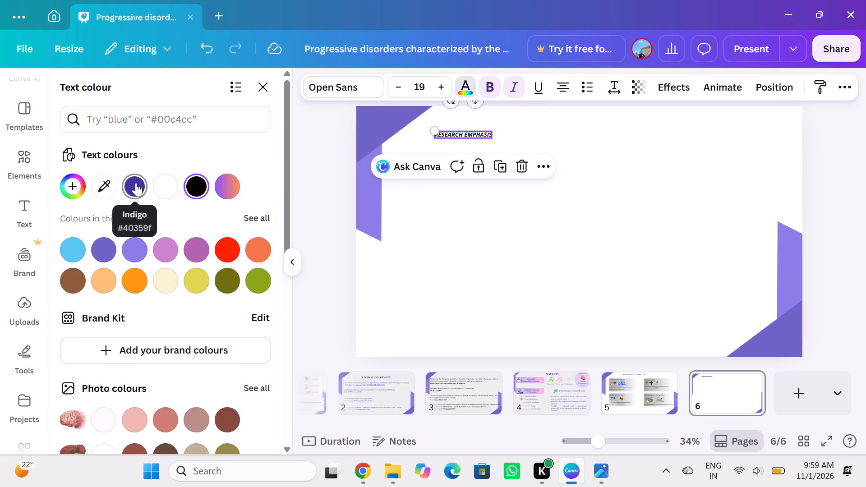
pyautogui.click(136, 183)
pyautogui.click(425, 248)
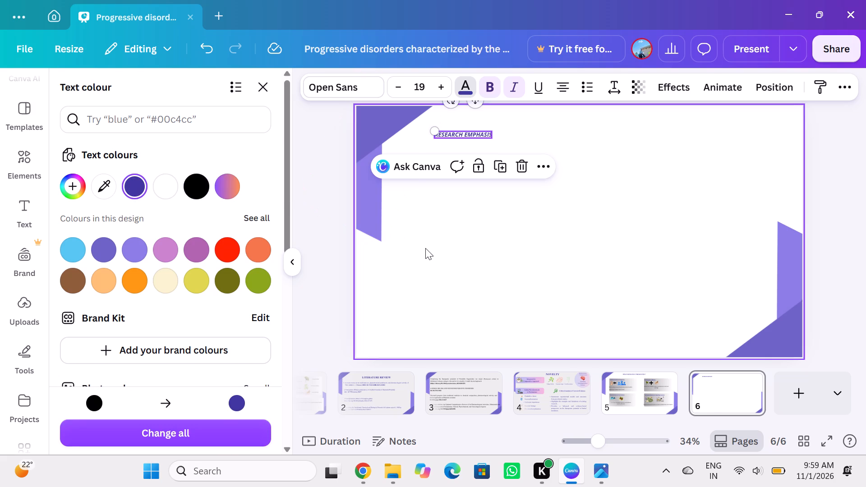
# Enlarge the RESEARCH EMPHASIS heading to font size 28 and reposition it beside the purple corner shape at the top of page 6.
pyautogui.moveTo(455, 138); pyautogui.dragTo(440, 135)
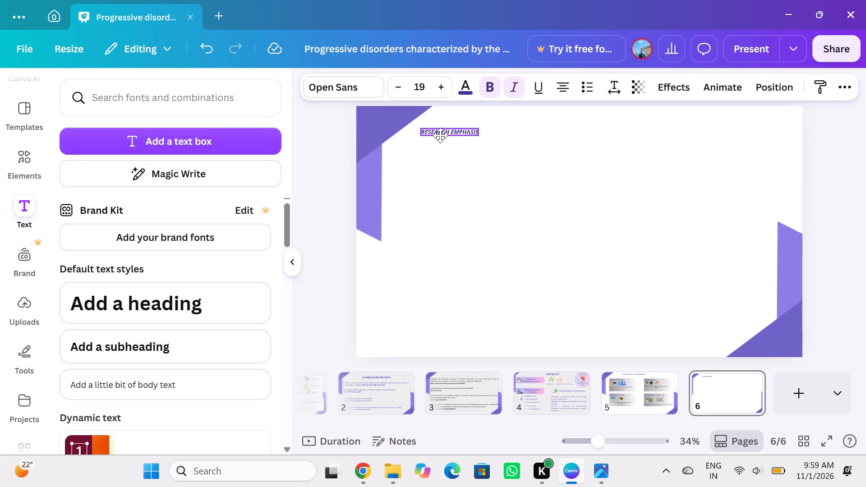
pyautogui.moveTo(440, 135); pyautogui.dragTo(439, 135)
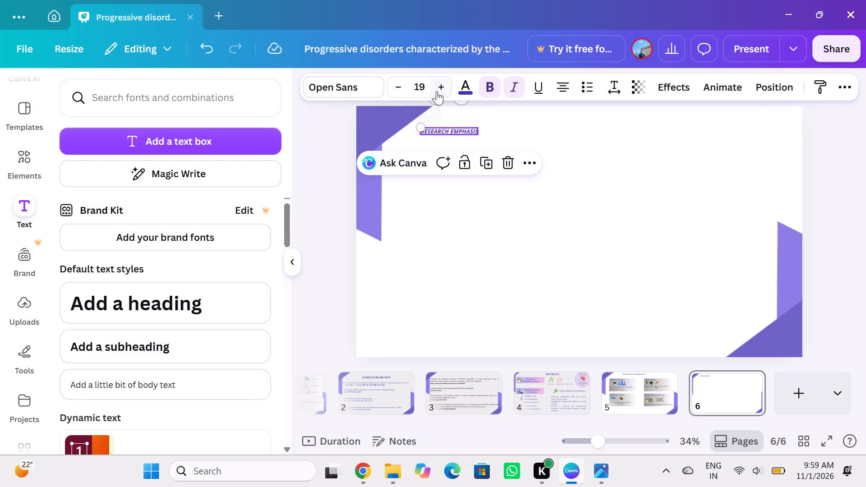
pyautogui.tripleClick(440, 87)
pyautogui.tripleClick(440, 87)
pyautogui.tripleClick(440, 87)
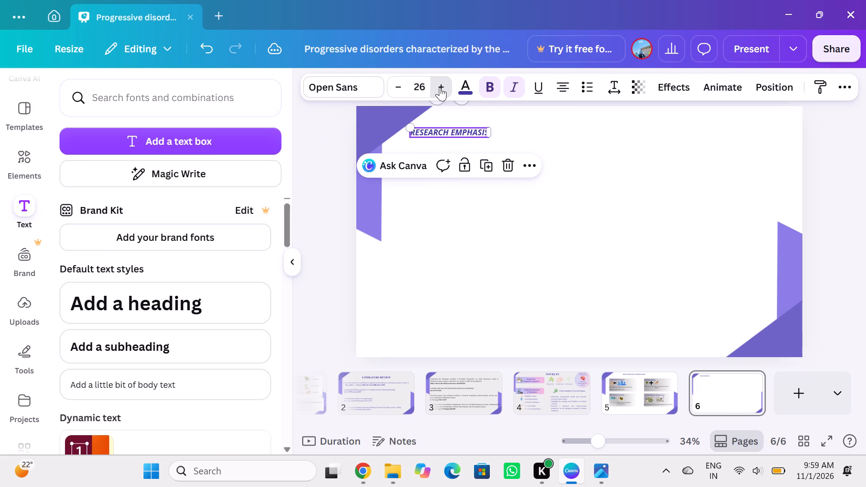
pyautogui.click(533, 142)
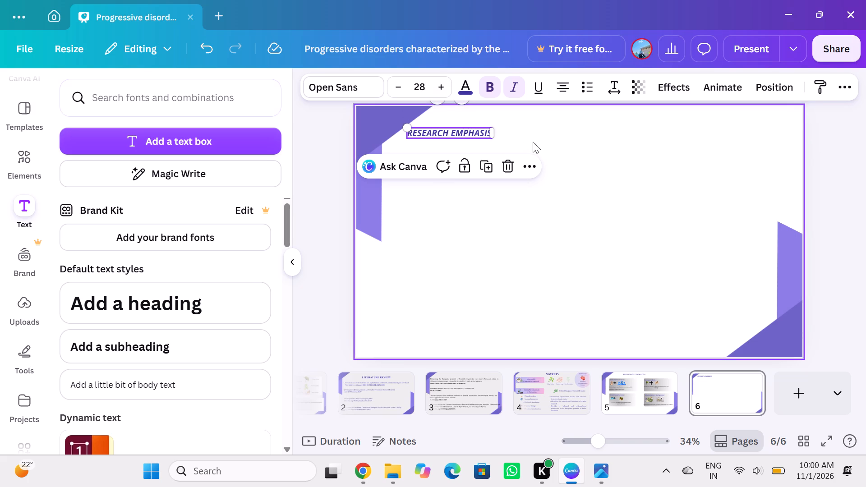
pyautogui.moveTo(452, 136); pyautogui.dragTo(467, 124)
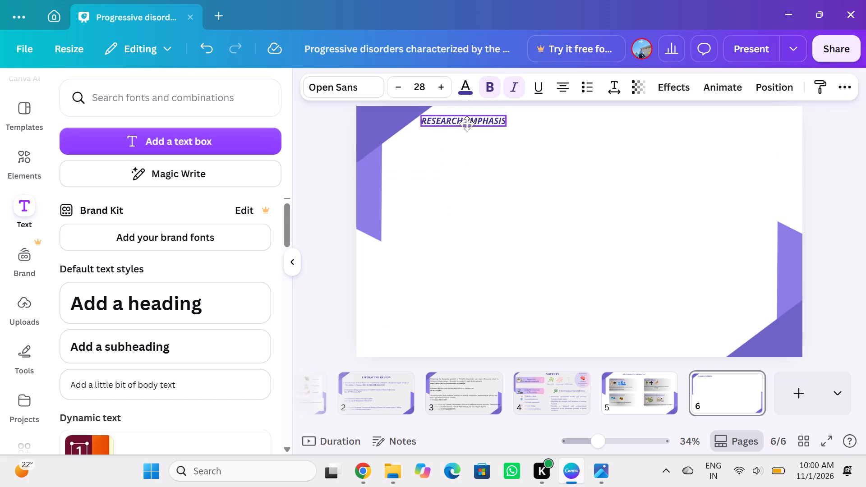
pyautogui.moveTo(467, 124); pyautogui.dragTo(468, 124)
pyautogui.click(567, 129)
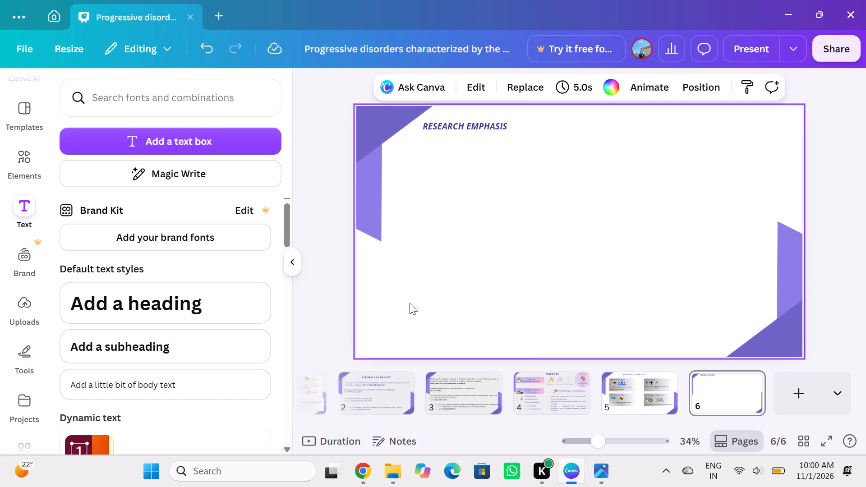
# Shrink the Canva and Photos windows so the Research Emphasis infographic can be seen beside page 6, and return to Canva.
pyautogui.click(813, 15)
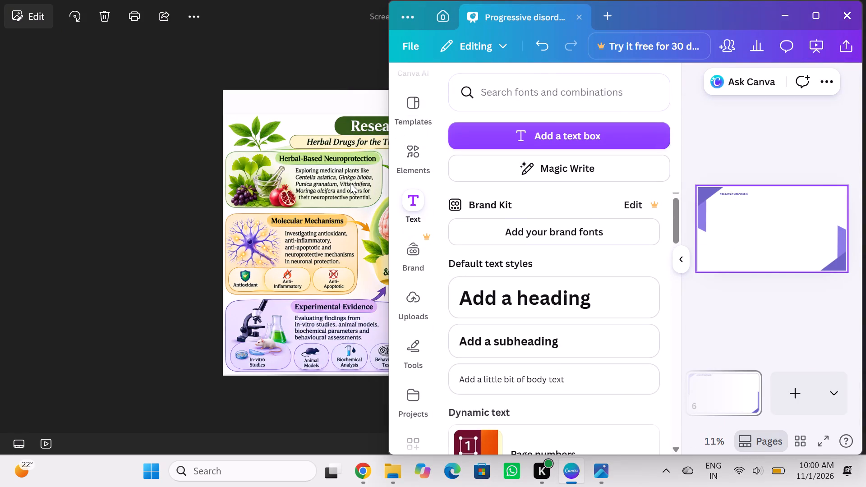
pyautogui.click(350, 183)
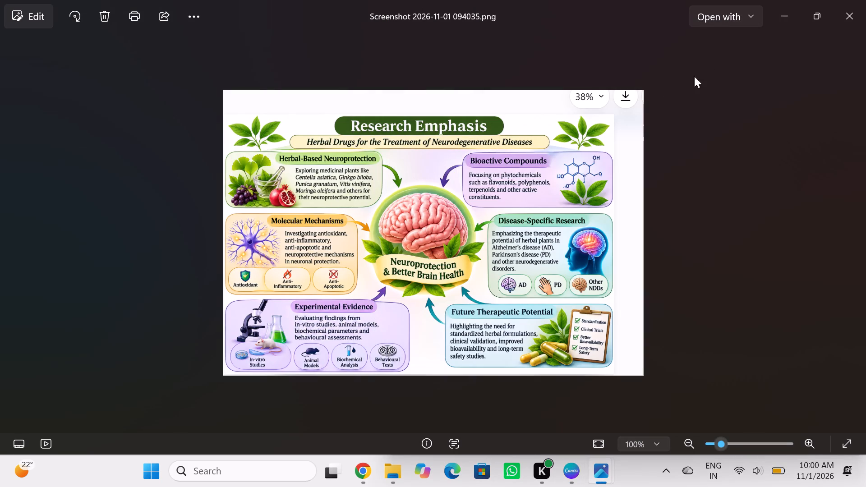
pyautogui.click(809, 13)
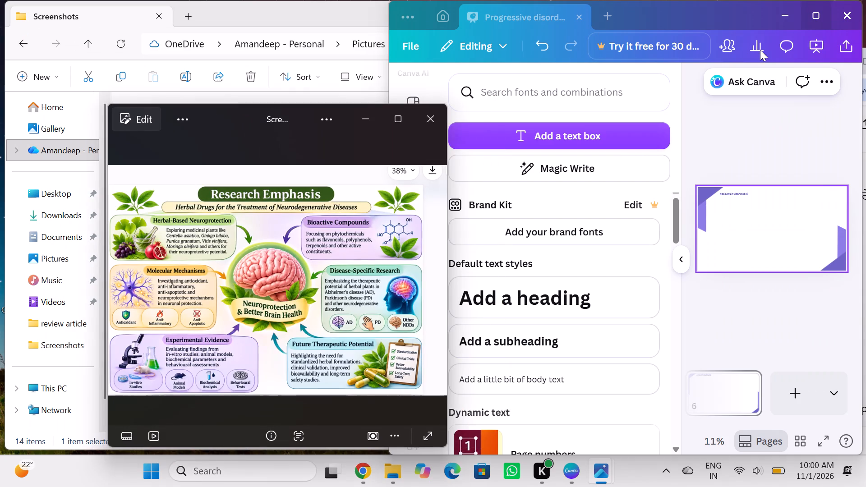
pyautogui.click(741, 201)
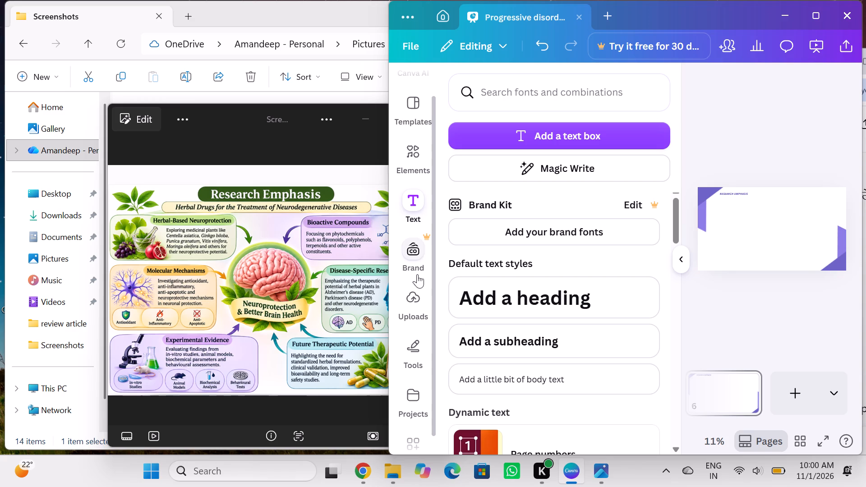
# Add a rounded square shape below the heading on page 6 and widen it into a rectangle about 874 by 324.
pyautogui.click(416, 350)
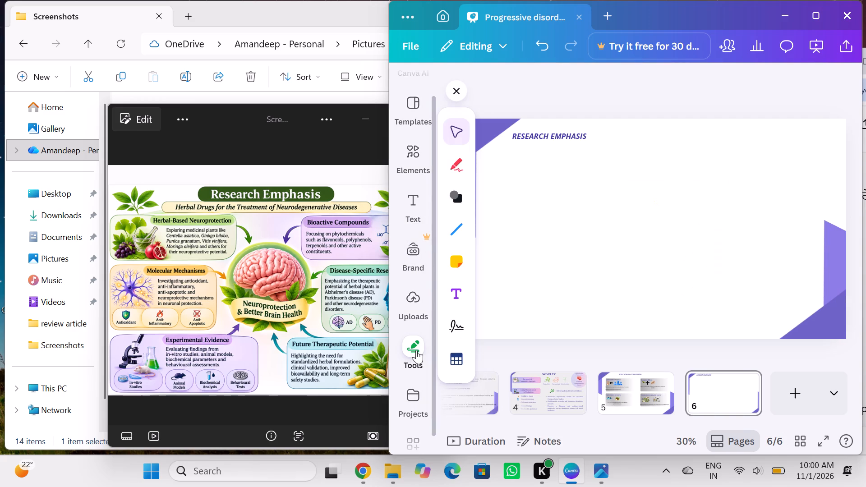
pyautogui.click(457, 197)
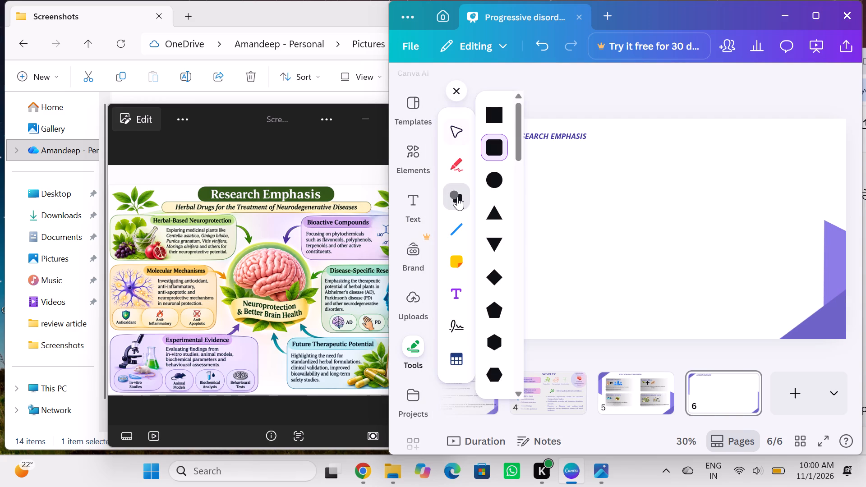
pyautogui.scroll(-2, 506, 217)
pyautogui.scroll(1, 506, 217)
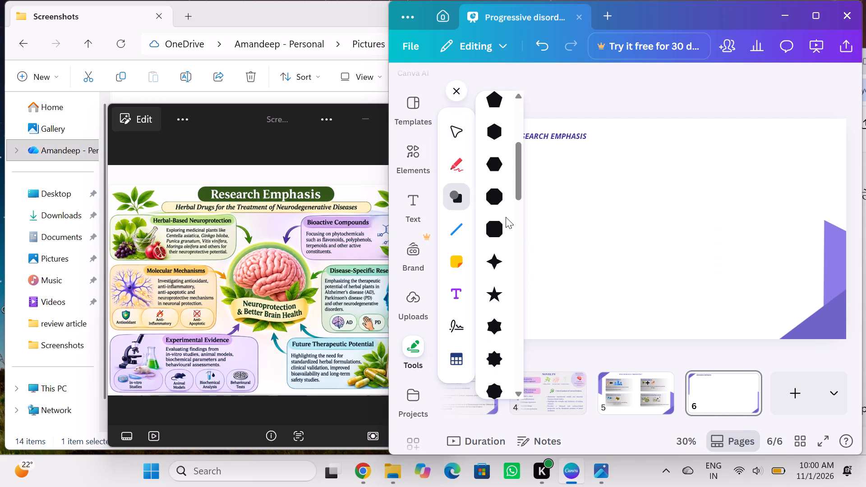
pyautogui.scroll(1, 506, 217)
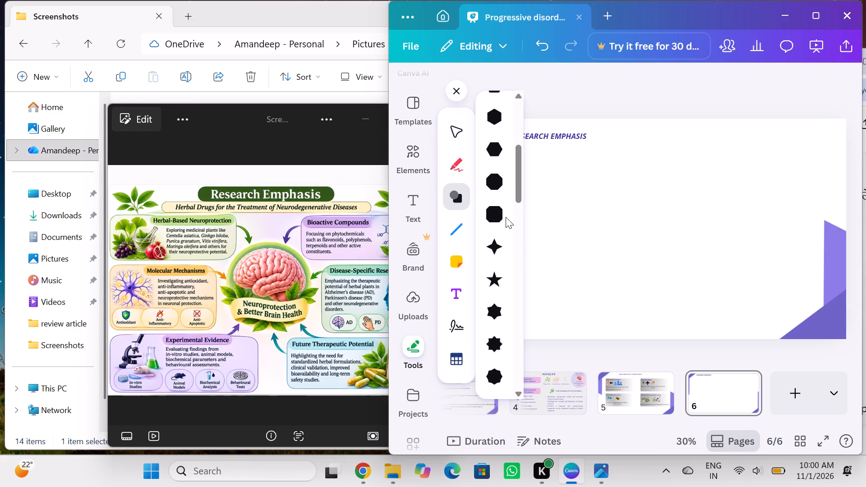
pyautogui.scroll(1, 506, 217)
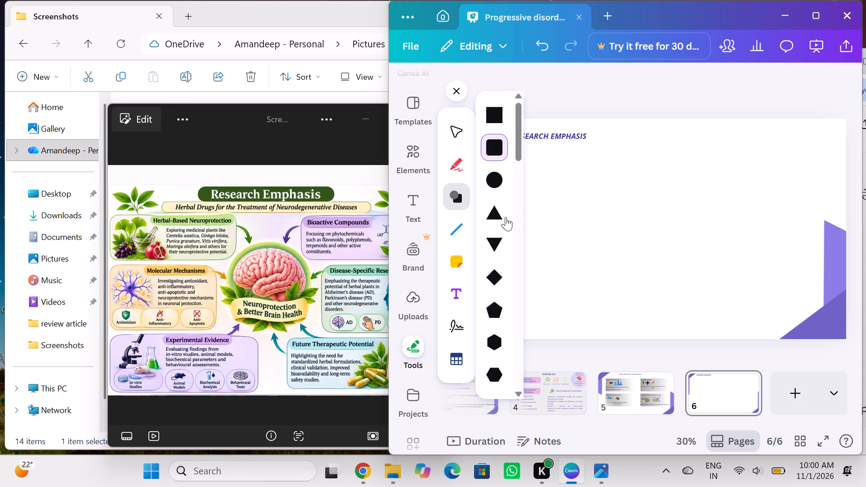
pyautogui.click(491, 141)
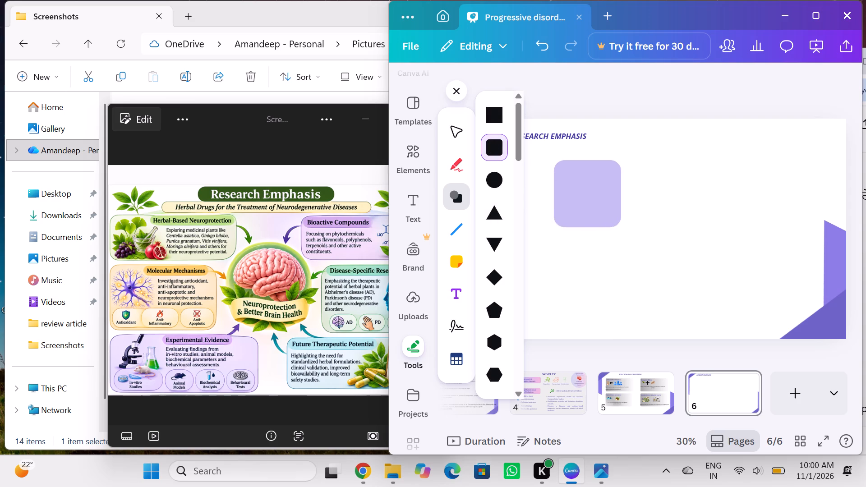
pyautogui.click(534, 152)
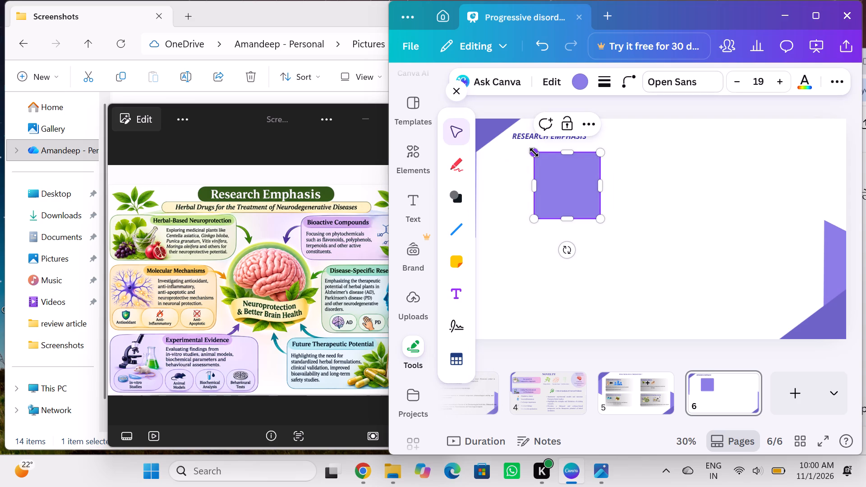
pyautogui.moveTo(603, 183); pyautogui.dragTo(674, 196)
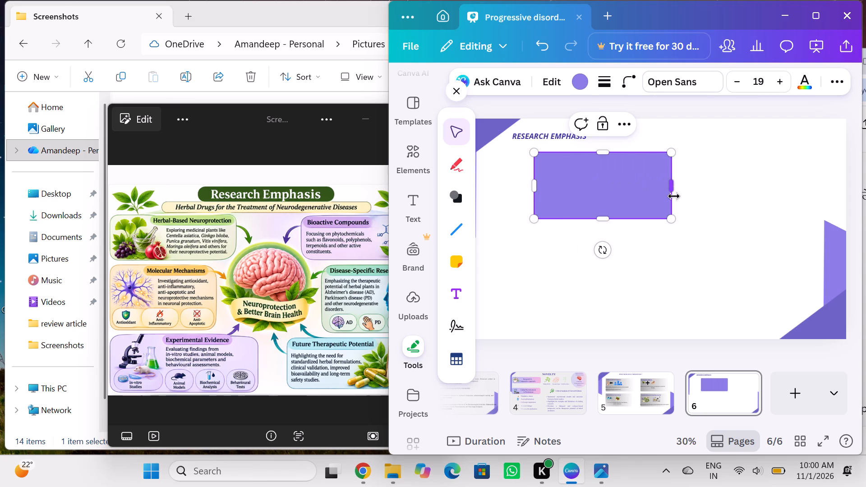
pyautogui.moveTo(530, 190); pyautogui.dragTo(489, 188)
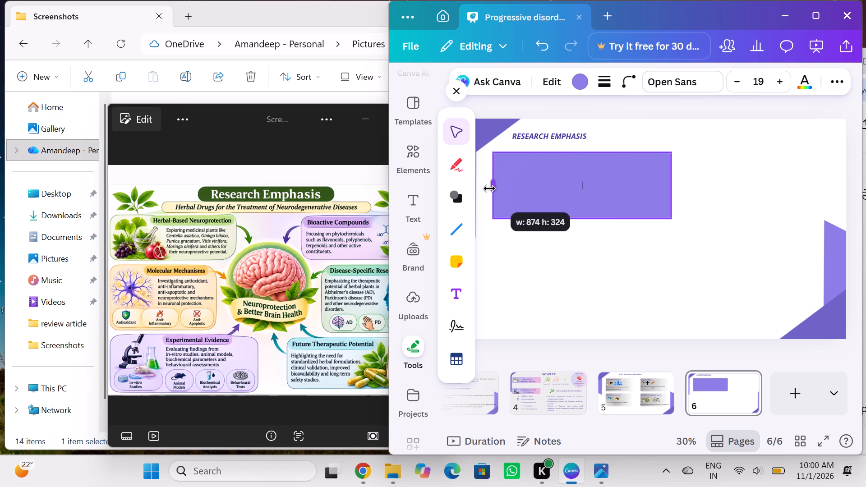
pyautogui.moveTo(489, 188); pyautogui.dragTo(489, 188)
# Fill the rectangle below the heading with the grey gradient that fades to white.
pyautogui.click(576, 79)
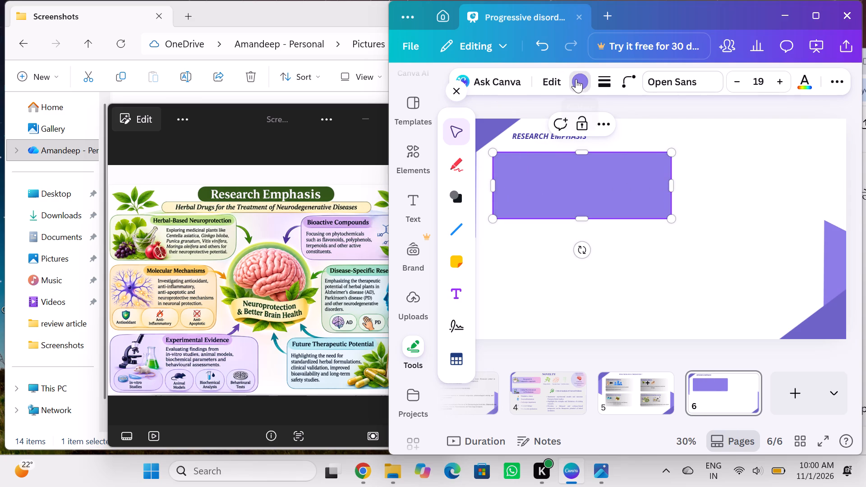
pyautogui.click(650, 176)
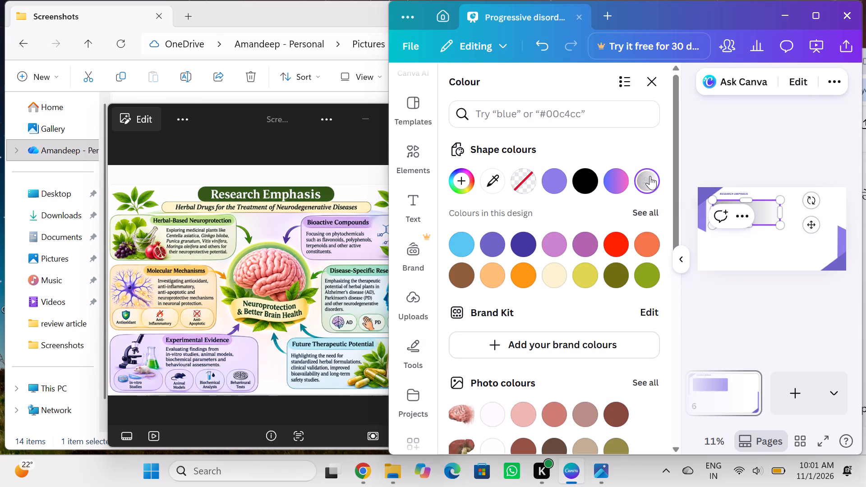
pyautogui.click(760, 235)
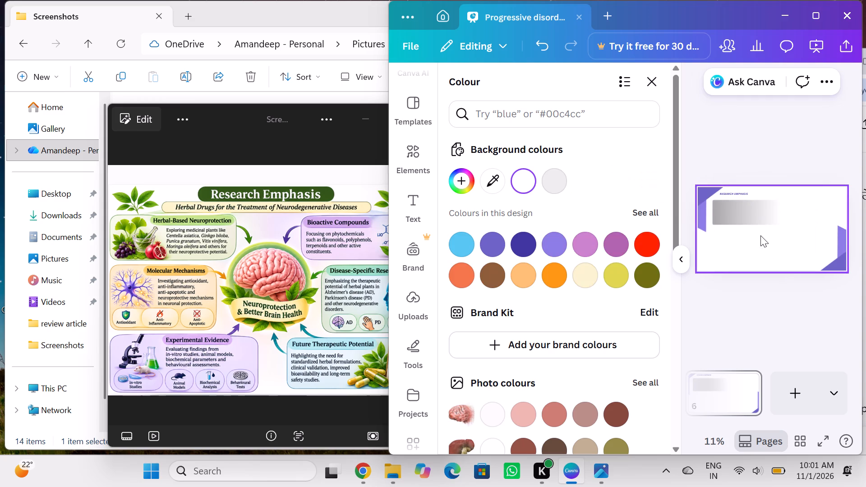
# Add a text box to page 6 with the infographic's first section title, Herbal-Based Neuroprotection.
pyautogui.click(422, 204)
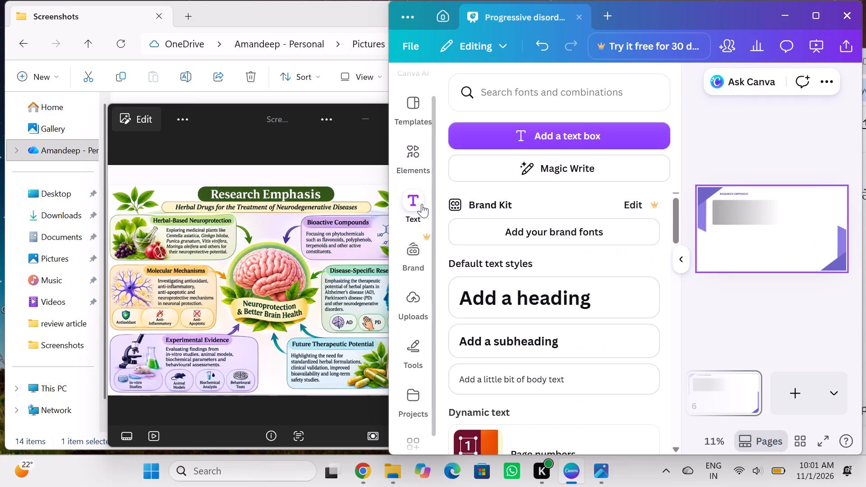
pyautogui.click(495, 120)
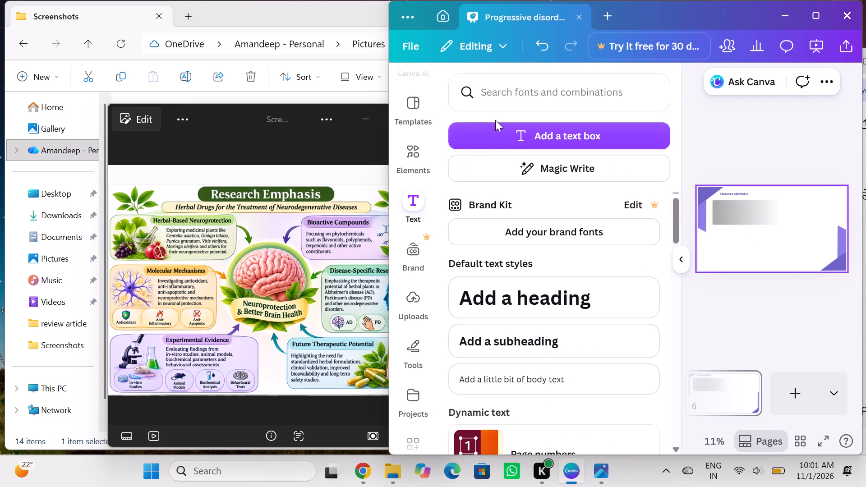
pyautogui.click(506, 130)
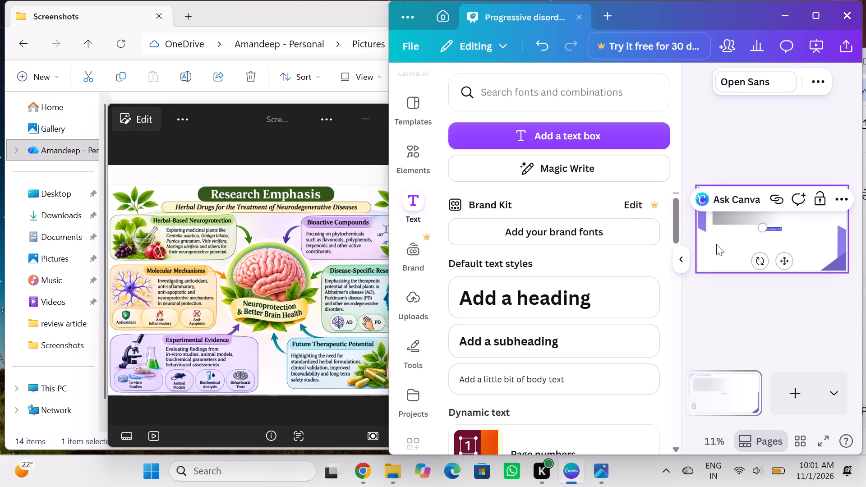
pyautogui.press('BackSpace')
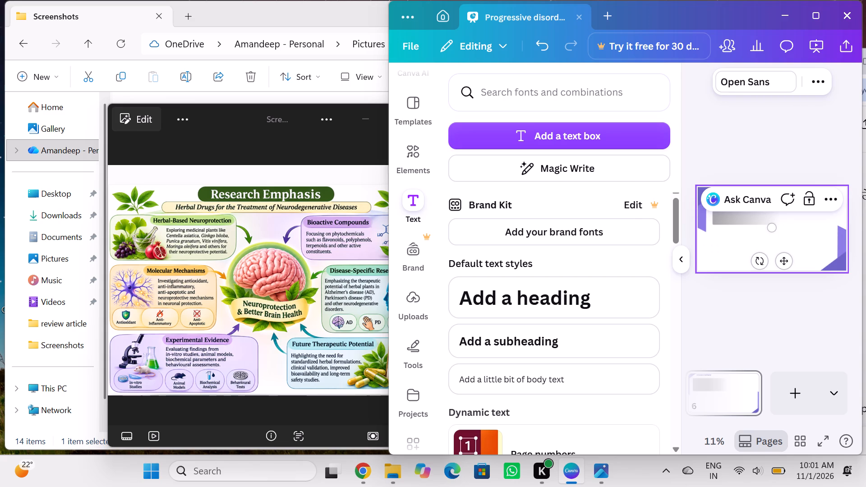
pyautogui.press('h')
pyautogui.write('erbal')
pyautogui.press('space')
pyautogui.press('BackSpace')
pyautogui.press('-')
pyautogui.write('ased')
pyautogui.press('space')
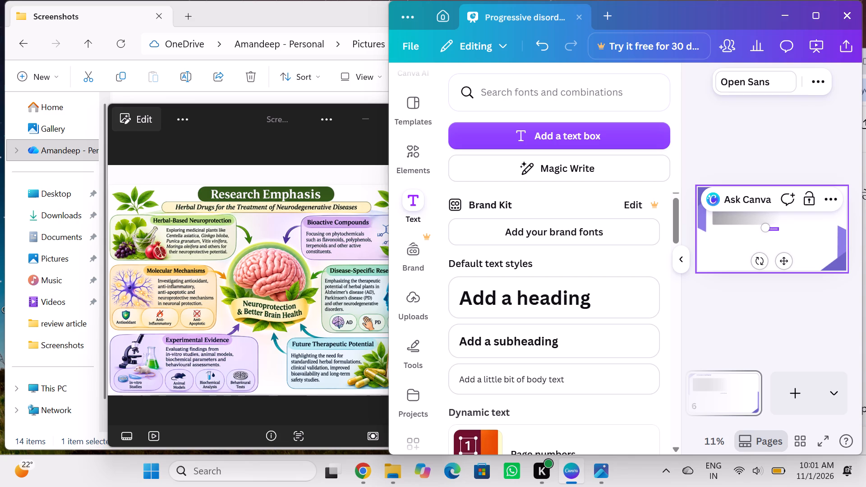
pyautogui.press('n')
pyautogui.write('europrotection')
# Move the section title text box to the upper left part of the grey gradient rectangle.
pyautogui.moveTo(785, 257); pyautogui.dragTo(745, 233)
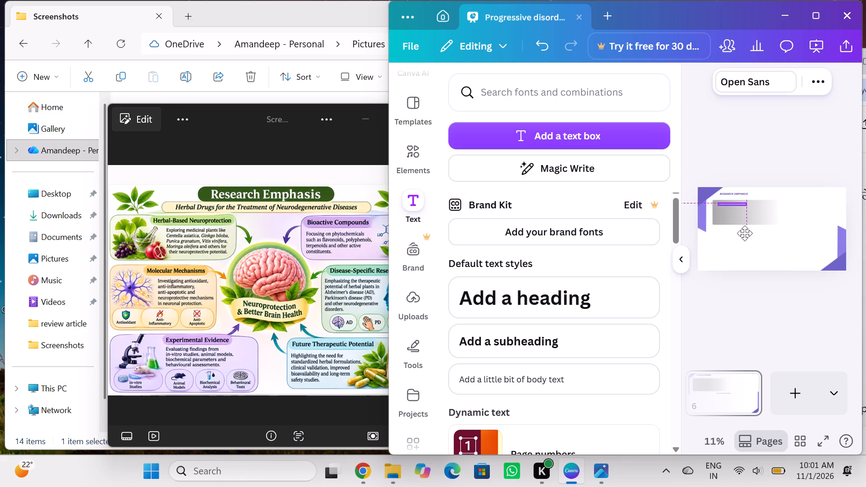
pyautogui.moveTo(745, 233); pyautogui.dragTo(740, 230)
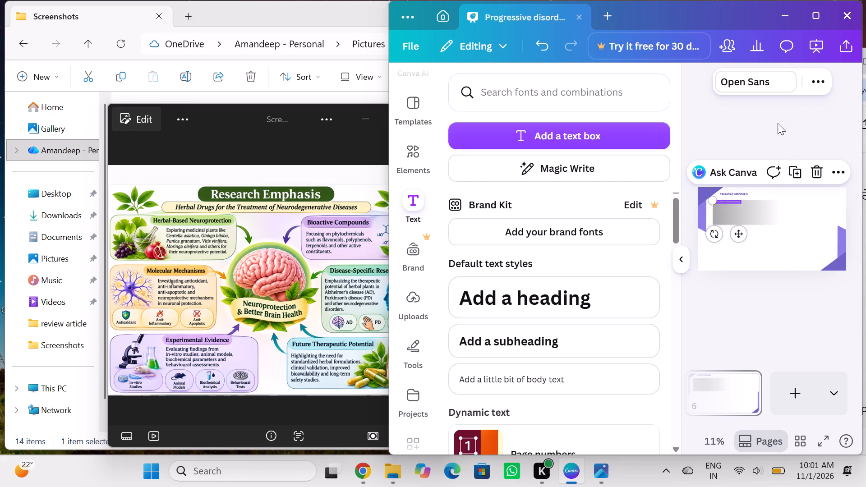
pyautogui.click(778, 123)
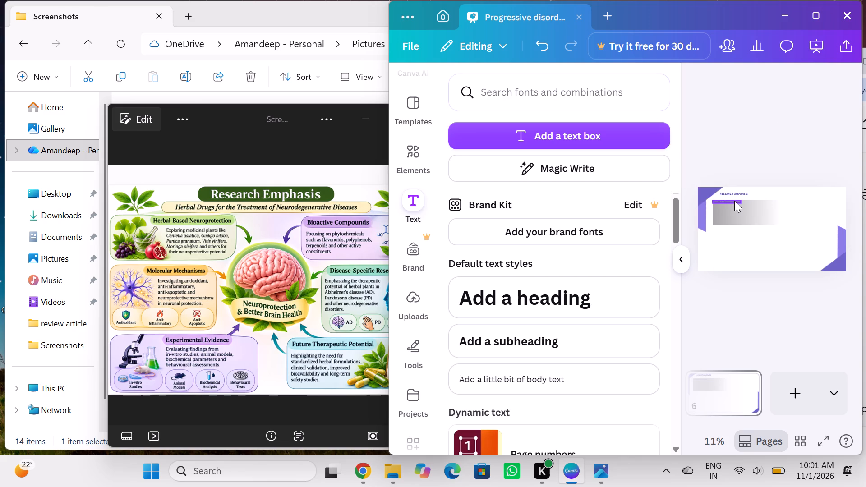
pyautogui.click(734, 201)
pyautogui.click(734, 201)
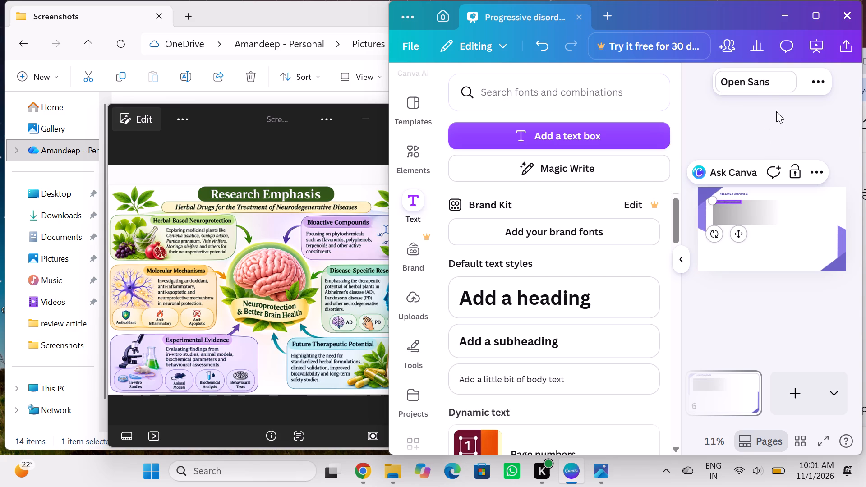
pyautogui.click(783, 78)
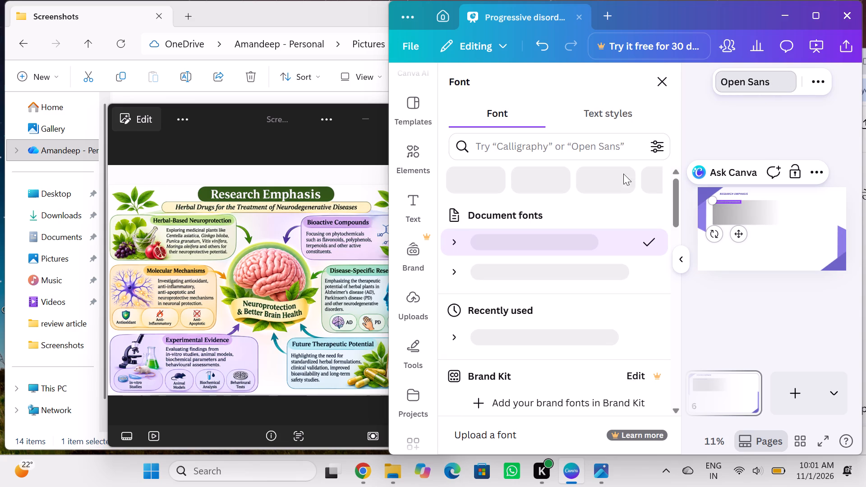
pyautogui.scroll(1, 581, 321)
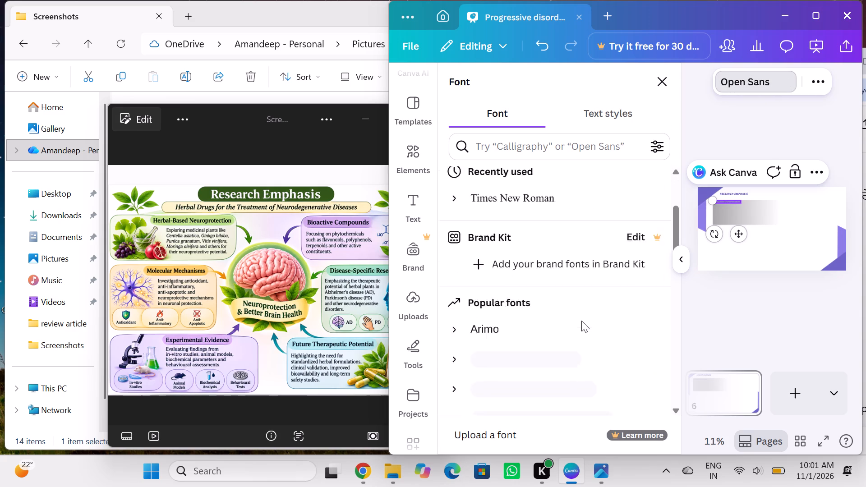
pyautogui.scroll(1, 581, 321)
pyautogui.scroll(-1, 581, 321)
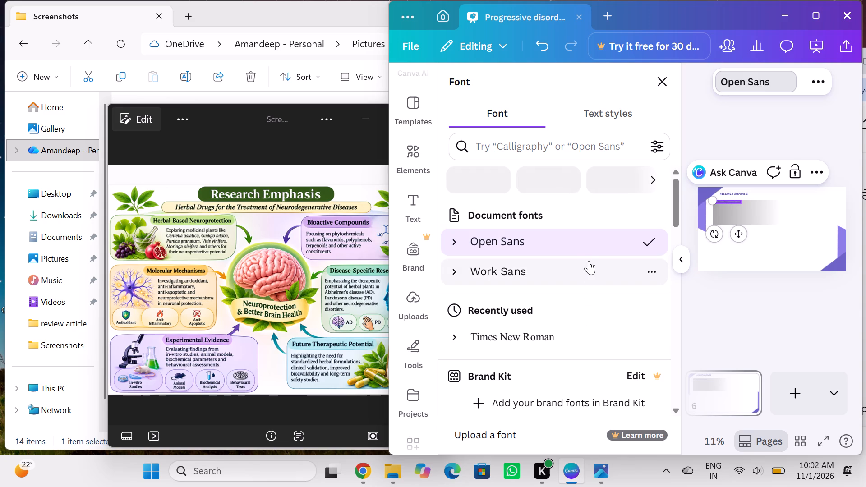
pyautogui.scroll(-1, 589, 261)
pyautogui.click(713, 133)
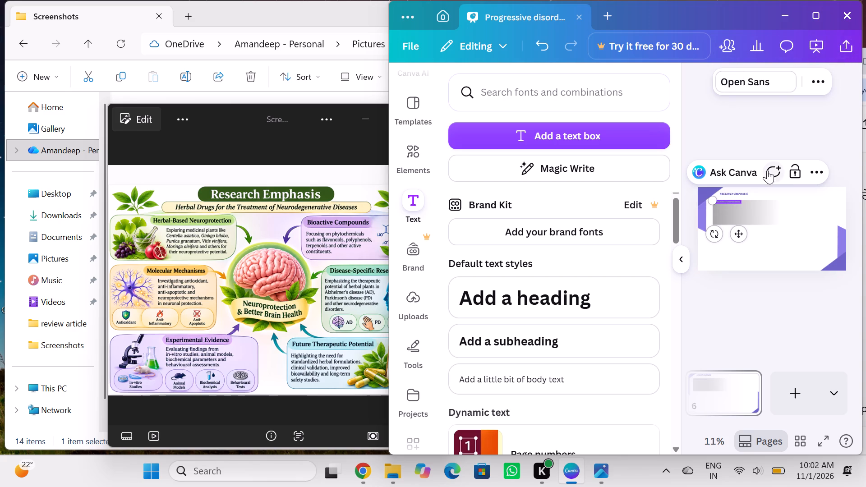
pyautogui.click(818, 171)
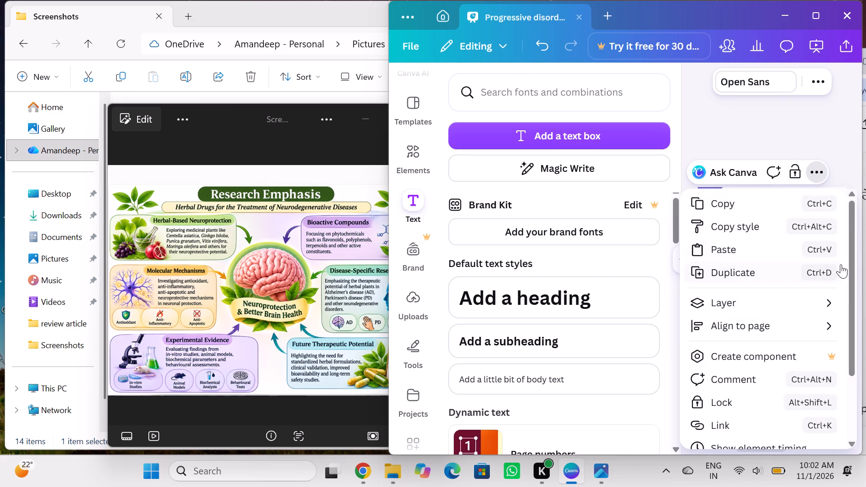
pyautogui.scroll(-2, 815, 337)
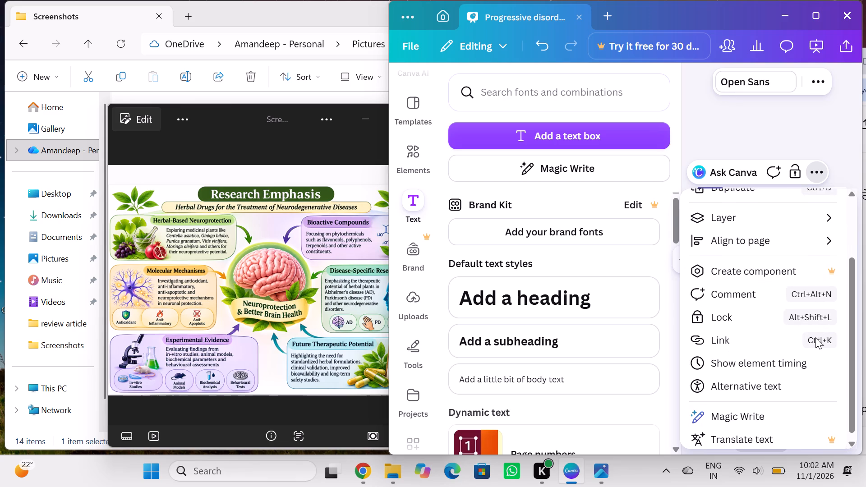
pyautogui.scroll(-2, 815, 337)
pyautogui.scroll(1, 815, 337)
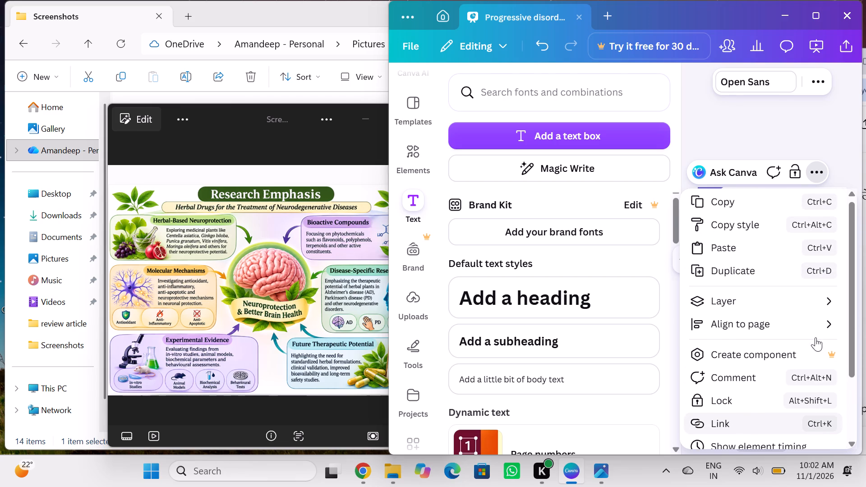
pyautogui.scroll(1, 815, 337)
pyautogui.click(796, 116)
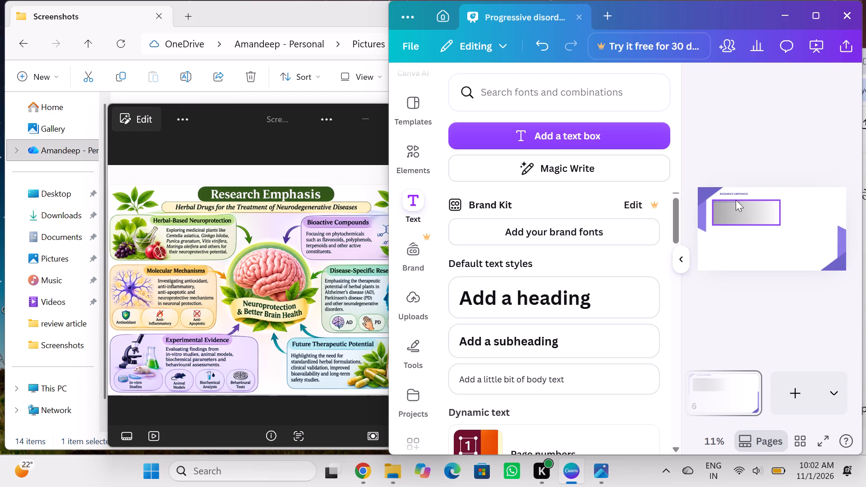
# Maximize the editor window and format the Herbal-Based Neuroprotection title as bold italic at font size 21.
pyautogui.click(736, 200)
pyautogui.click(813, 15)
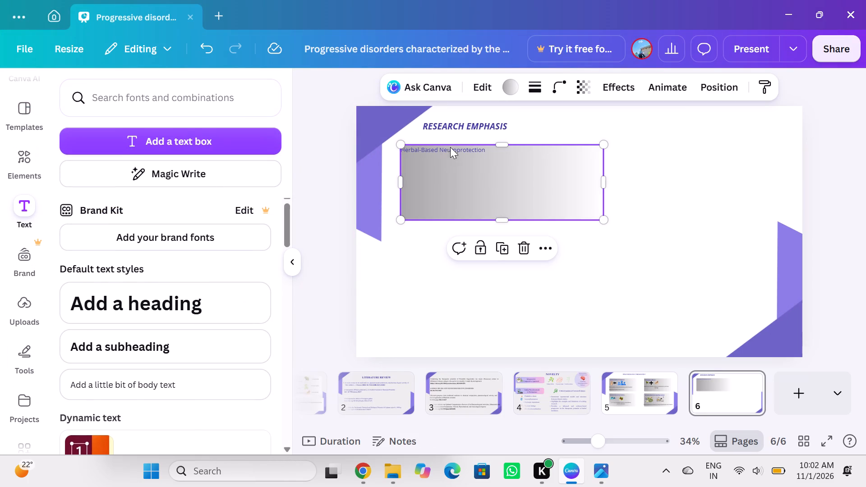
pyautogui.click(452, 152)
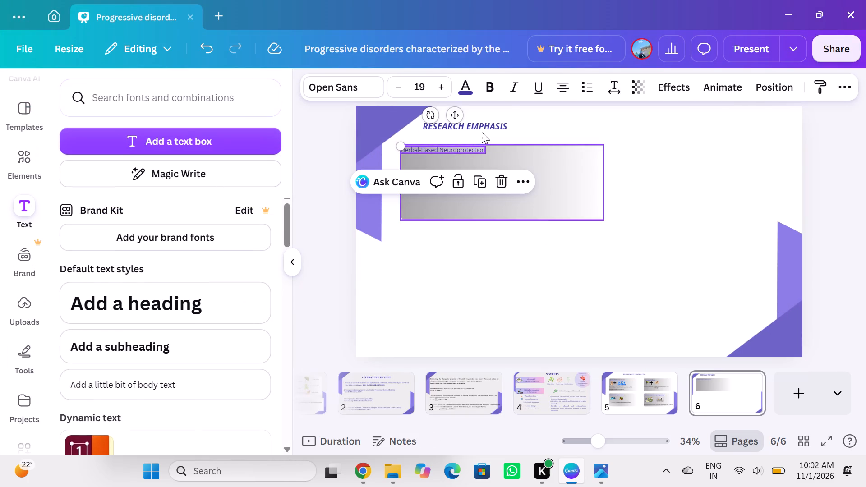
pyautogui.click(491, 88)
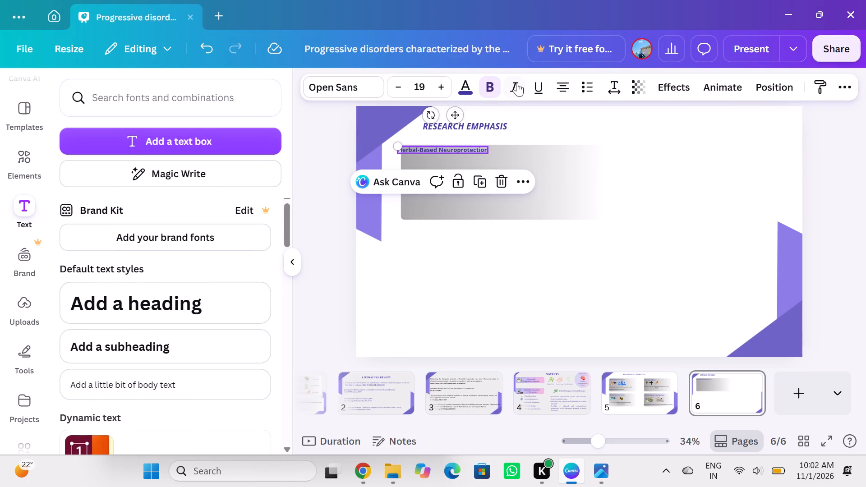
pyautogui.click(517, 83)
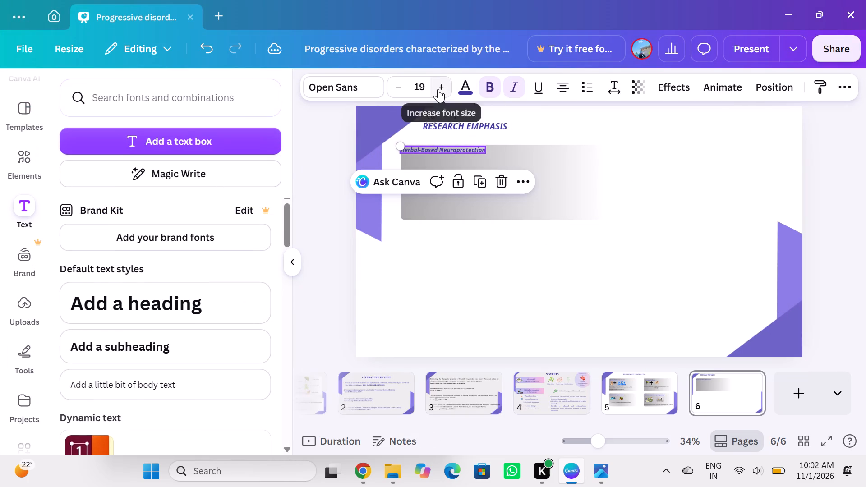
pyautogui.doubleClick(438, 89)
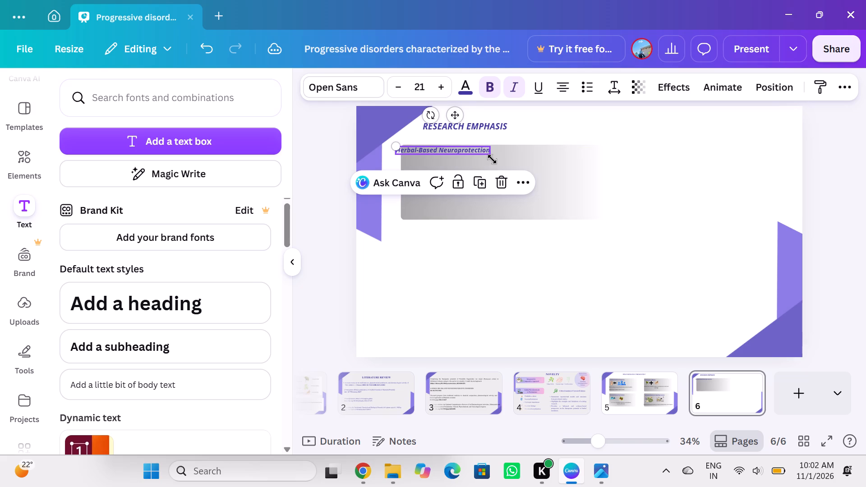
# Shift the Herbal-Based Neuroprotection title slightly right so it sits inside the upper left corner of the grey gradient rectangle.
pyautogui.moveTo(471, 149); pyautogui.dragTo(479, 149)
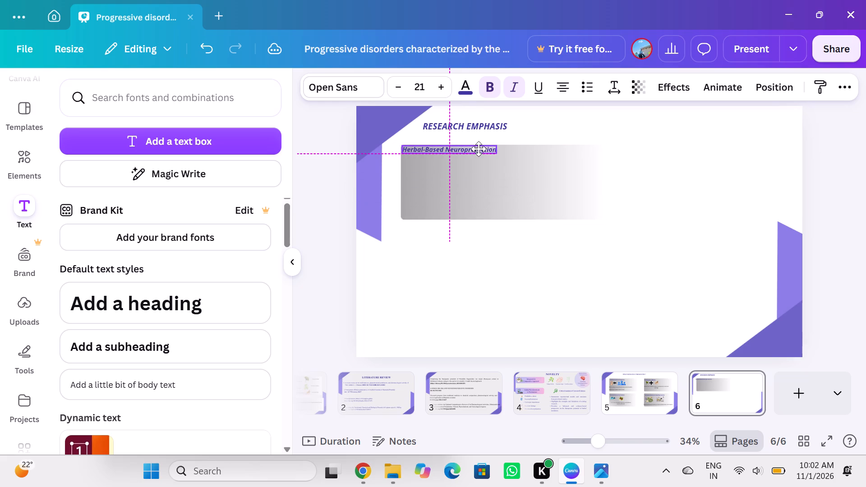
pyautogui.moveTo(479, 149); pyautogui.dragTo(479, 149)
pyautogui.click(544, 128)
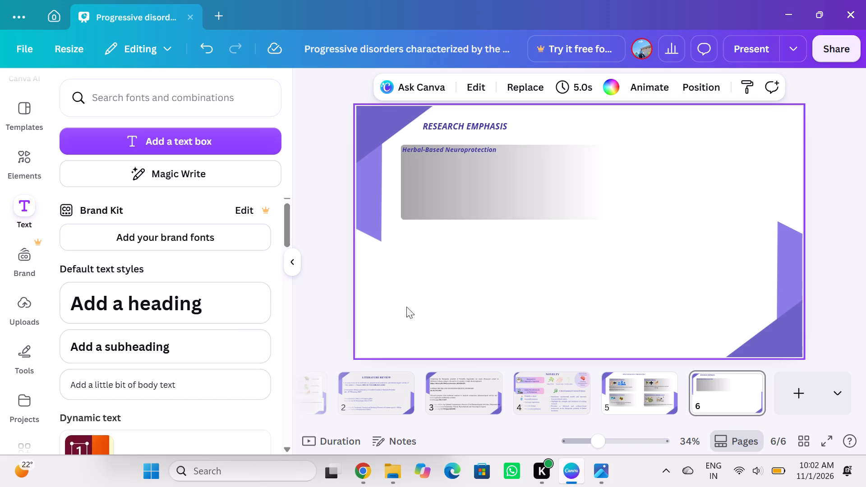
# Review the content and styling of the earlier presentation pages, from page 5 back to page 1 and forward to page 4.
pyautogui.click(631, 400)
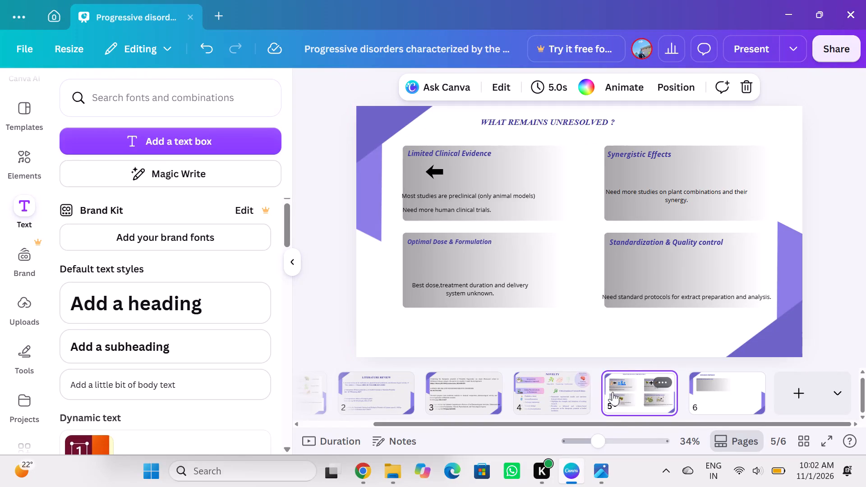
pyautogui.click(577, 388)
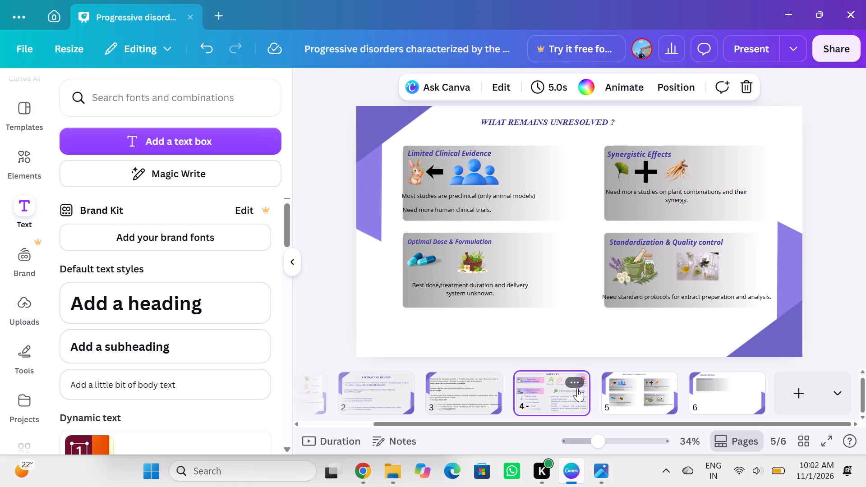
pyautogui.click(477, 395)
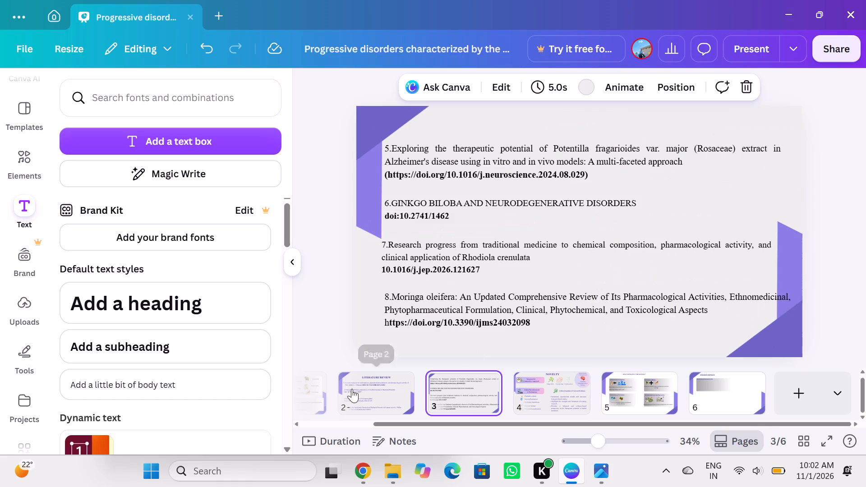
pyautogui.click(352, 389)
pyautogui.hscroll(1, 352, 389)
pyautogui.click(352, 389)
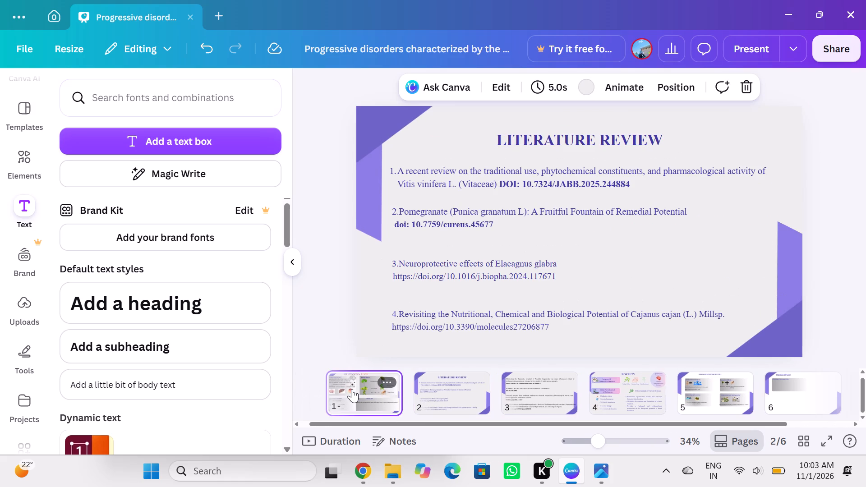
pyautogui.hscroll(1, 352, 389)
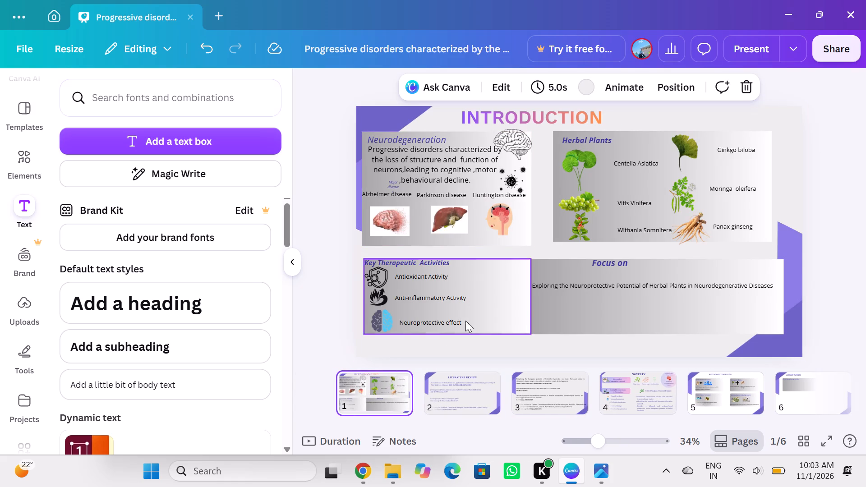
pyautogui.click(452, 403)
pyautogui.click(517, 400)
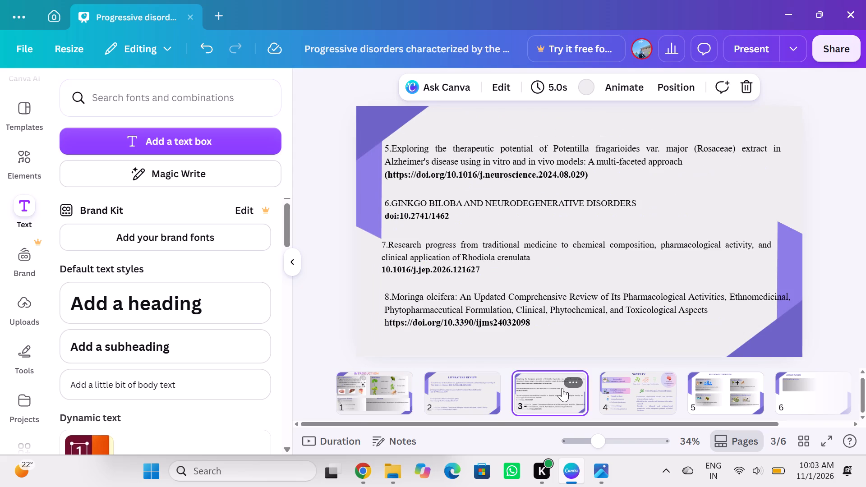
pyautogui.click(611, 405)
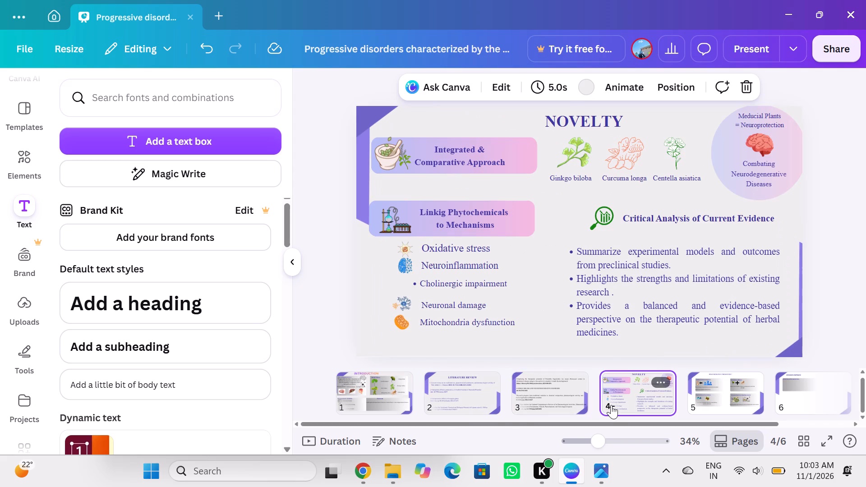
# On page 5, shift the standard protocols sentence slightly right to align with its Standardization & Quality control box.
pyautogui.click(698, 403)
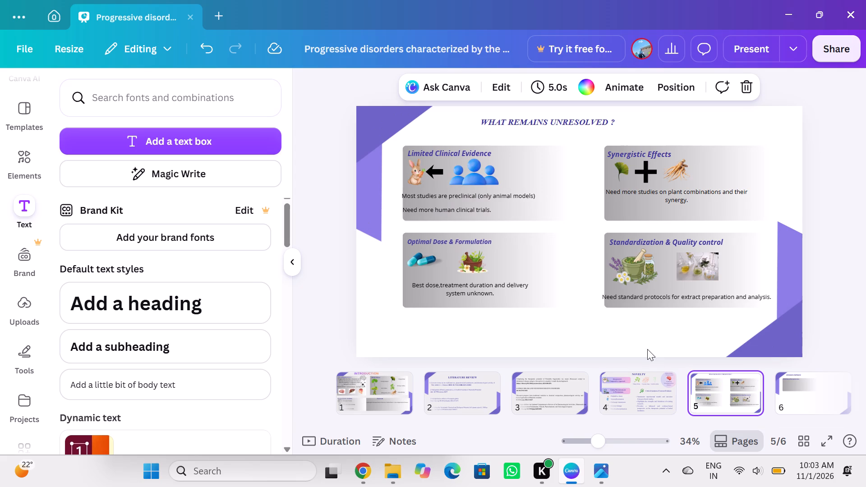
pyautogui.moveTo(649, 300); pyautogui.dragTo(657, 299)
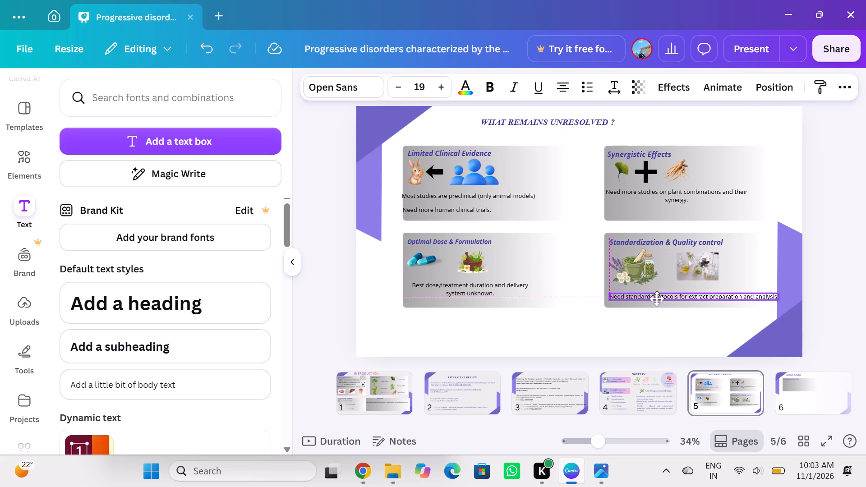
pyautogui.moveTo(657, 299); pyautogui.dragTo(653, 299)
pyautogui.click(647, 329)
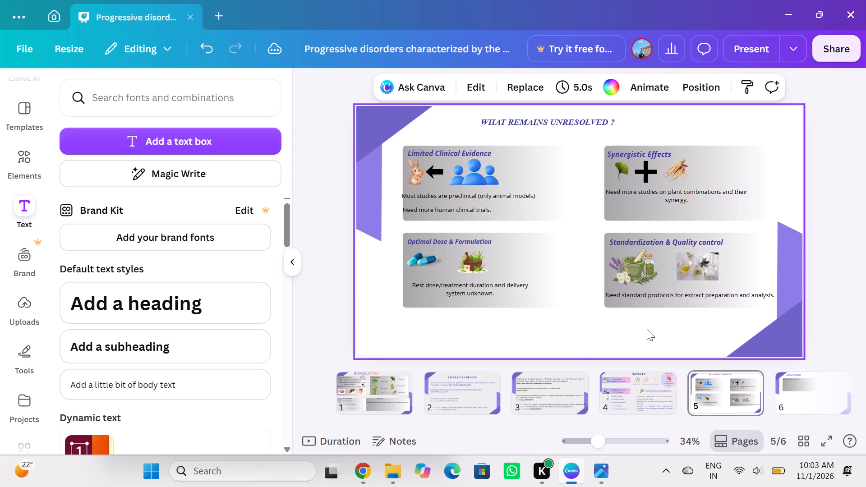
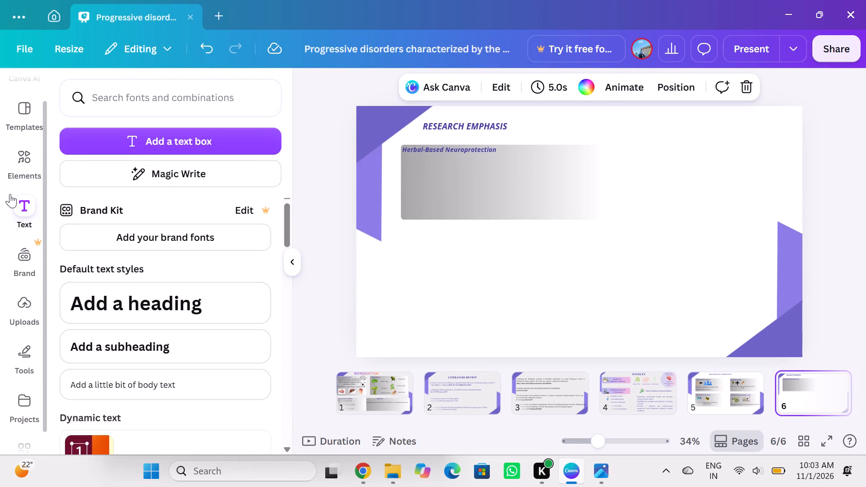
pyautogui.click(22, 210)
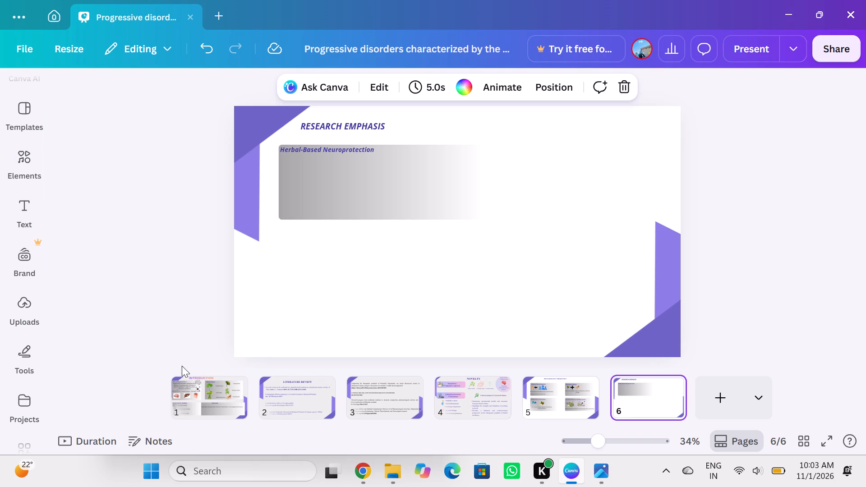
pyautogui.click(825, 13)
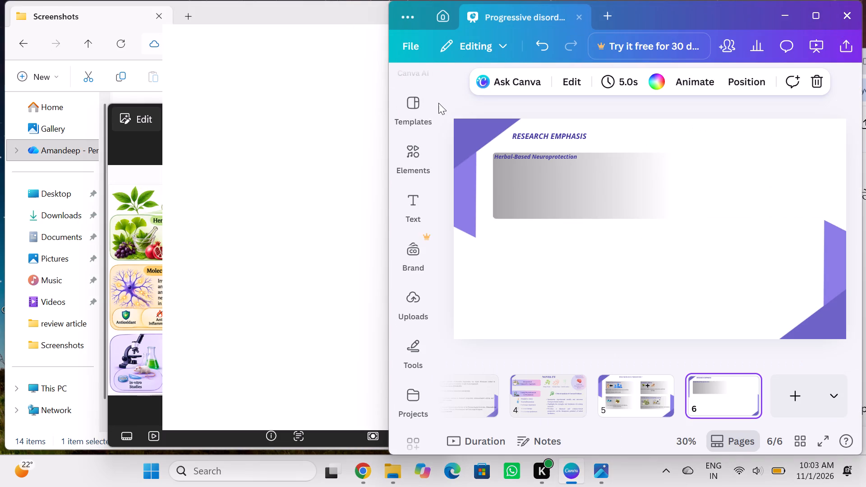
pyautogui.click(134, 163)
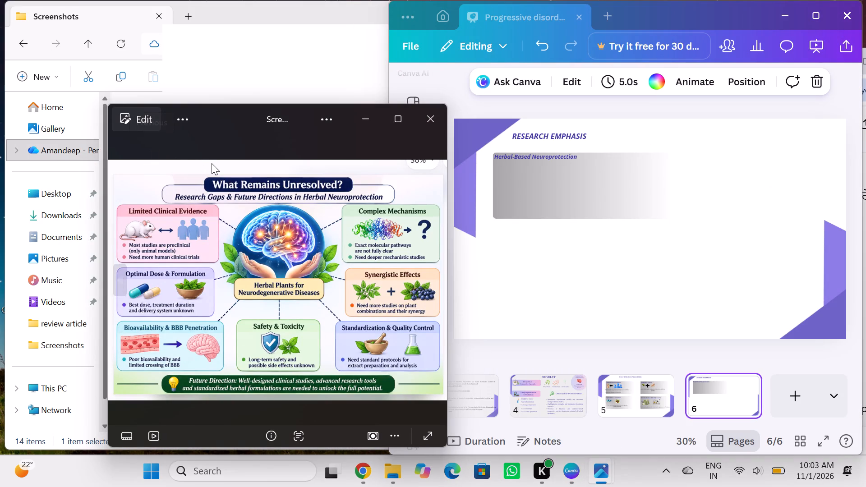
pyautogui.click(432, 115)
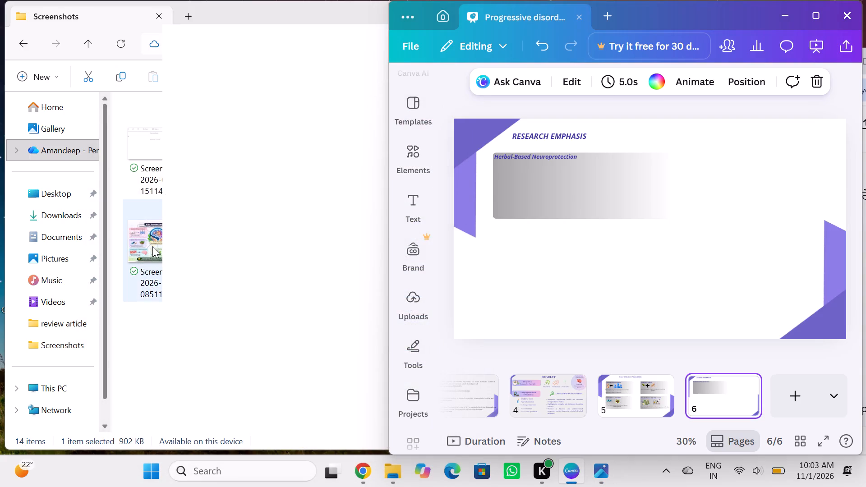
pyautogui.click(150, 311)
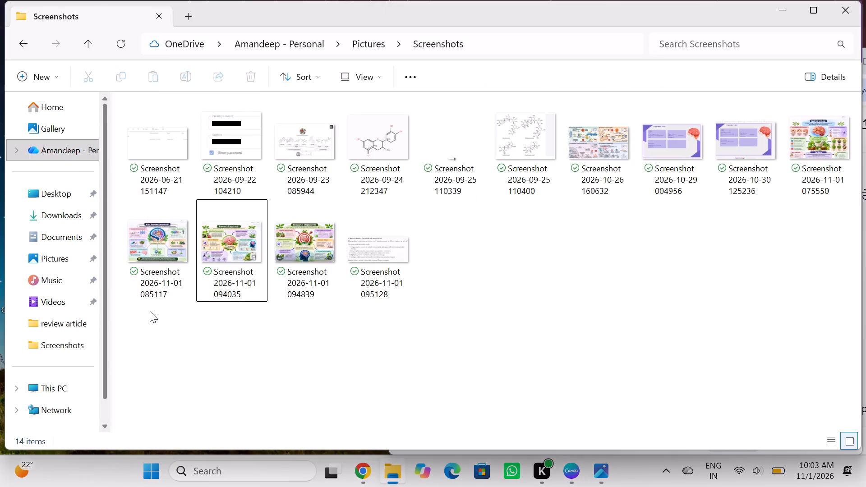
pyautogui.doubleClick(235, 239)
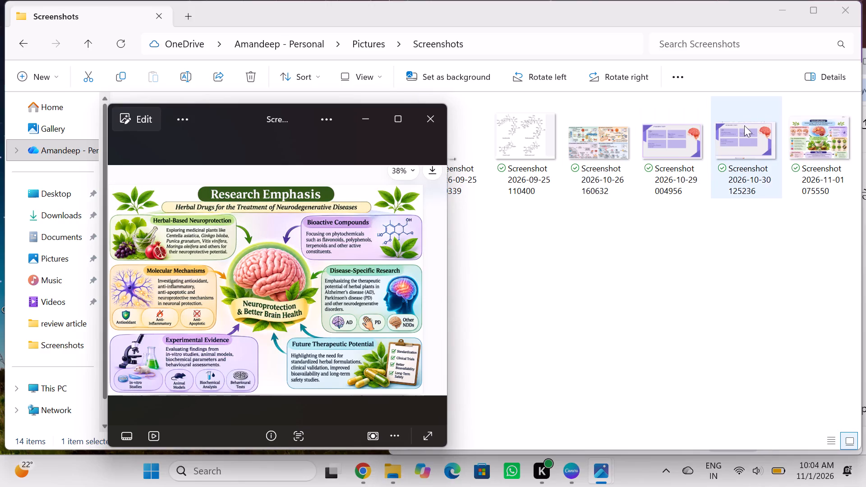
pyautogui.click(815, 14)
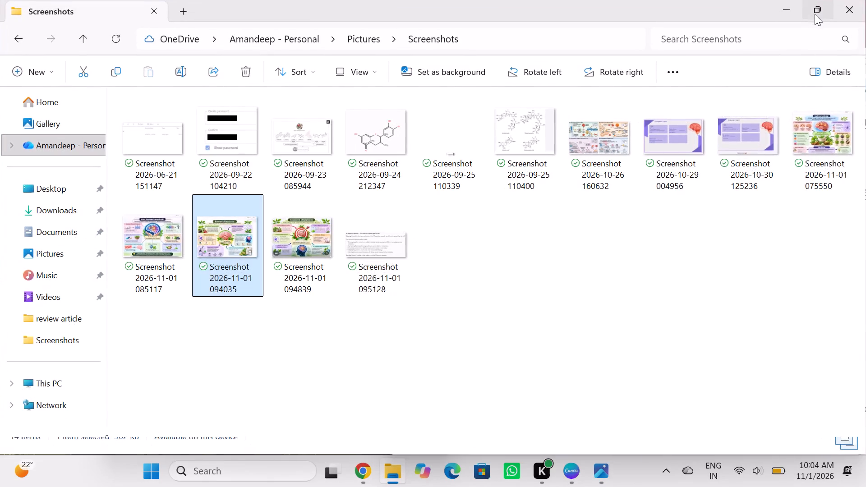
pyautogui.doubleClick(229, 261)
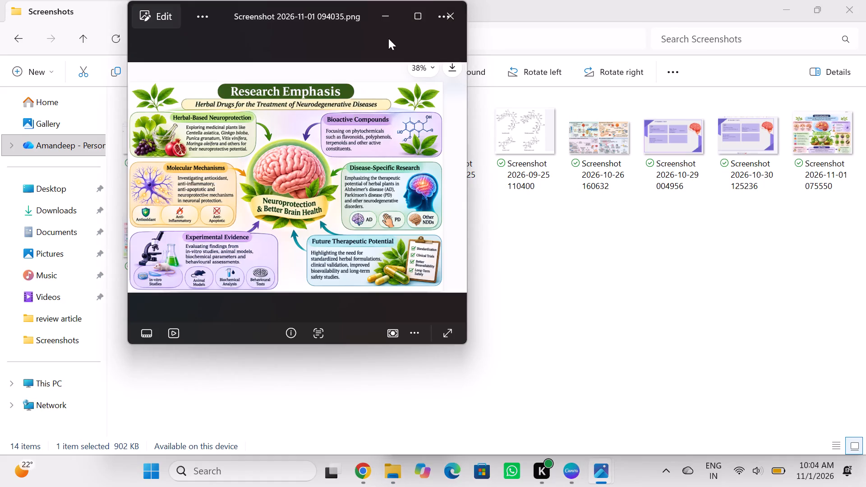
pyautogui.click(413, 12)
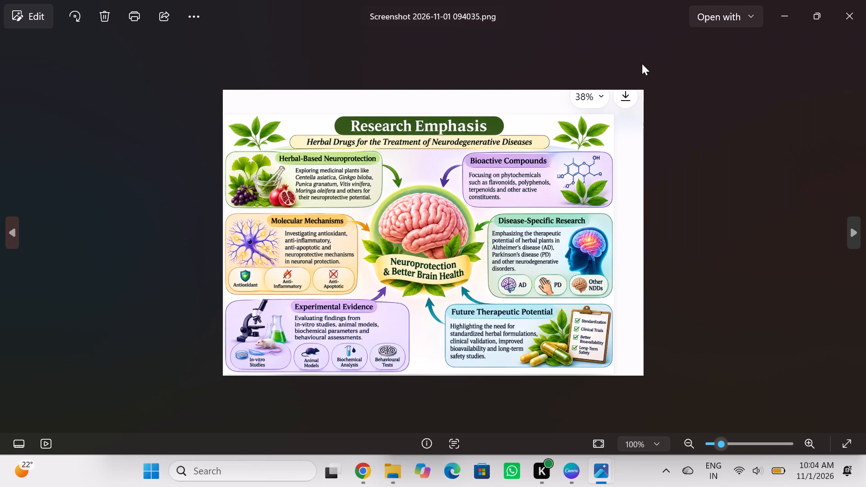
pyautogui.click(817, 14)
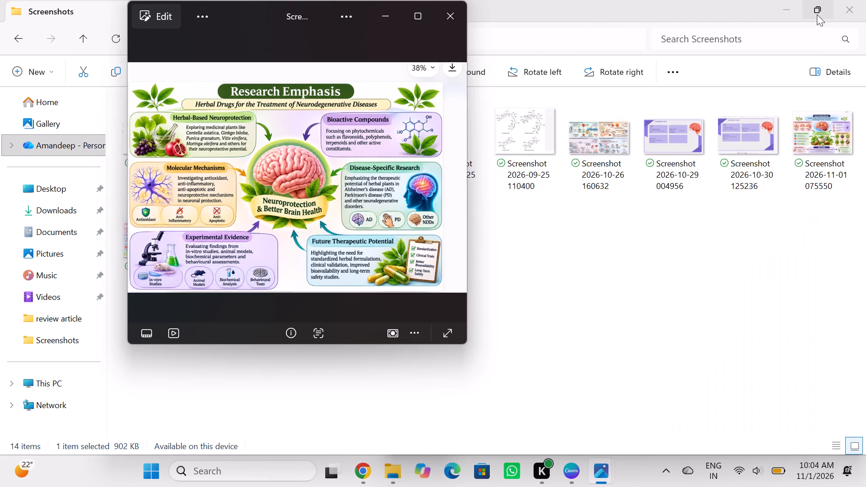
pyautogui.click(572, 470)
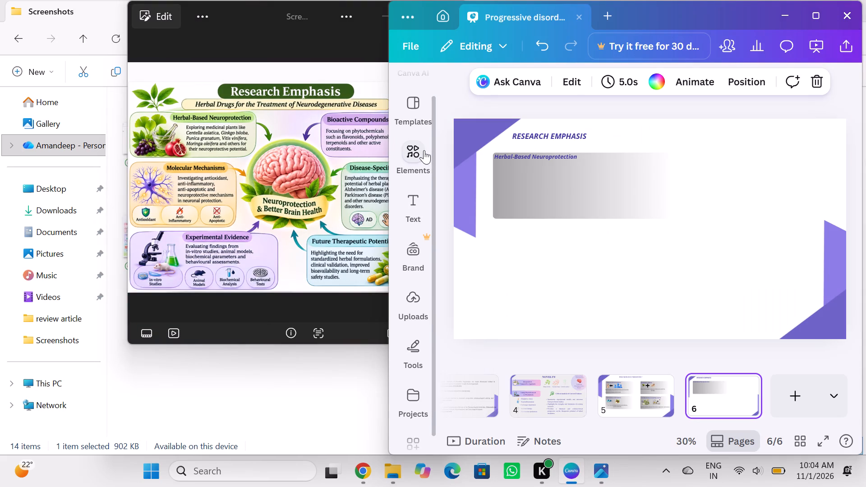
# Search the elements library for "herbal based neuroprotection" and show all matching graphics.
pyautogui.click(424, 150)
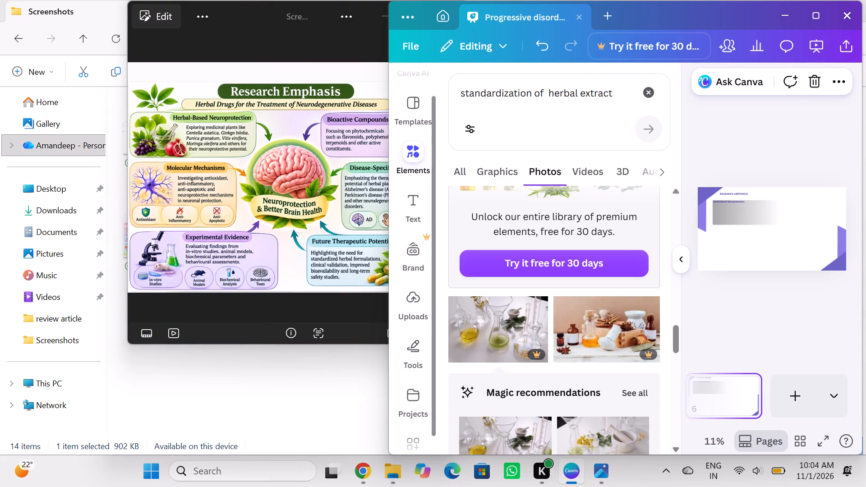
pyautogui.click(646, 90)
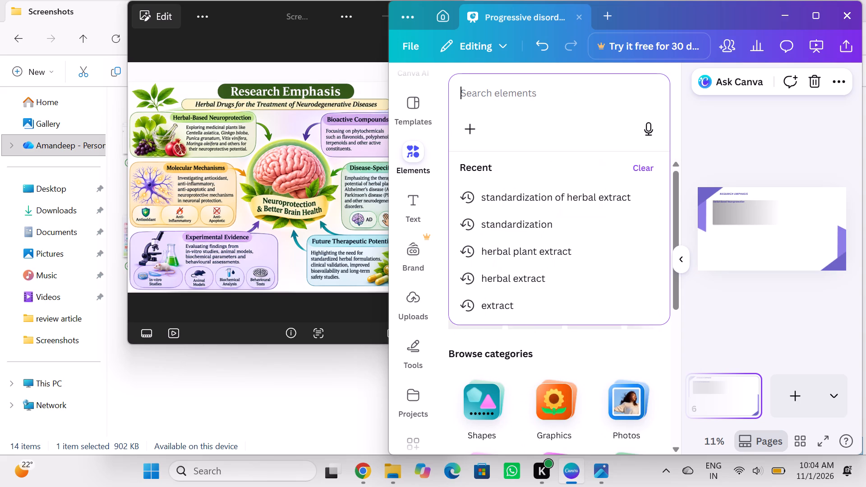
pyautogui.click(505, 98)
pyautogui.press('h')
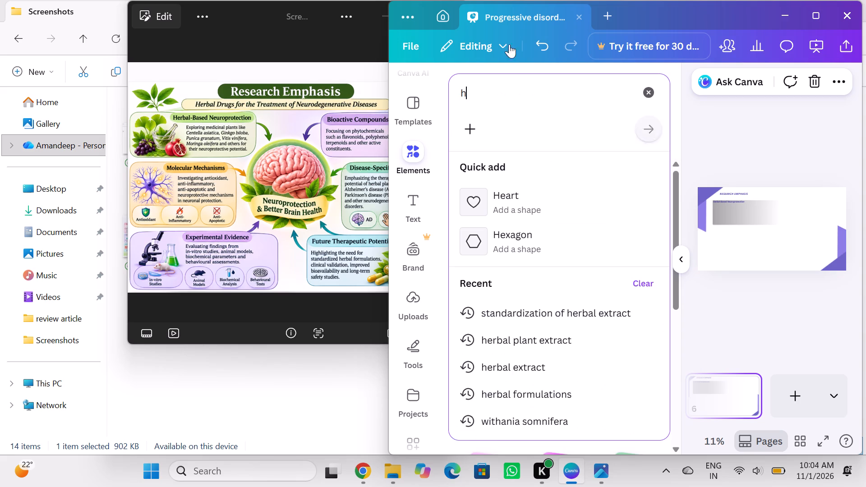
pyautogui.write('er')
pyautogui.write('bal based')
pyautogui.press('space')
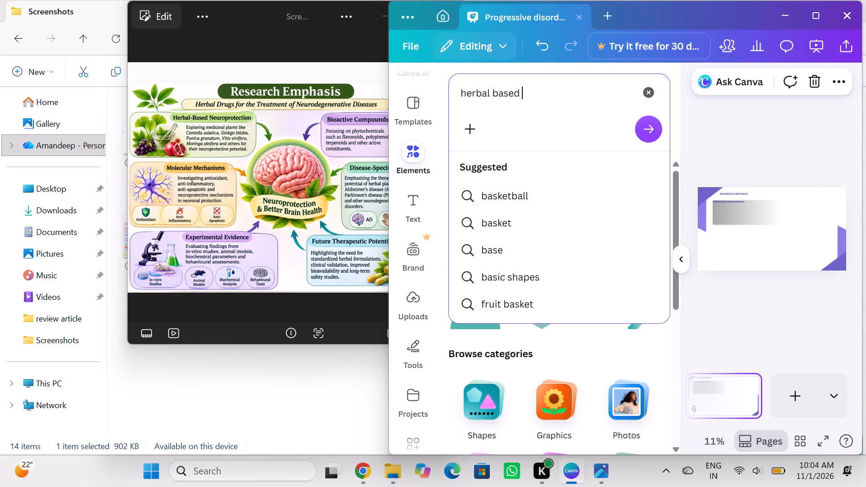
pyautogui.write('neuroprotection')
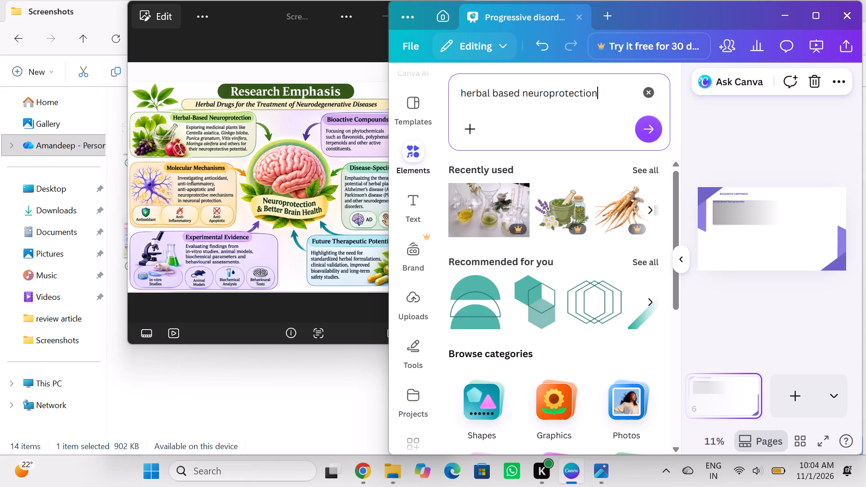
pyautogui.press('space')
pyautogui.moveTo(634, 110); pyautogui.dragTo(635, 111)
pyautogui.moveTo(635, 111); pyautogui.dragTo(651, 126)
pyautogui.click(651, 126)
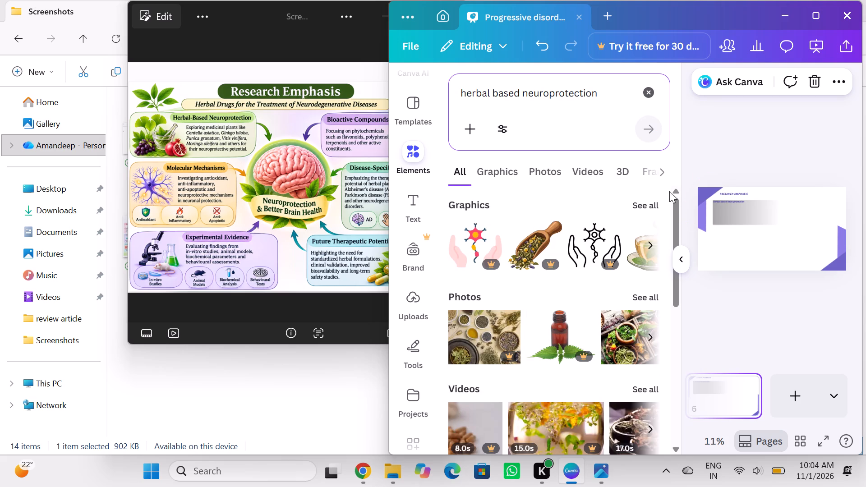
pyautogui.click(650, 207)
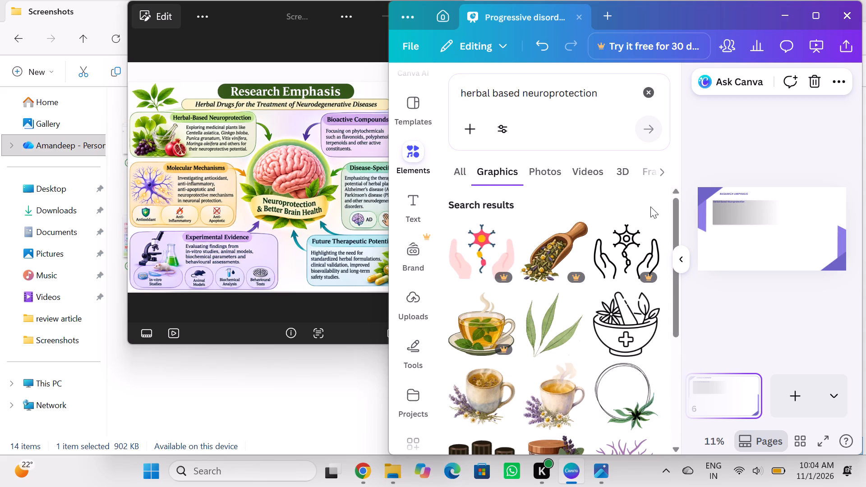
# Refine the graphics search to "herbal plants based neuroprotection" and add the grey stone mortar and pestle with herbs to slide 6.
pyautogui.click(490, 96)
pyautogui.press('space')
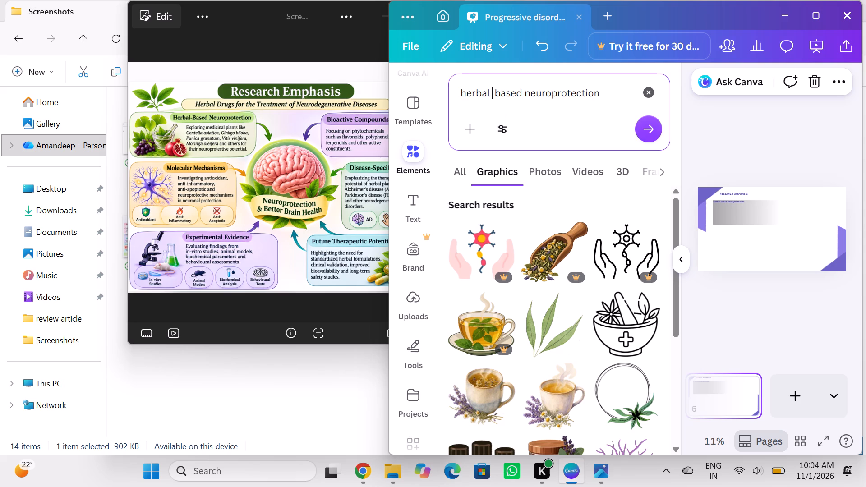
pyautogui.write('plnt')
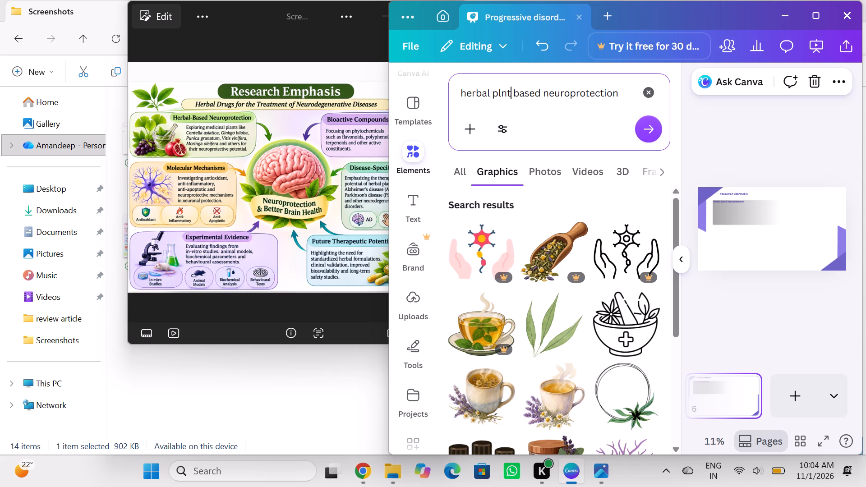
pyautogui.press('BackSpace')
pyautogui.press('BackSpace')
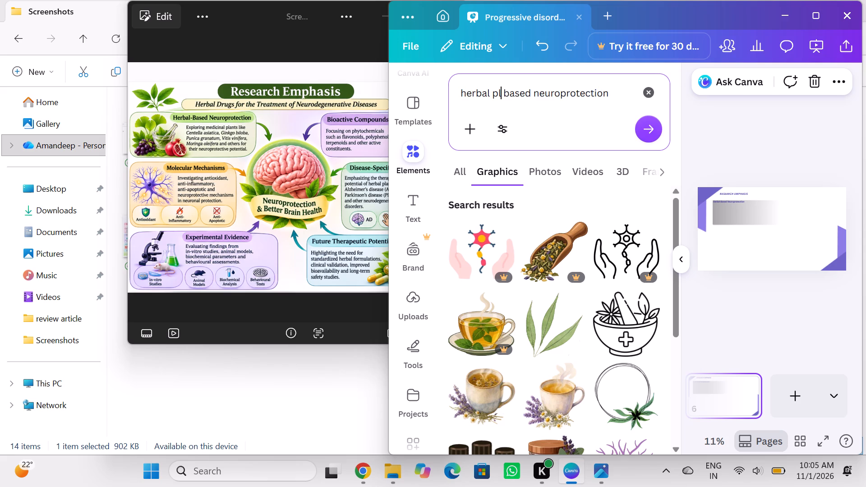
pyautogui.write('ants')
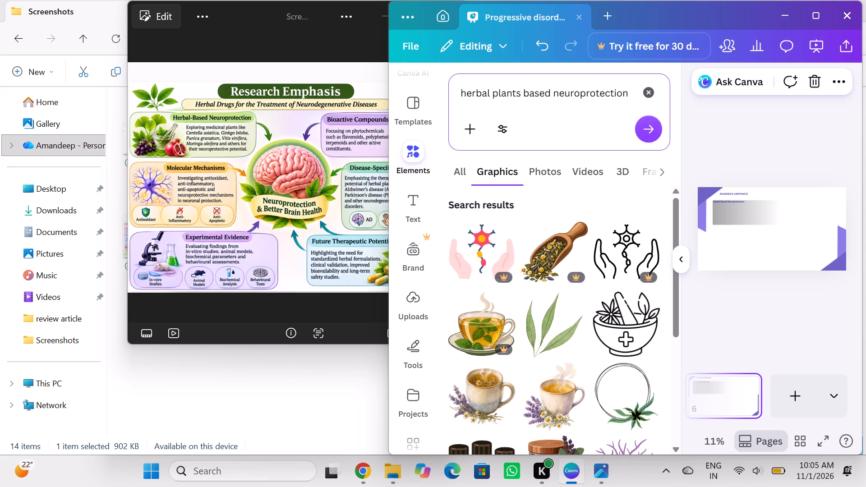
pyautogui.click(652, 132)
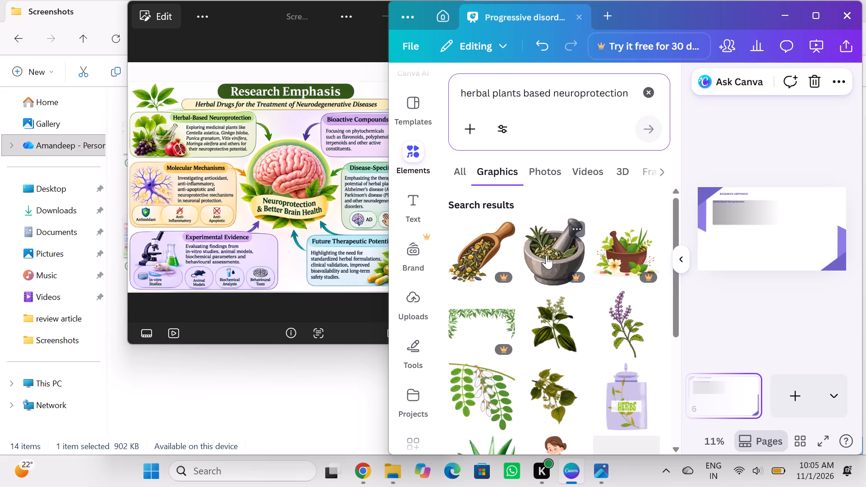
pyautogui.click(546, 255)
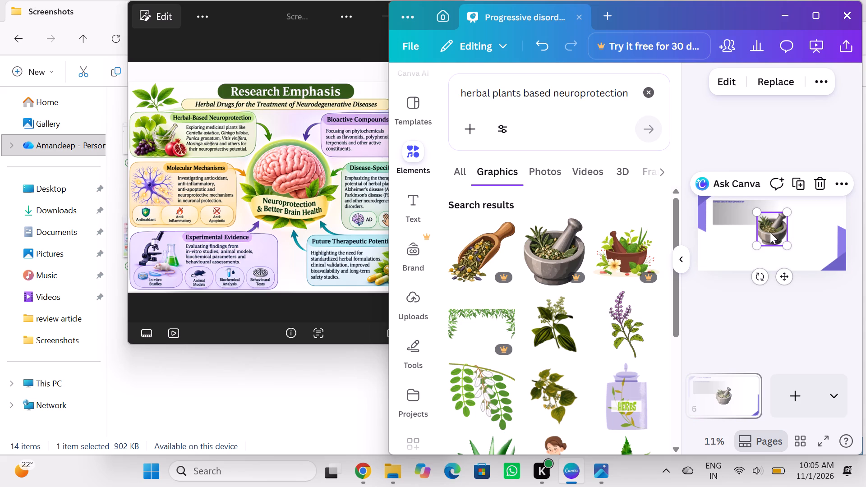
# Shrink the mortar and pestle graphic and place it at the left end of the grey gradient box, below the Herbal-Based Neuroprotection heading.
pyautogui.moveTo(792, 247); pyautogui.dragTo(761, 243)
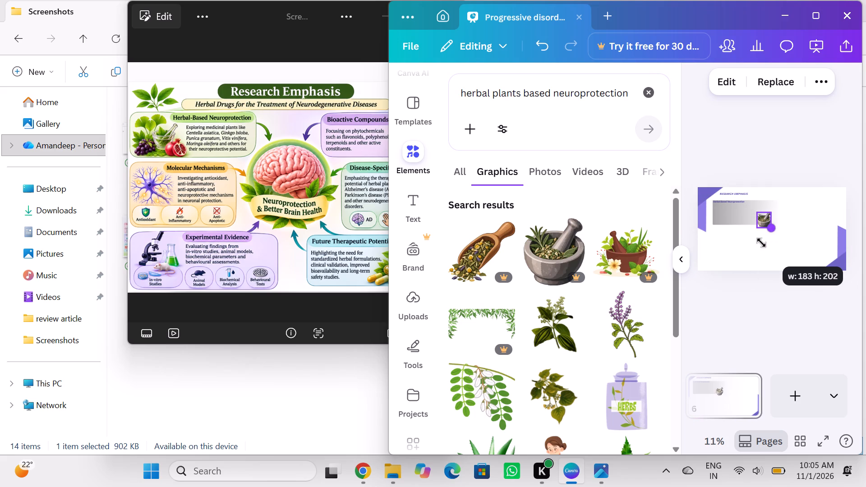
pyautogui.moveTo(761, 243); pyautogui.dragTo(759, 240)
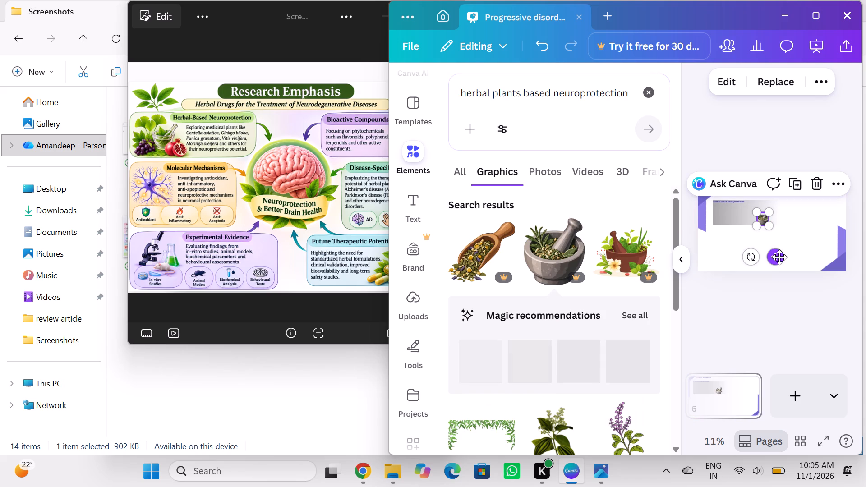
pyautogui.moveTo(779, 257); pyautogui.dragTo(737, 250)
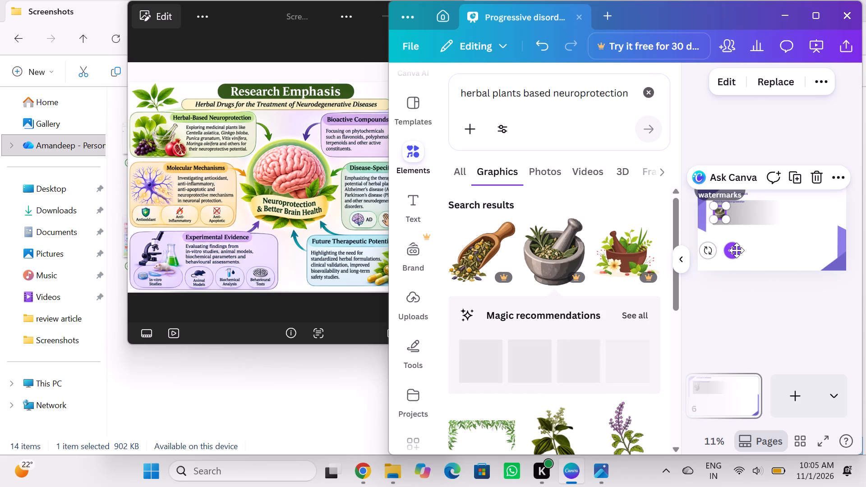
pyautogui.click(786, 243)
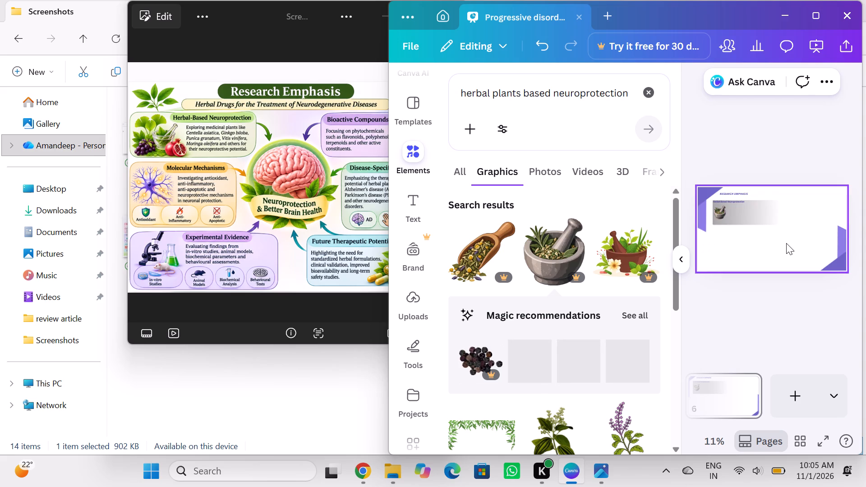
# Add a new text box to slide 6 and start its text with "exploring medici".
pyautogui.click(406, 200)
pyautogui.click(486, 135)
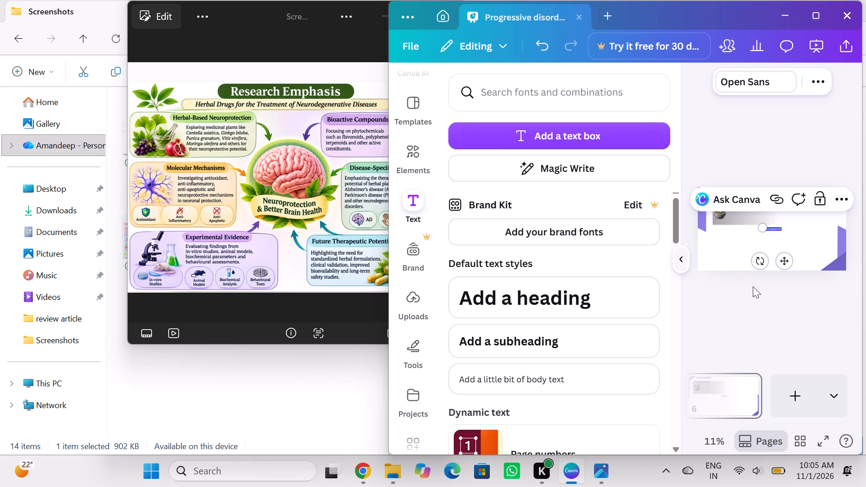
pyautogui.press('BackSpace')
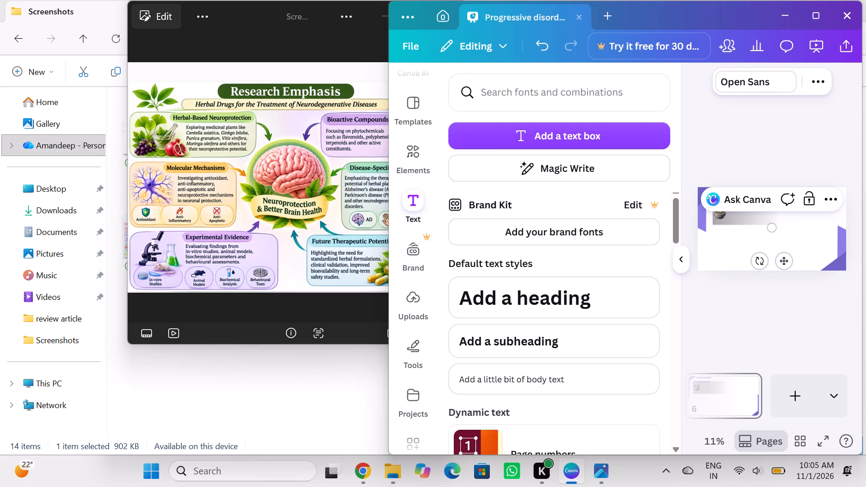
pyautogui.press('e')
pyautogui.write('xploring')
pyautogui.press('space')
pyautogui.write('medicib')
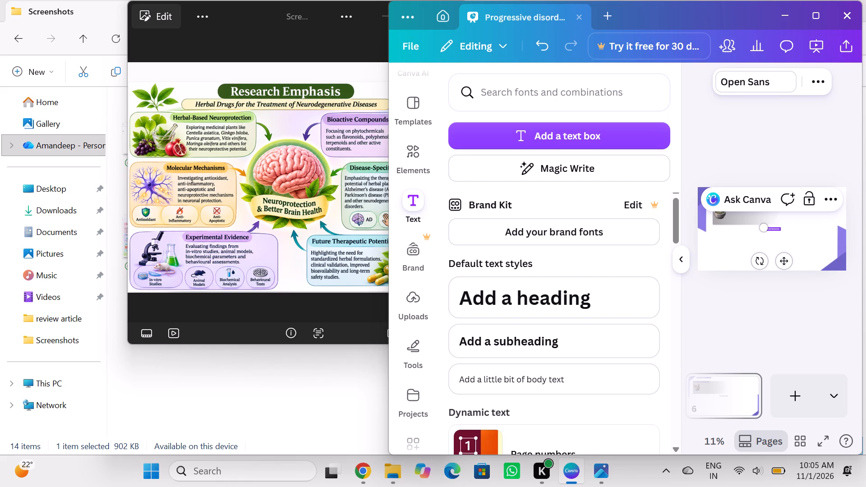
pyautogui.press('BackSpace')
# Widen the new text box to about 441 wide and place it just below the grey gradient box, near the slide's centre.
pyautogui.click(782, 229)
pyautogui.moveTo(782, 229); pyautogui.dragTo(811, 252)
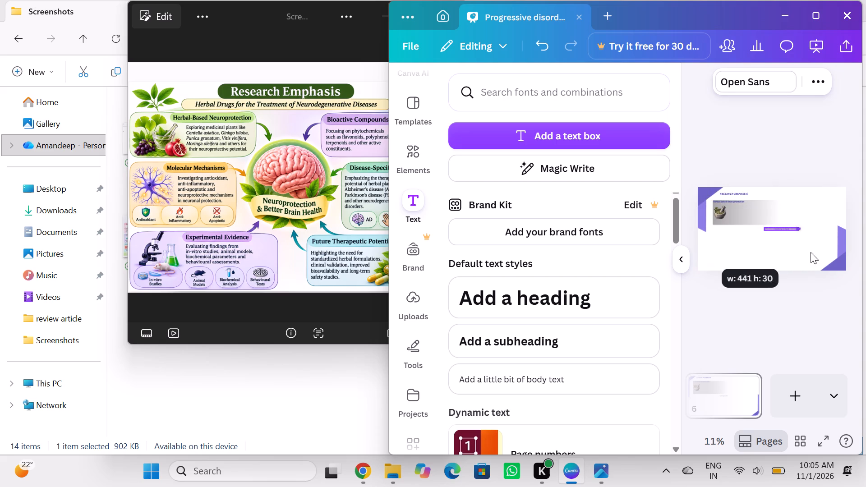
pyautogui.moveTo(811, 252); pyautogui.dragTo(807, 259)
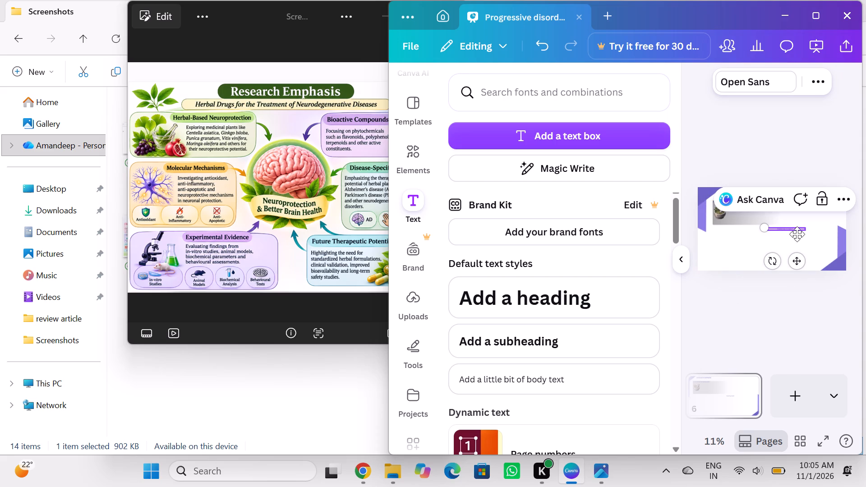
pyautogui.click(800, 230)
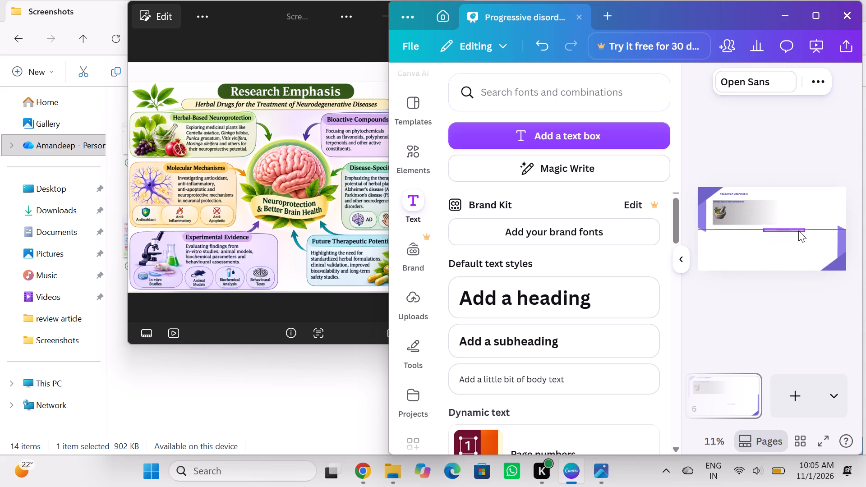
pyautogui.click(791, 225)
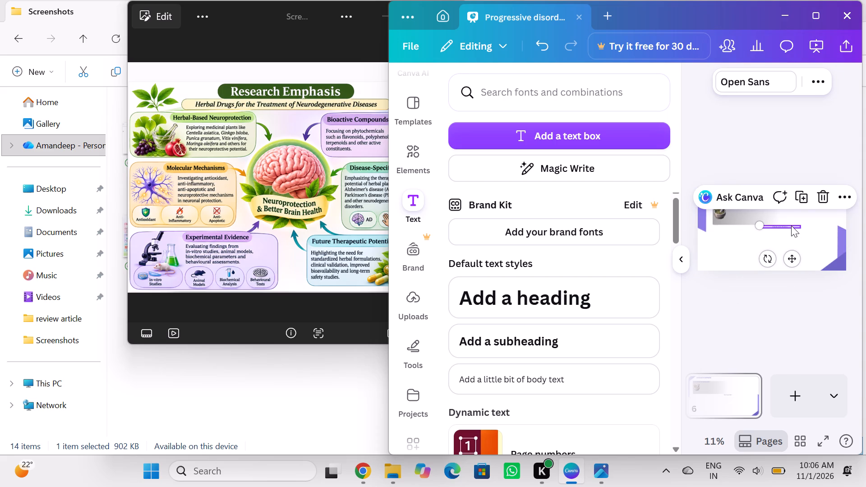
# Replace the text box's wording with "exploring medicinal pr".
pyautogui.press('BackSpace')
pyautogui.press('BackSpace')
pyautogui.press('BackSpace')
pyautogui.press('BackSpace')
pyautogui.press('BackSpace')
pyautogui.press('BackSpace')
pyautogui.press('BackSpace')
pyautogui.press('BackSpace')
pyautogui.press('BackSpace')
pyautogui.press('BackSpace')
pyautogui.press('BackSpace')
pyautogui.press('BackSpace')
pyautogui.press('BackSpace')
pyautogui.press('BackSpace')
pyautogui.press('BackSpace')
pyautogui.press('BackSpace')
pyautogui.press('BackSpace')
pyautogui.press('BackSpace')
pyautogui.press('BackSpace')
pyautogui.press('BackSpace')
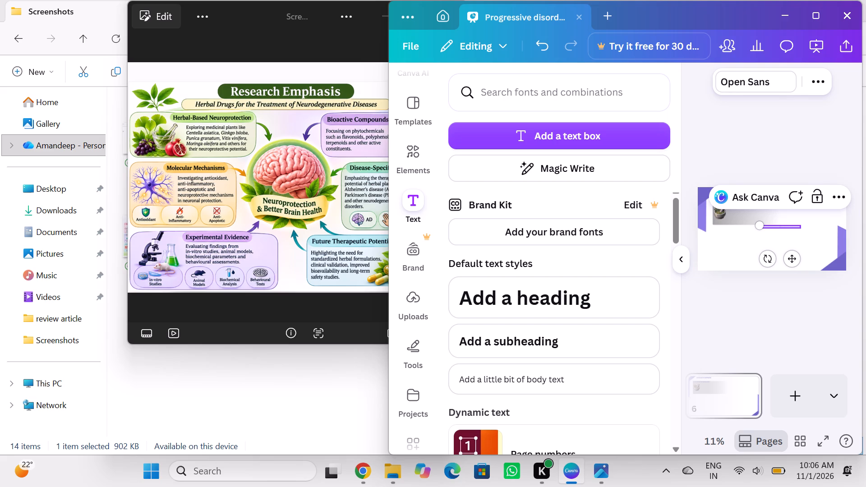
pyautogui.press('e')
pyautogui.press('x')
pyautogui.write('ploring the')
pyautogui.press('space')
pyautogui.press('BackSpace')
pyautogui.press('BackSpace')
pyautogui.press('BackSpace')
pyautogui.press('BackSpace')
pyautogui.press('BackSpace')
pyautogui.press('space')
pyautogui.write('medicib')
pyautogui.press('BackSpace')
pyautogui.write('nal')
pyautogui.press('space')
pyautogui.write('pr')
# Clear the text box and enter "eploring medicinal plants" as the start of the herbal neuroprotection description.
pyautogui.press('BackSpace')
pyautogui.press('BackSpace')
pyautogui.press('BackSpace')
pyautogui.press('BackSpace')
pyautogui.press('BackSpace')
pyautogui.press('BackSpace')
pyautogui.press('BackSpace')
pyautogui.press('BackSpace')
pyautogui.press('BackSpace')
pyautogui.press('BackSpace')
pyautogui.press('BackSpace')
pyautogui.press('BackSpace')
pyautogui.press('BackSpace')
pyautogui.press('BackSpace')
pyautogui.press('BackSpace')
pyautogui.press('BackSpace')
pyautogui.press('BackSpace')
pyautogui.press('BackSpace')
pyautogui.press('BackSpace')
pyautogui.press('BackSpace')
pyautogui.press('BackSpace')
pyautogui.press('BackSpace')
pyautogui.press('BackSpace')
pyautogui.press('e')
pyautogui.write('plo')
pyautogui.write('ri')
pyautogui.write('ng')
pyautogui.press('space')
pyautogui.press('m')
pyautogui.write('edicinal')
pyautogui.press('space')
pyautogui.write('plan')
pyautogui.write('ts')
pyautogui.press('space')
# Continue the herbal neuroprotection description with "like Centella asiatica,Ginkgo biloba,".
pyautogui.write('like')
pyautogui.press('space')
pyautogui.press('c')
pyautogui.write('ente')
pyautogui.write('lla')
pyautogui.press('space')
pyautogui.write('asiatica')
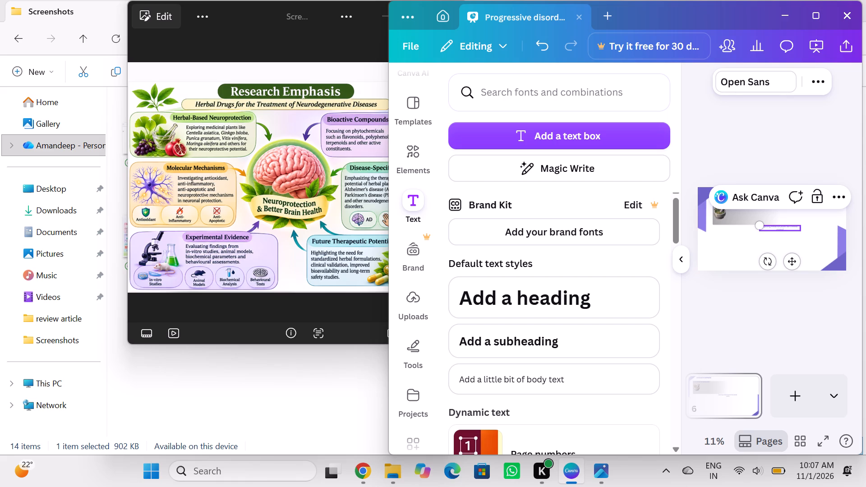
pyautogui.press(',')
pyautogui.press('g')
pyautogui.write('inkgo biloba')
pyautogui.press(',')
# Extend the plant list in the description with "Punica grantum,Vitis vinifera,".
pyautogui.press('p')
pyautogui.write('unica')
pyautogui.press('space')
pyautogui.write('gran')
pyautogui.write('tum')
pyautogui.press(',')
pyautogui.write('itis')
pyautogui.press('space')
pyautogui.write('vinifera')
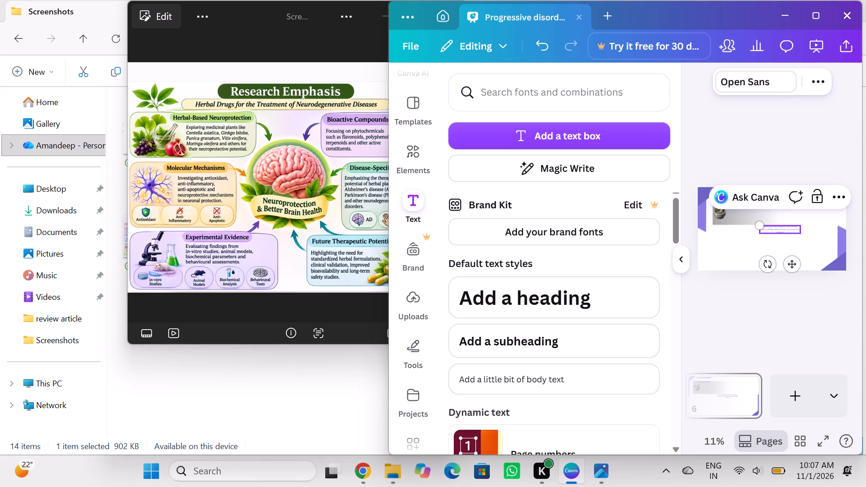
pyautogui.press(',')
# Finish the description's sentence with "and others for their neuroprotective potential.".
pyautogui.press('space')
pyautogui.write('and')
pyautogui.press('space')
pyautogui.write('others')
pyautogui.press('space')
pyautogui.write('for their')
pyautogui.press('space')
pyautogui.write('neuro')
pyautogui.write('protective')
pyautogui.press('space')
pyautogui.write('potential')
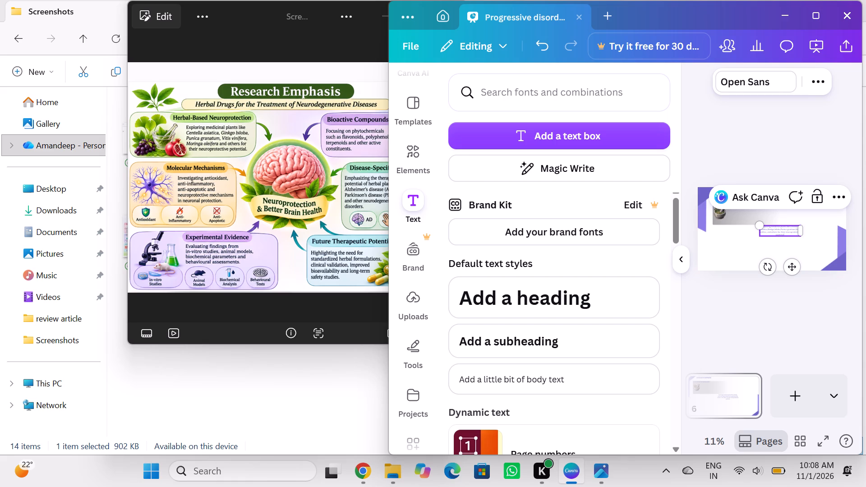
pyautogui.press('.')
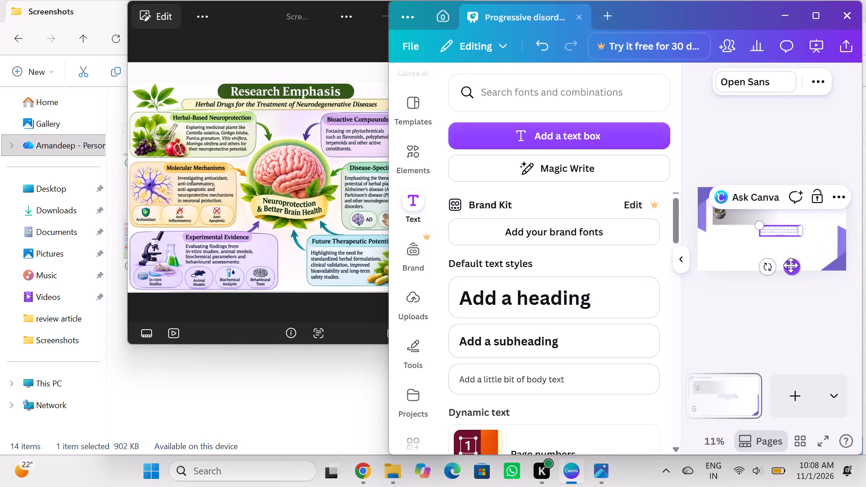
# Move the description text box into the grey gradient box, beside the mortar image and below the Herbal-Based Neuroprotection heading.
pyautogui.moveTo(791, 265); pyautogui.dragTo(760, 248)
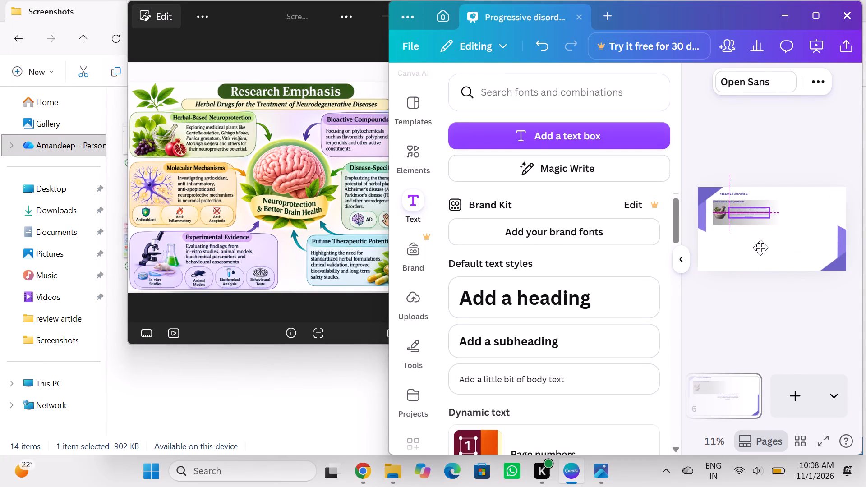
pyautogui.moveTo(760, 248); pyautogui.dragTo(760, 245)
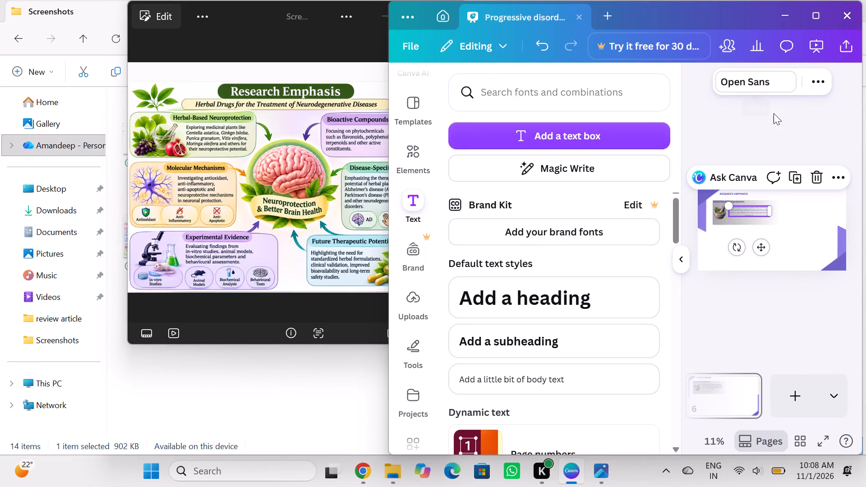
# Enlarge the presentation window to full screen and make the herbal neuroprotection description bold.
pyautogui.click(811, 9)
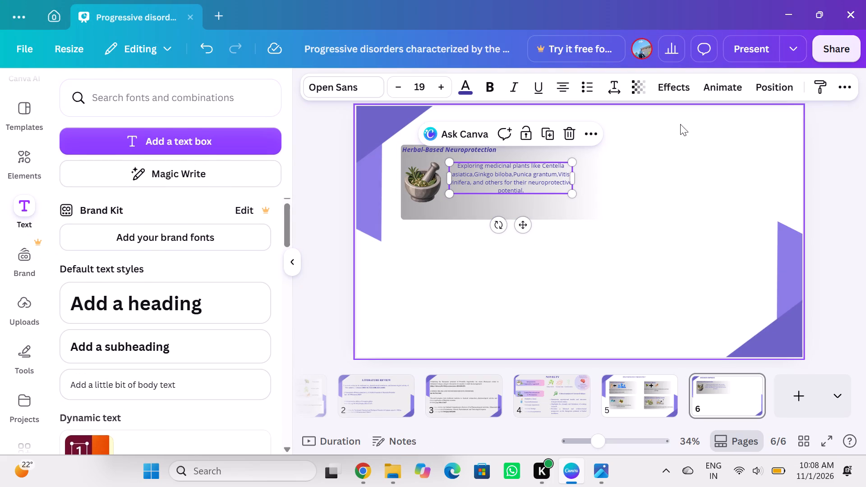
pyautogui.click(486, 83)
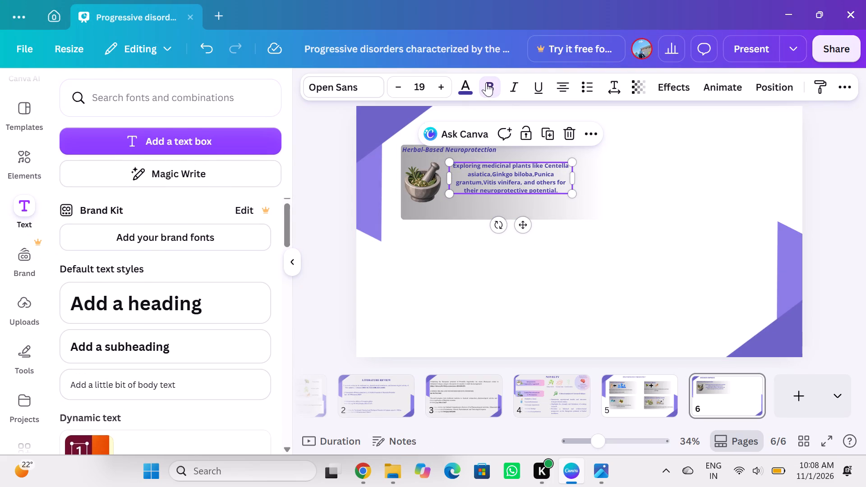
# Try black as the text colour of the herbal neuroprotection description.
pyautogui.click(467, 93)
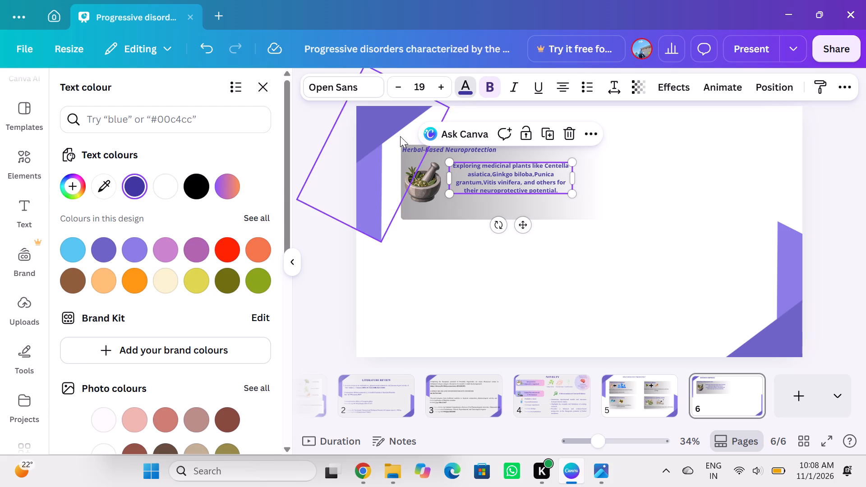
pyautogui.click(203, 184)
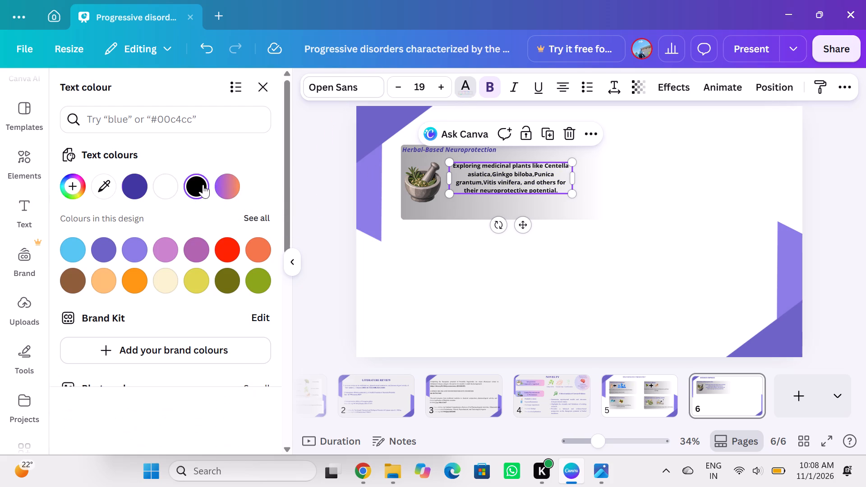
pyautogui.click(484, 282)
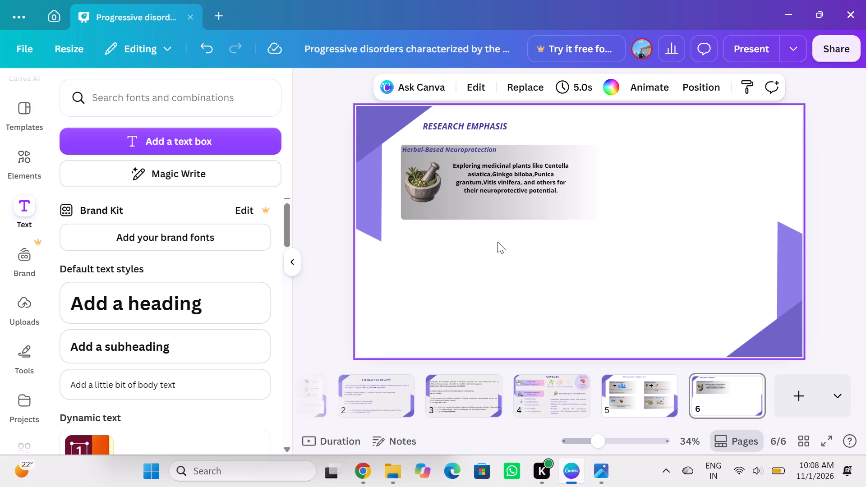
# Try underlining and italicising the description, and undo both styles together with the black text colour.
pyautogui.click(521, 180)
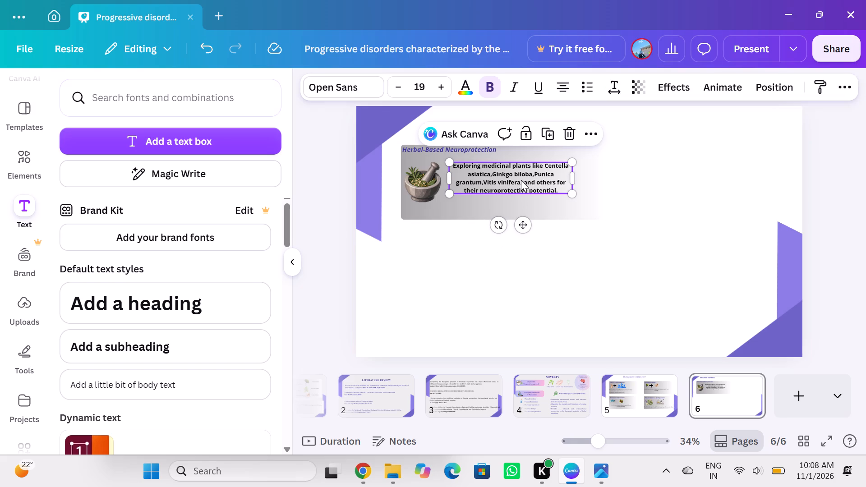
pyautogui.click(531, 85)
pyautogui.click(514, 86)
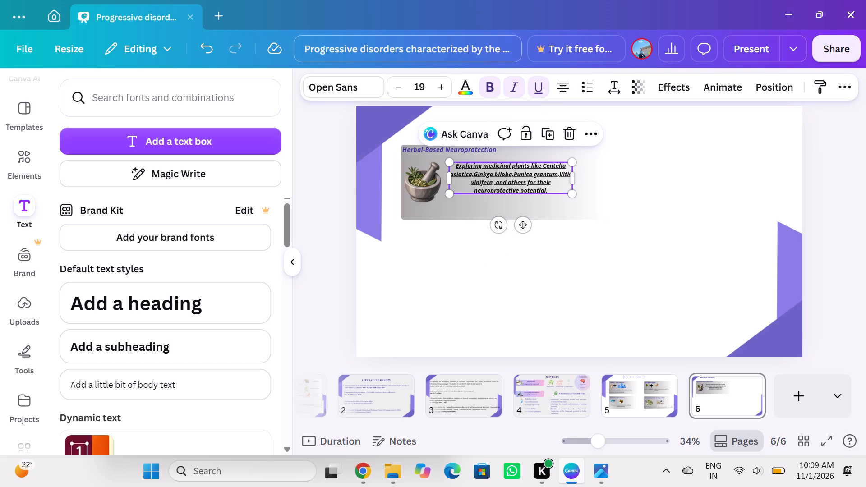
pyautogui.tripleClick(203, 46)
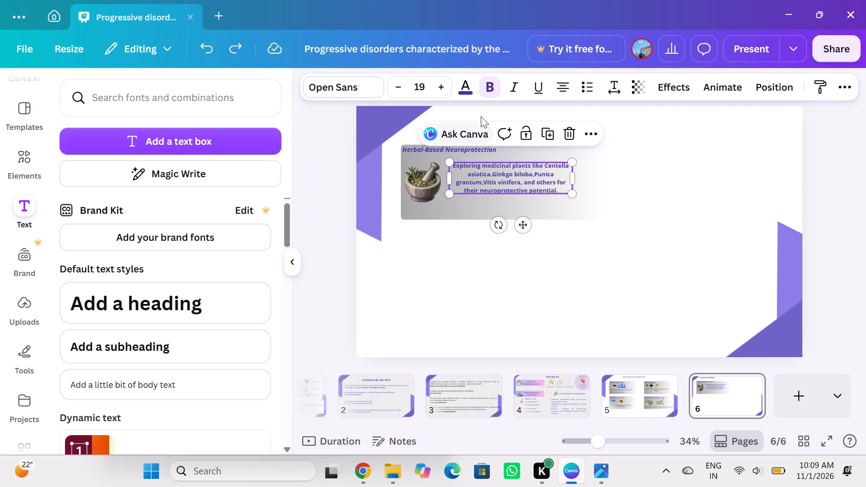
# Italicise the bold herbal neuroprotection description.
pyautogui.click(510, 90)
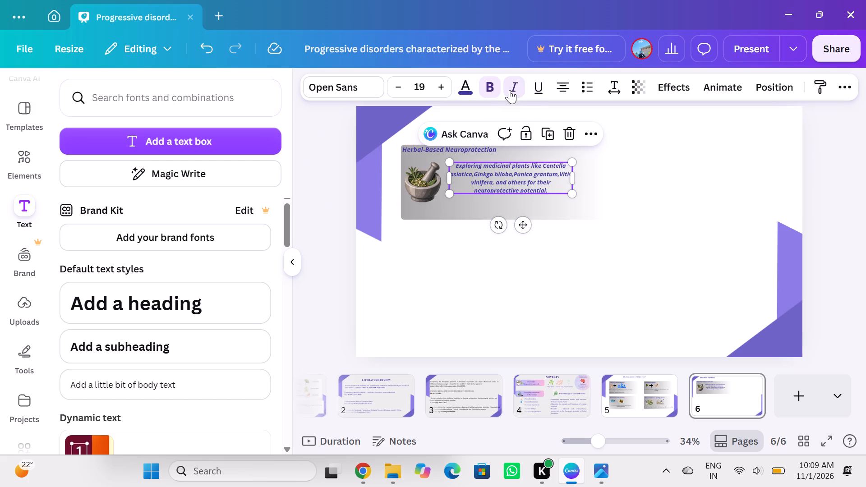
pyautogui.click(644, 293)
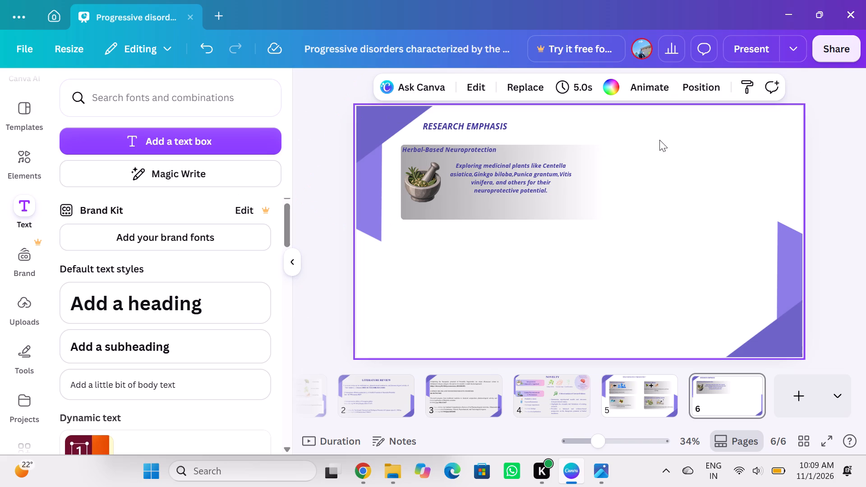
# Add a rounded rectangle below the herbal neuroprotection card and stretch it sideways into a wide card about 324 high, left-aligned with the one above.
pyautogui.click(31, 350)
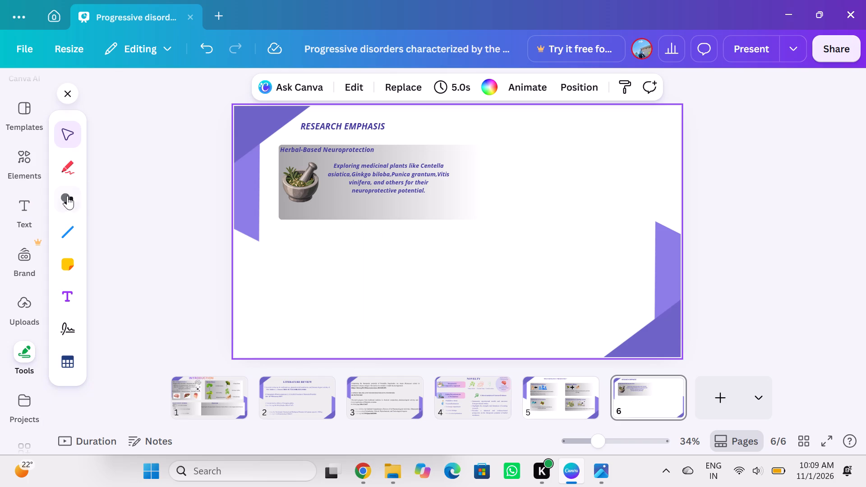
pyautogui.click(68, 197)
pyautogui.click(106, 145)
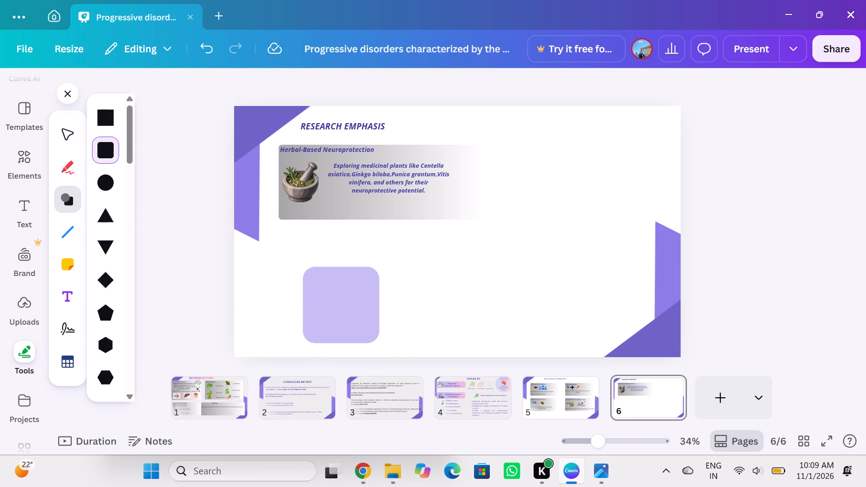
pyautogui.click(299, 261)
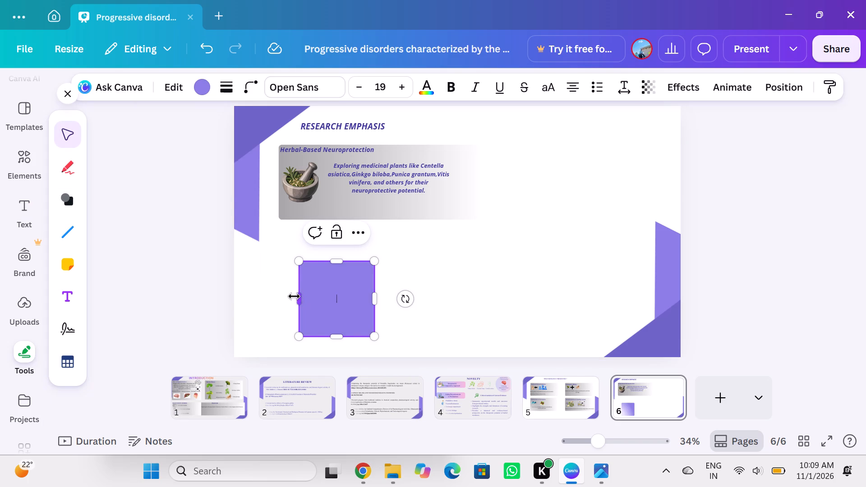
pyautogui.moveTo(294, 296); pyautogui.dragTo(270, 302)
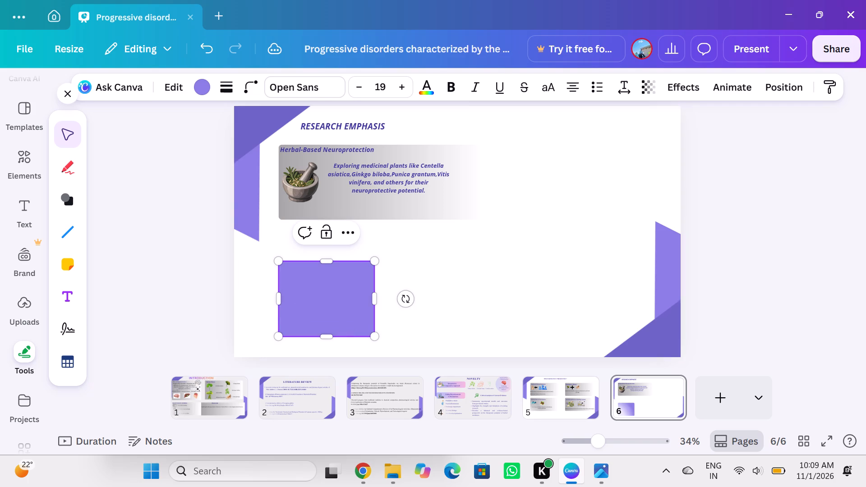
pyautogui.moveTo(371, 299); pyautogui.dragTo(451, 315)
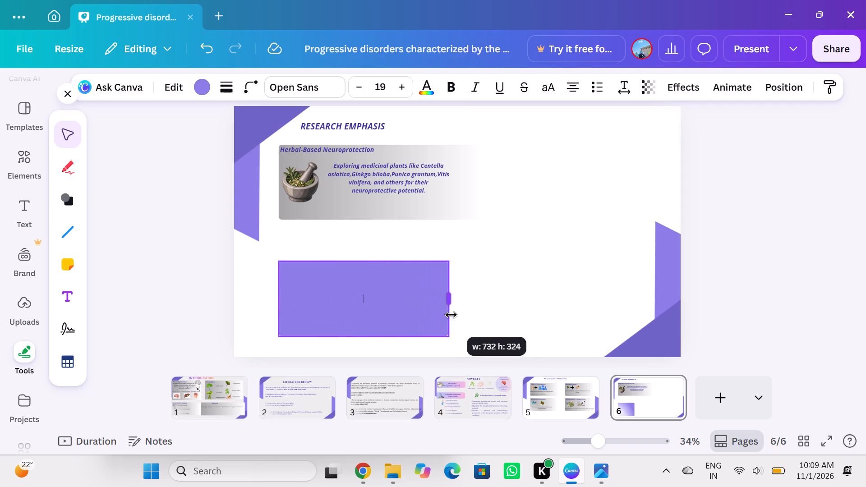
pyautogui.moveTo(451, 315); pyautogui.dragTo(460, 317)
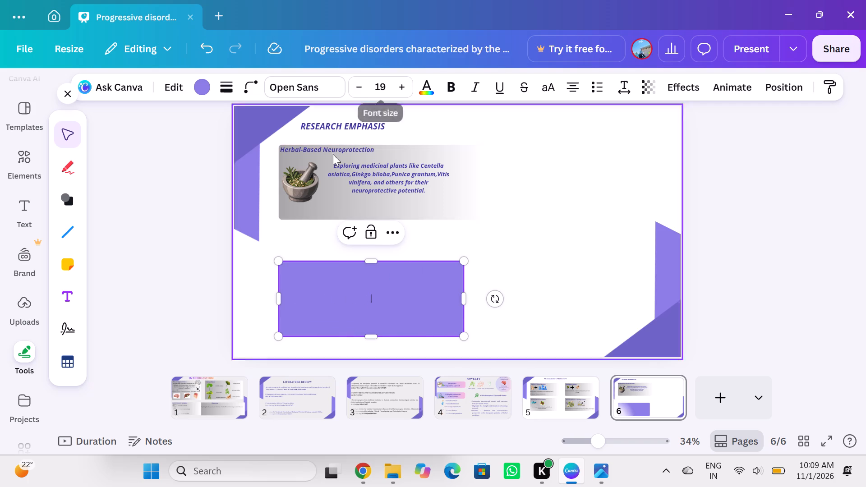
# Fill the new lower rectangle with the grey-to-white linear gradient (90°, #a6a6a6 to #ffffff) used on the card above.
pyautogui.click(205, 82)
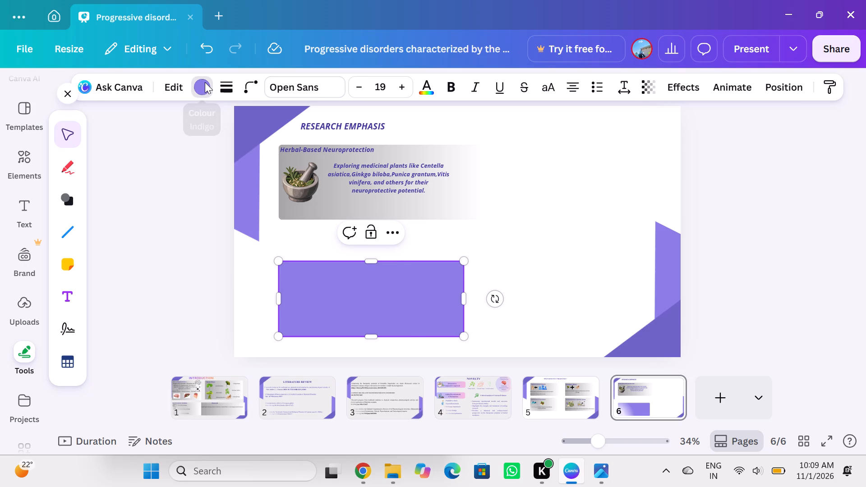
pyautogui.click(261, 182)
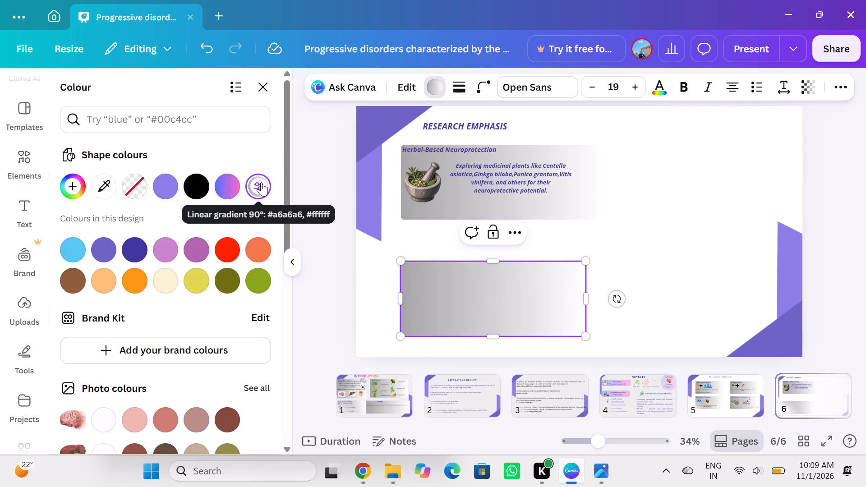
pyautogui.click(644, 242)
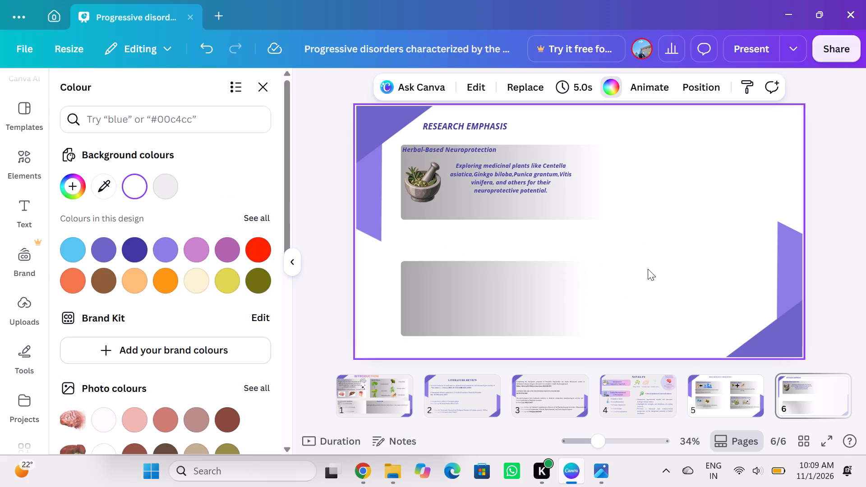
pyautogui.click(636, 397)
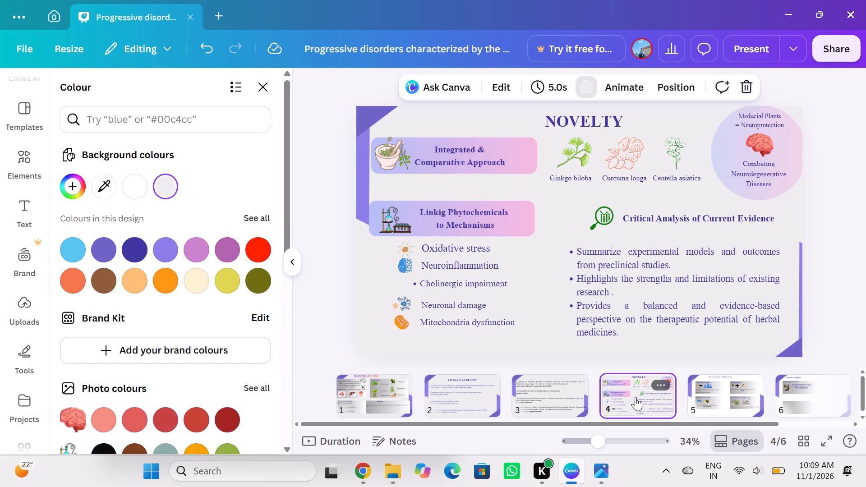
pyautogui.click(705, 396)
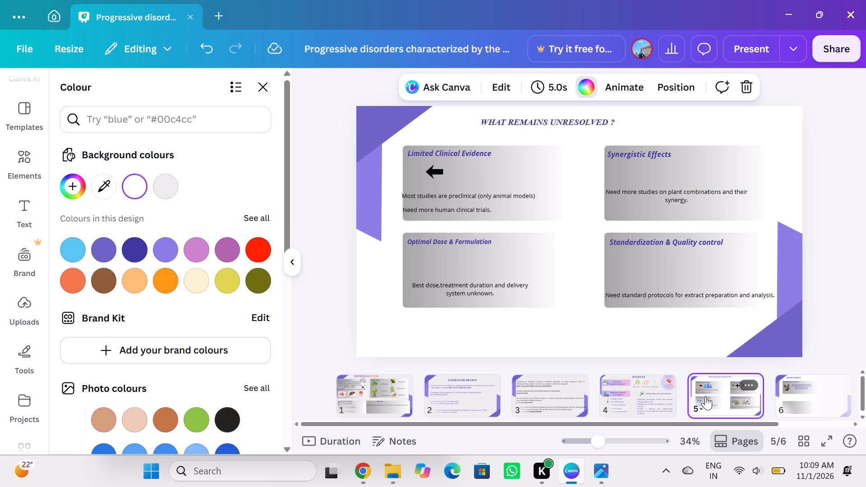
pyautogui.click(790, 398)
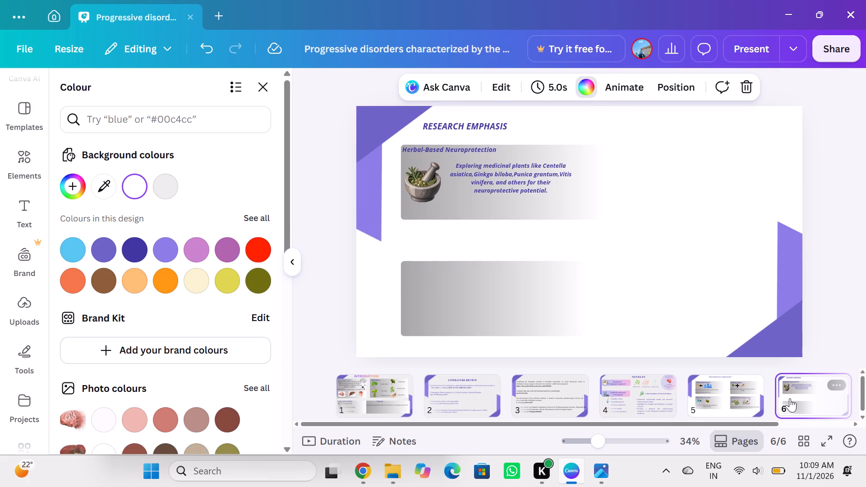